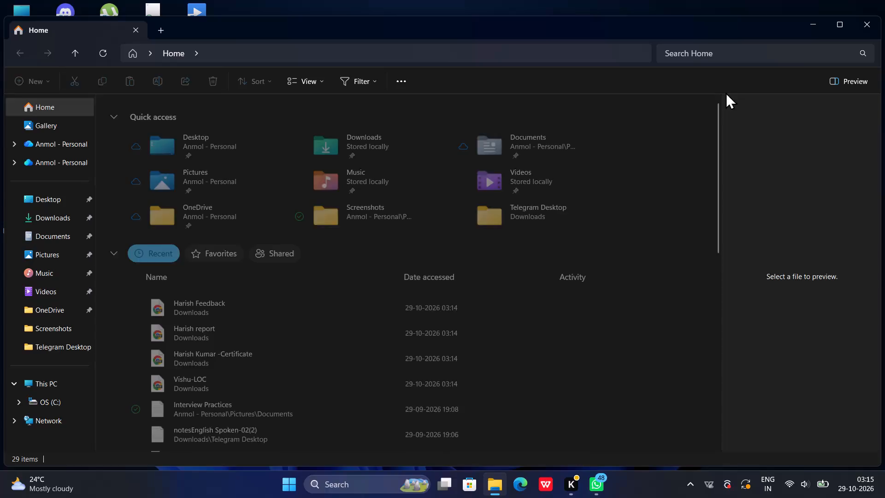
Open the Harish report PDF with Word, making Word the permanent default app for PDF files.
left_click(841, 23)
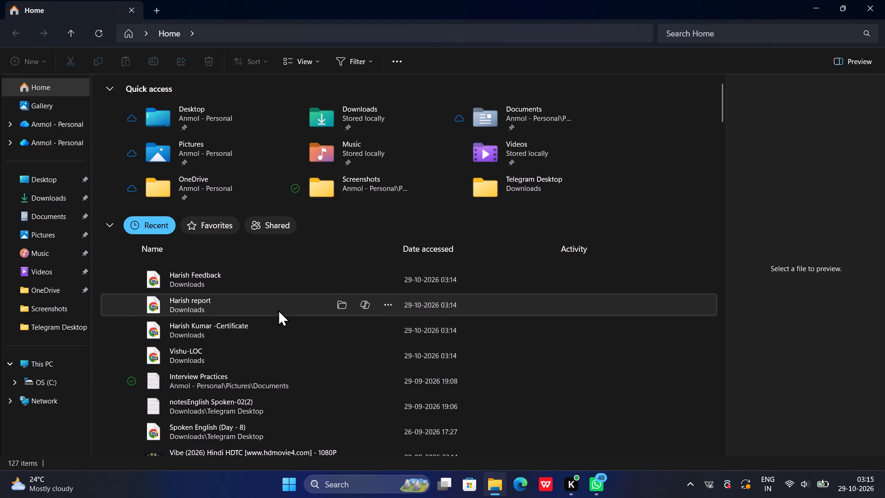
left_click(387, 306)
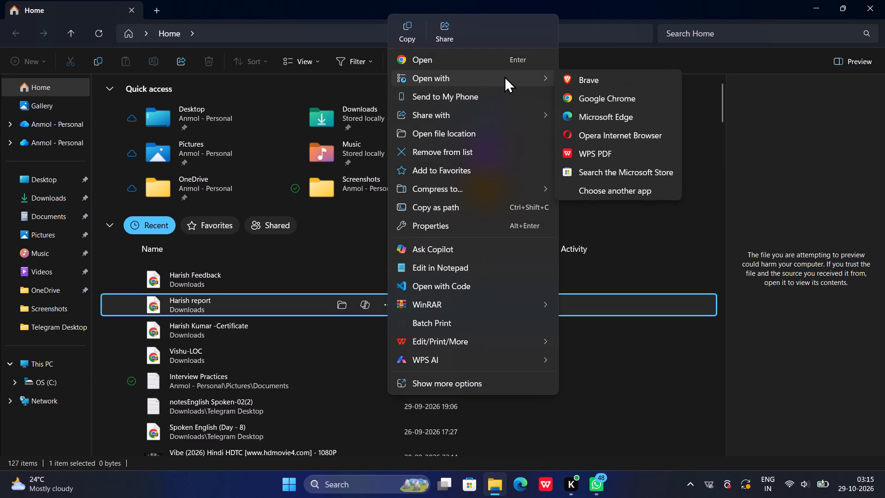
left_click(601, 185)
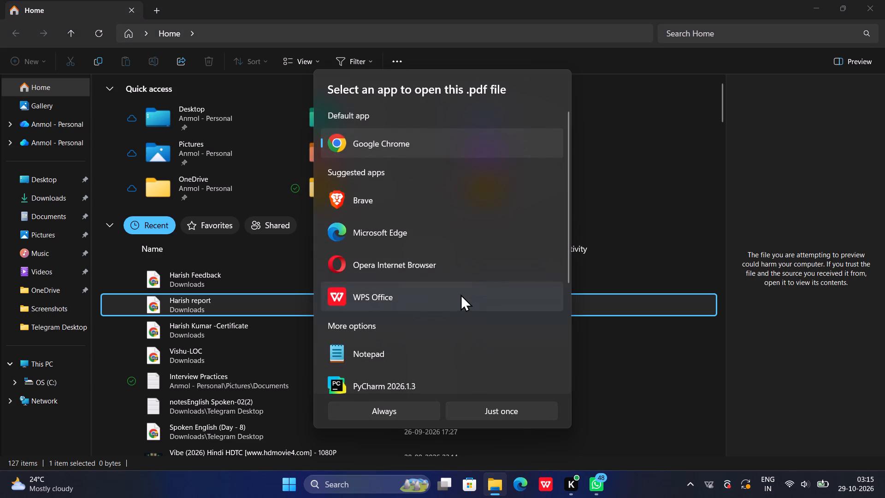
scroll(454, 296, "down", 4)
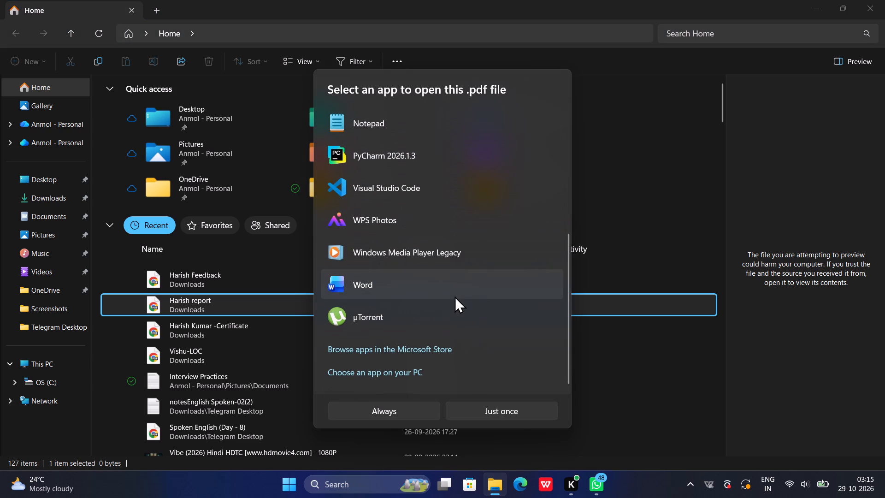
left_click(454, 296)
scroll(454, 296, "up", 3)
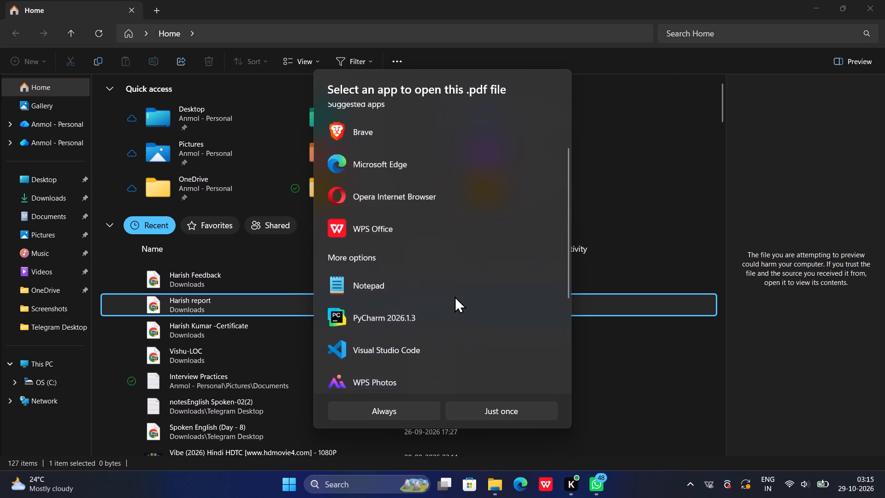
scroll(454, 296, "down", 1)
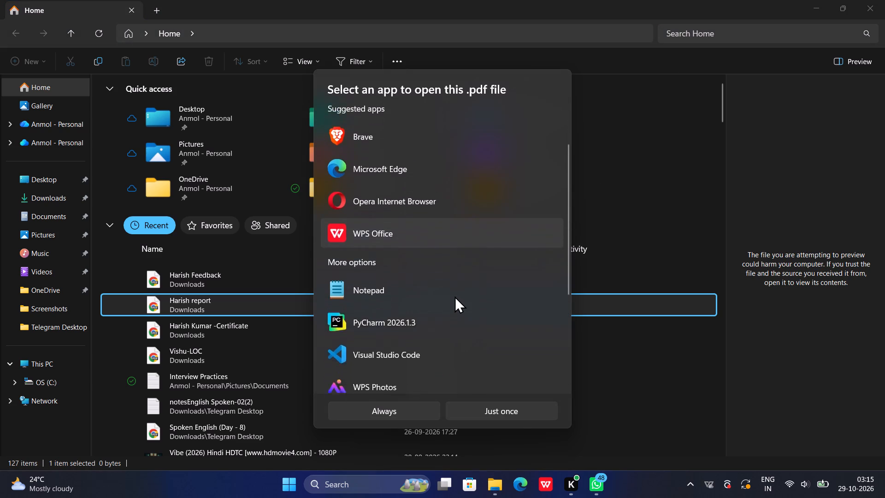
scroll(454, 296, "down", 4)
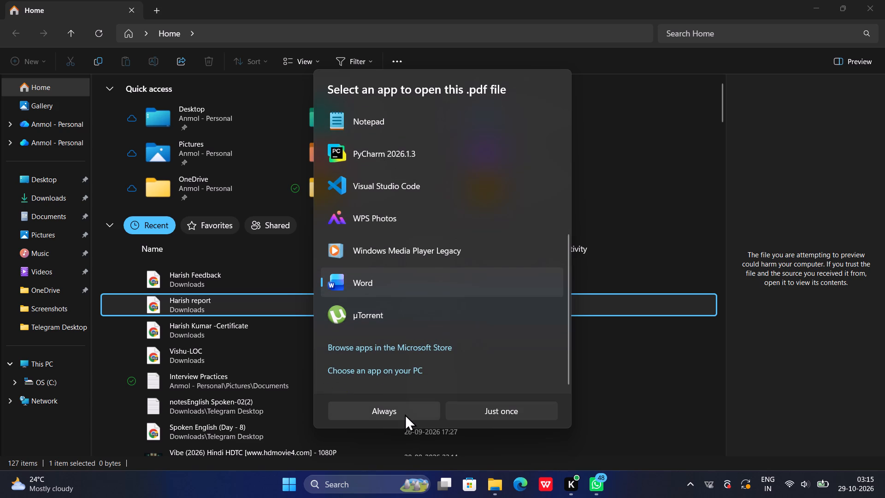
left_click(405, 412)
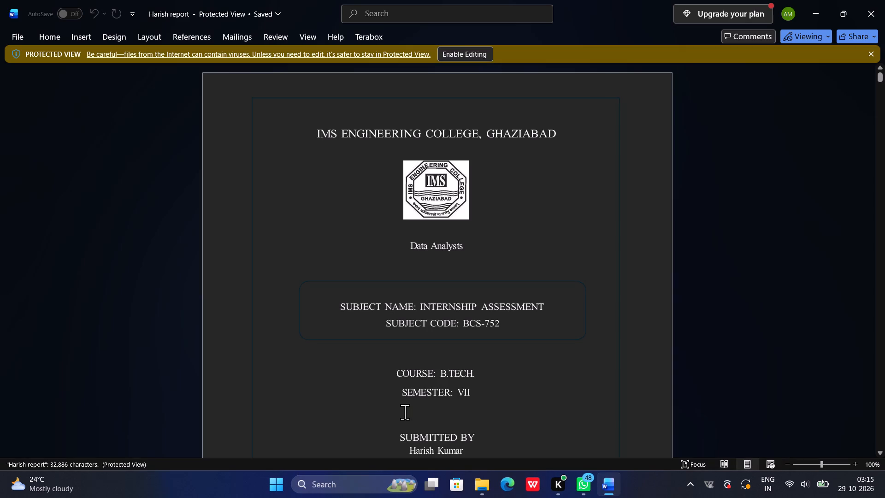
Switch to Word and enable editing of the protected report document.
left_click(453, 44)
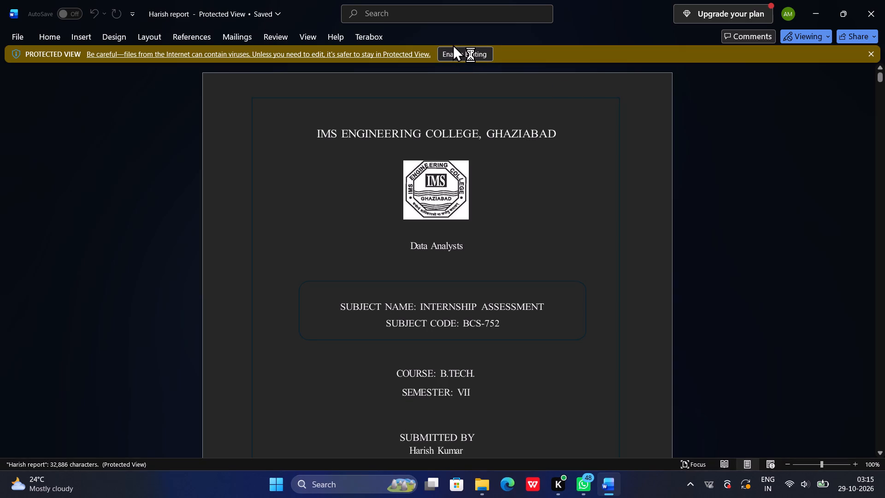
left_click(455, 55)
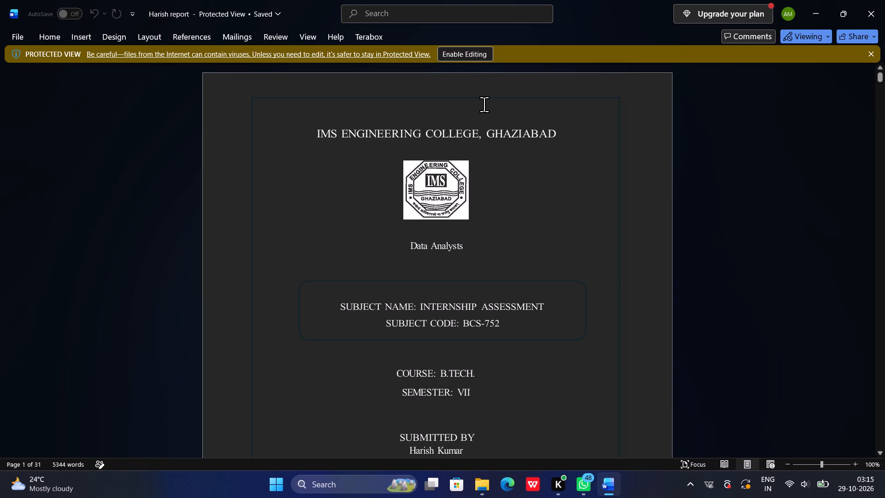
left_click(476, 60)
Look through the converted report from the cover page to the abstract, checking the layout of headings, tables and page numbers.
scroll(527, 210, "down", 1)
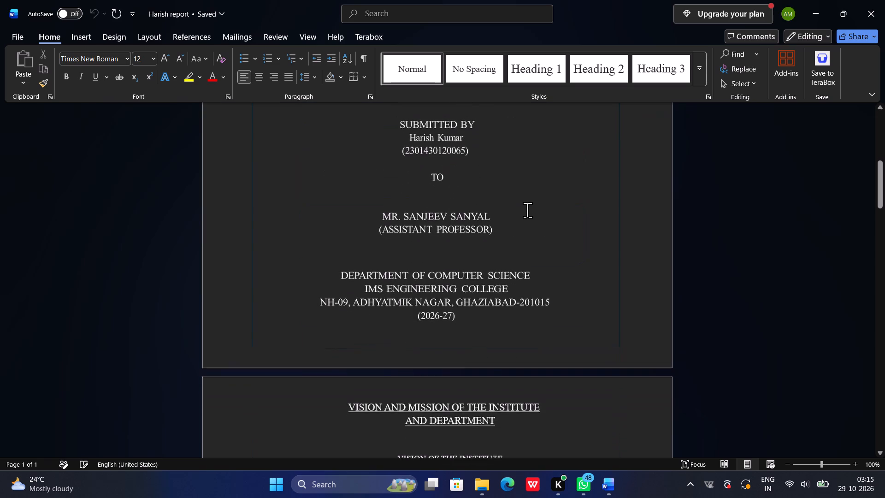
scroll(527, 210, "down", 3)
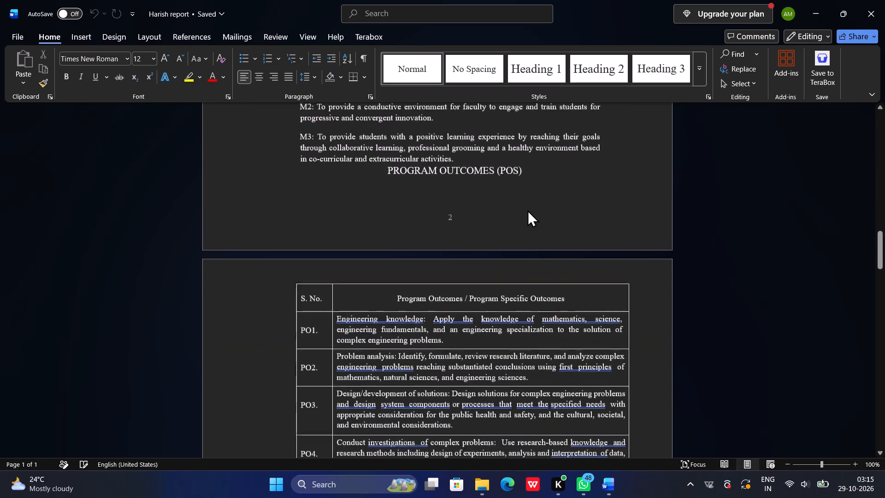
scroll(527, 210, "down", 7)
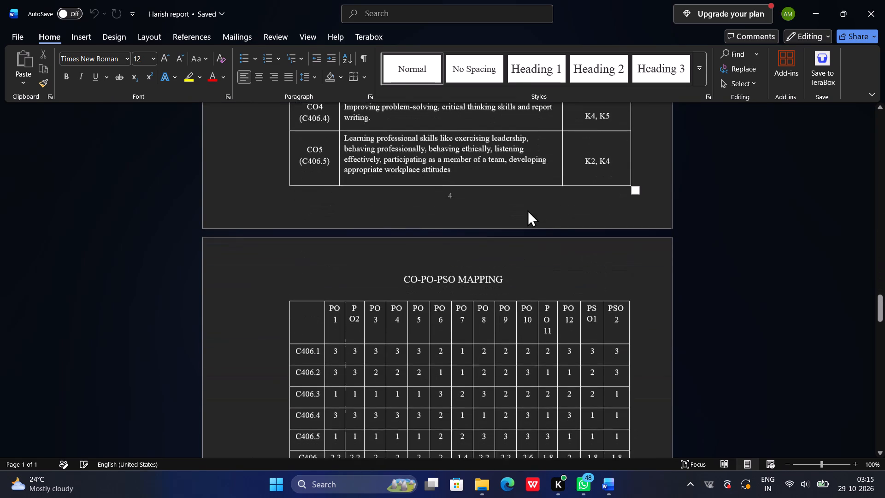
scroll(527, 210, "down", 2)
scroll(527, 210, "right", 1)
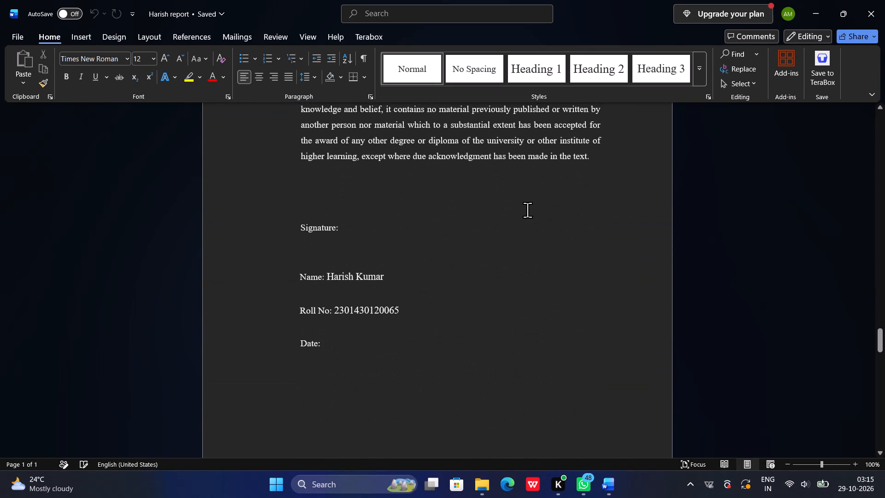
scroll(527, 210, "right", 1)
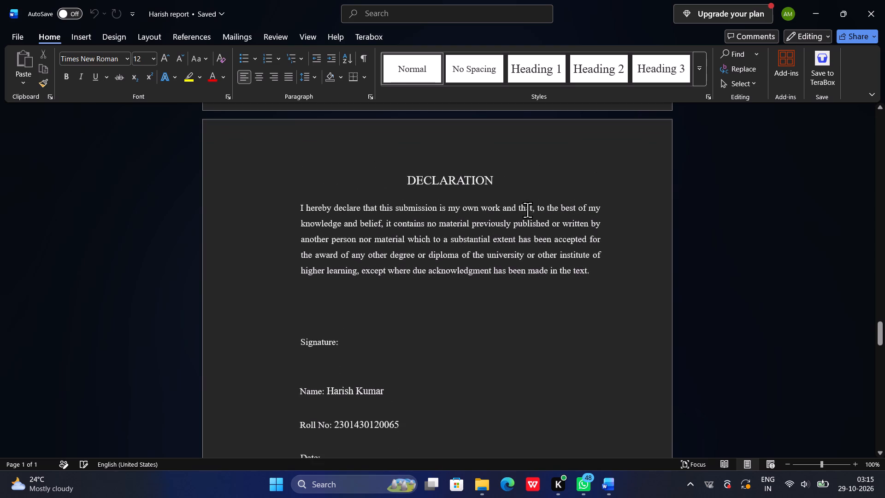
scroll(527, 210, "right", 1)
scroll(527, 210, "down", 1)
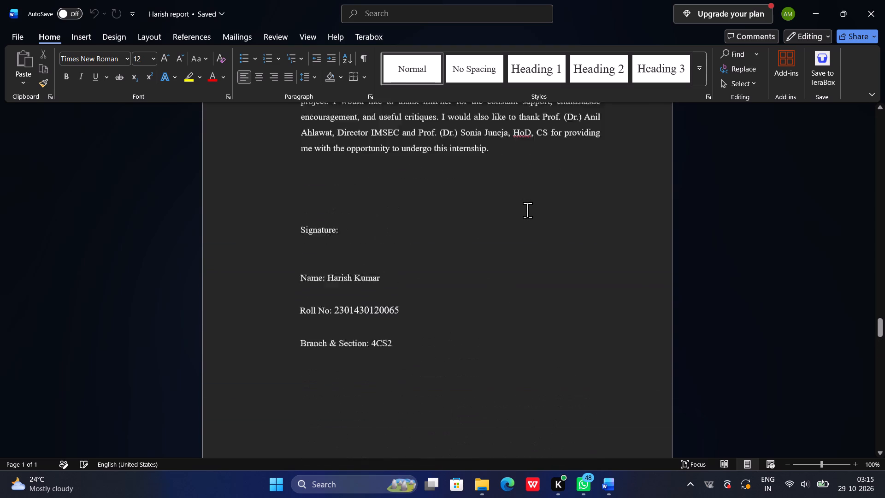
scroll(527, 210, "down", 1)
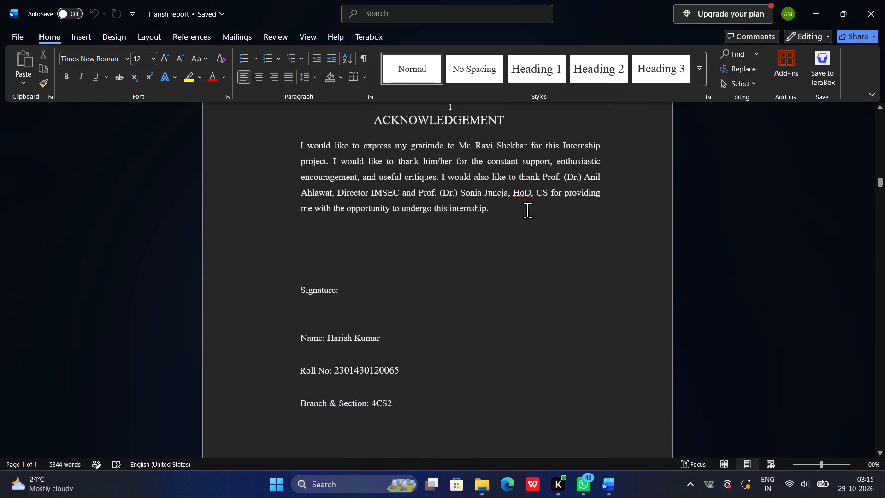
scroll(527, 210, "down", 1)
scroll(527, 210, "up", 1)
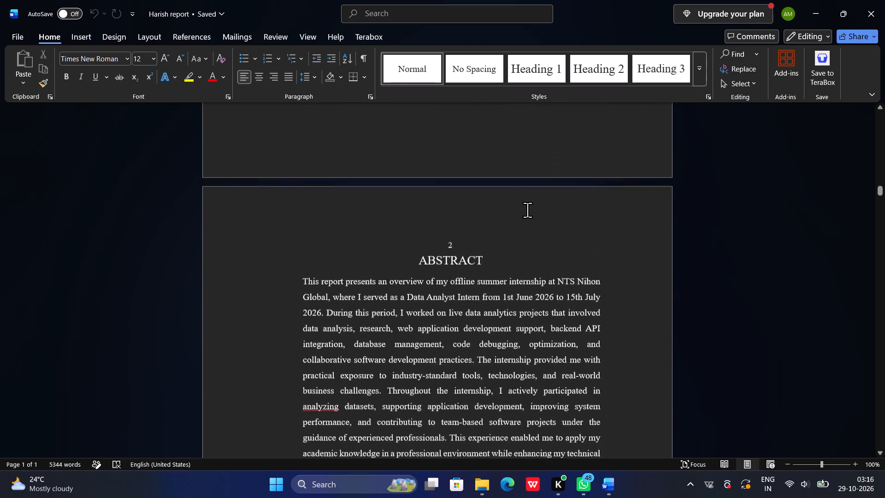
scroll(527, 210, "up", 1)
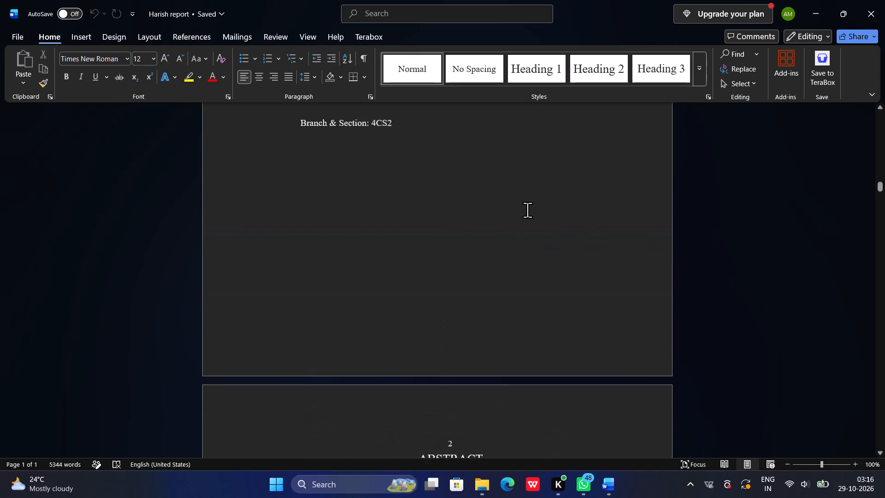
scroll(527, 210, "up", 2)
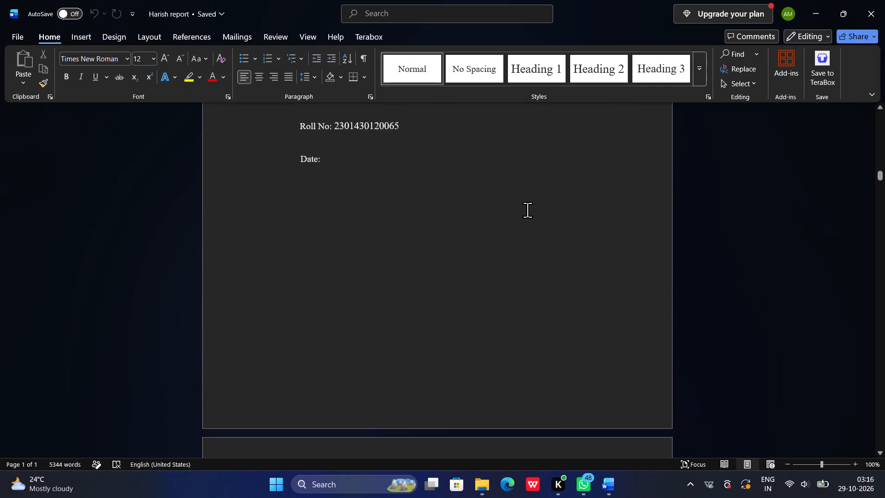
scroll(527, 210, "up", 2)
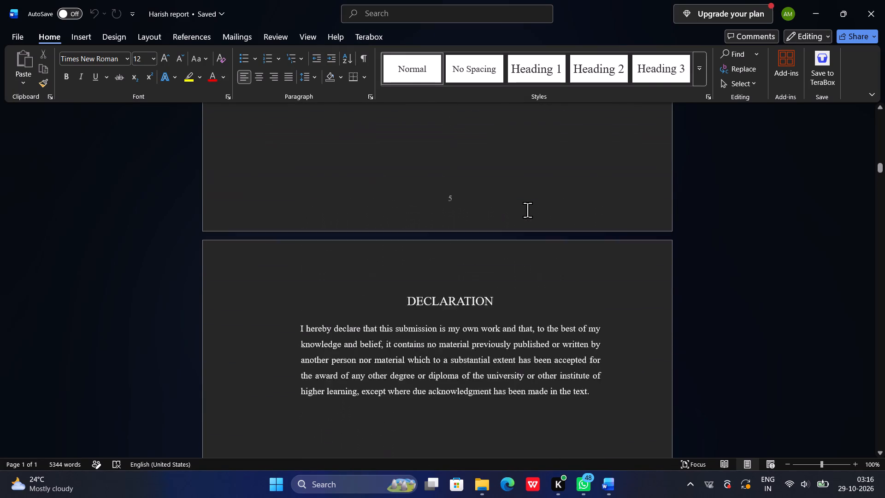
scroll(527, 210, "up", 4)
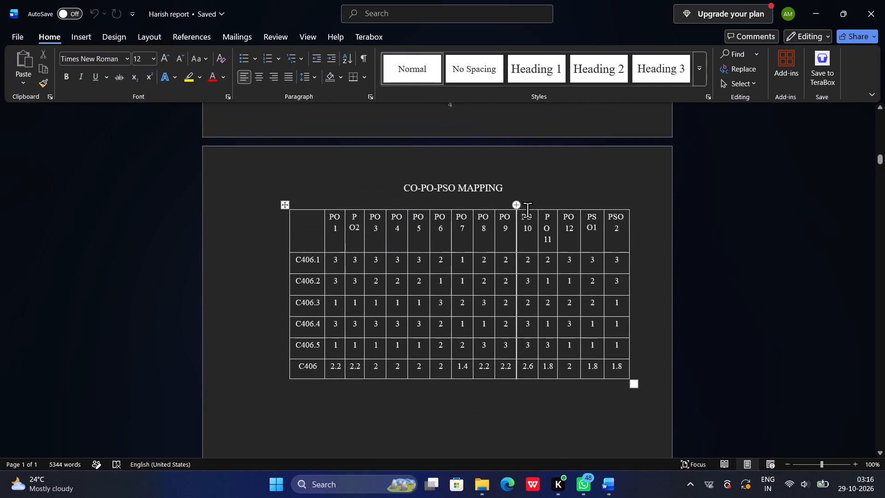
scroll(527, 210, "up", 3)
Delete the stray page number 1 above the ACKNOWLEDGEMENT heading.
scroll(527, 210, "down", 1)
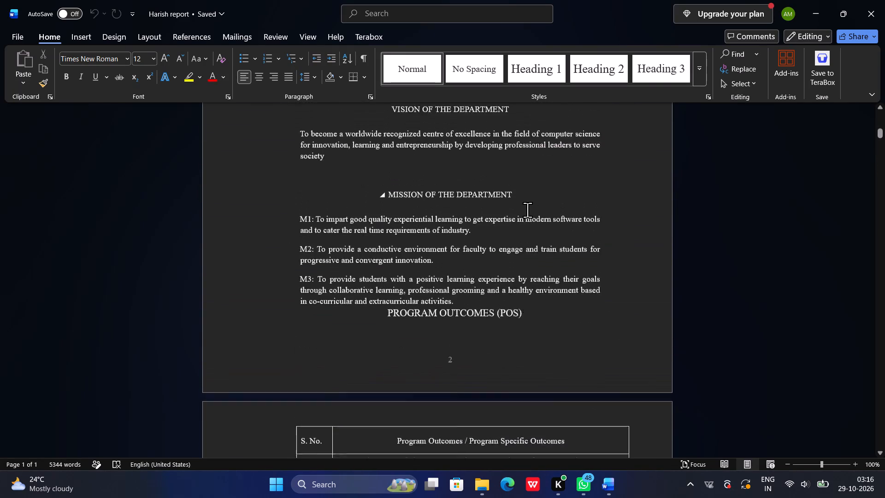
scroll(527, 210, "down", 4)
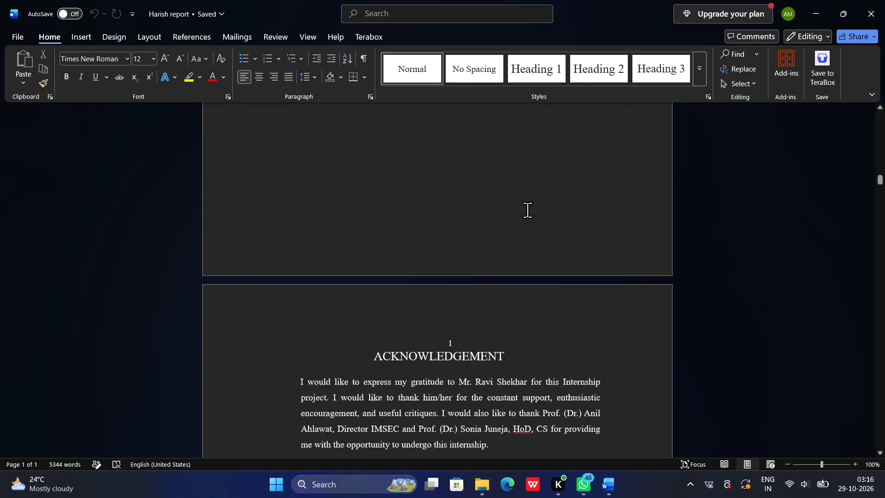
scroll(527, 210, "down", 1)
scroll(527, 210, "right", 2)
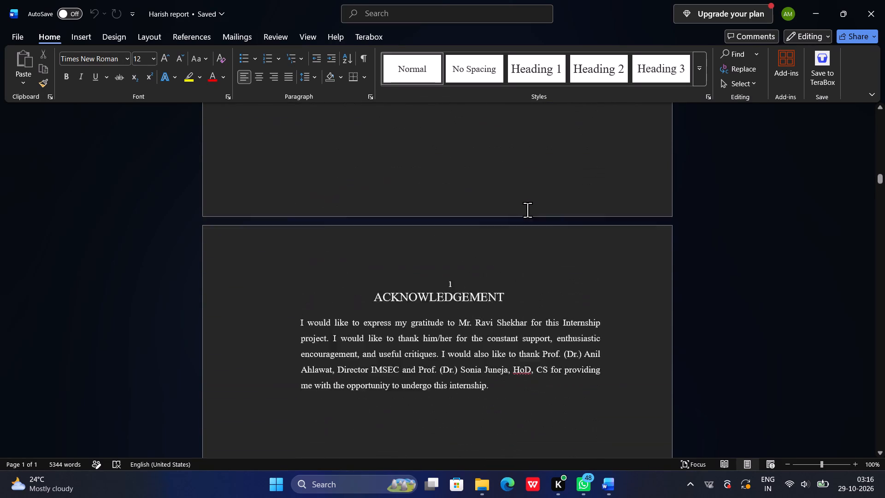
scroll(527, 210, "right", 1)
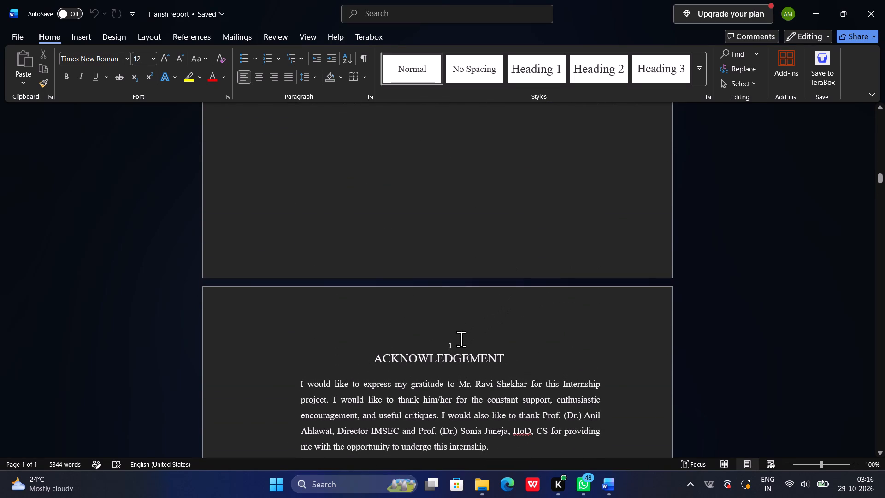
left_click(459, 346)
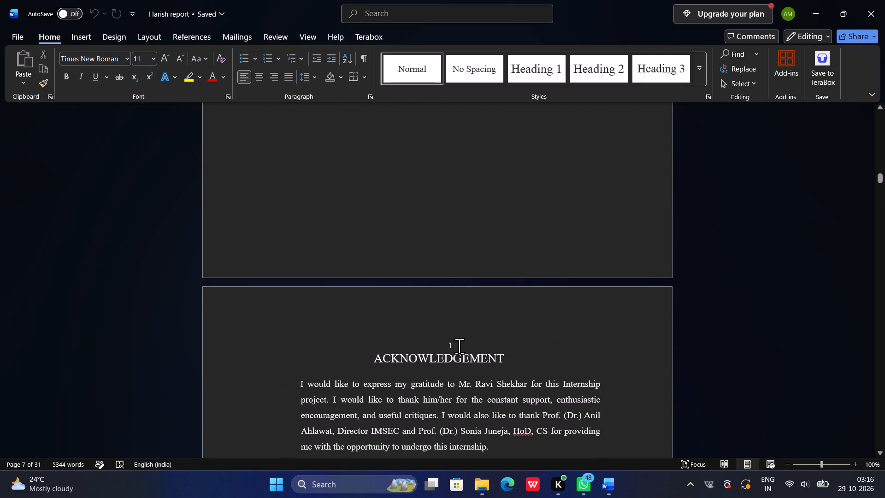
key("BackSpace")
key("BackSpace")
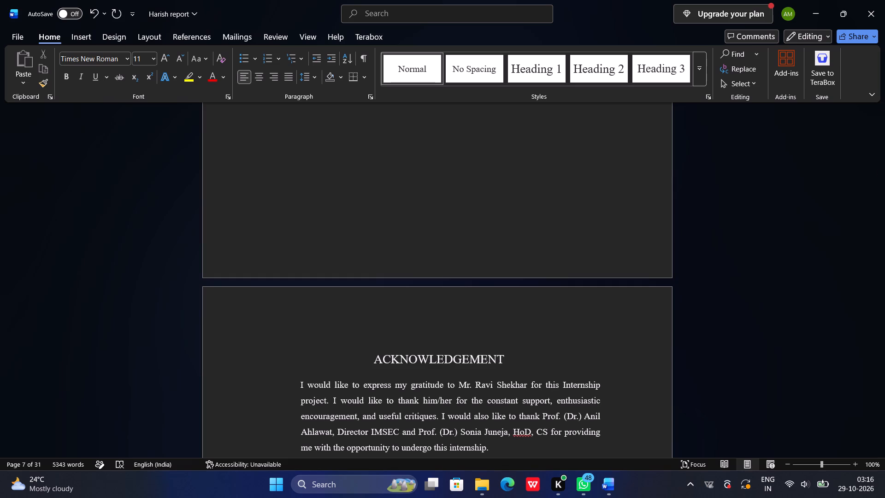
Delete the stray page number 2 above the ABSTRACT heading.
scroll(459, 346, "up", 3)
scroll(459, 346, "down", 1)
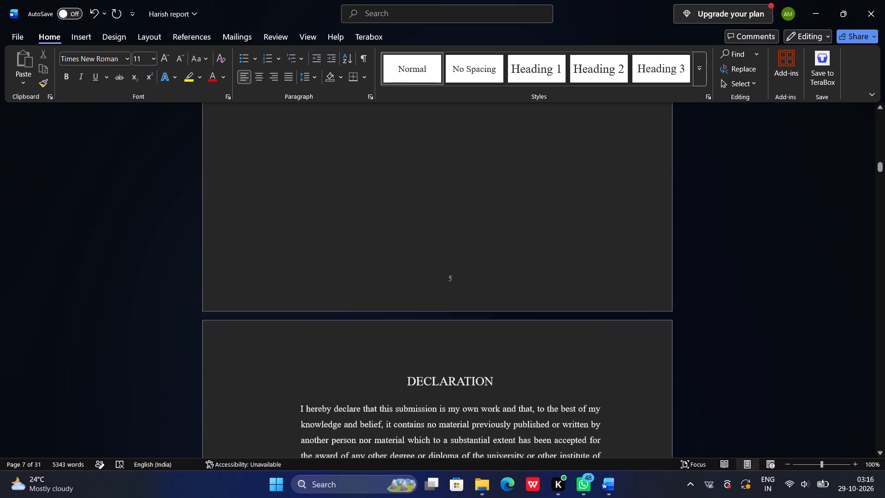
scroll(459, 346, "down", 4)
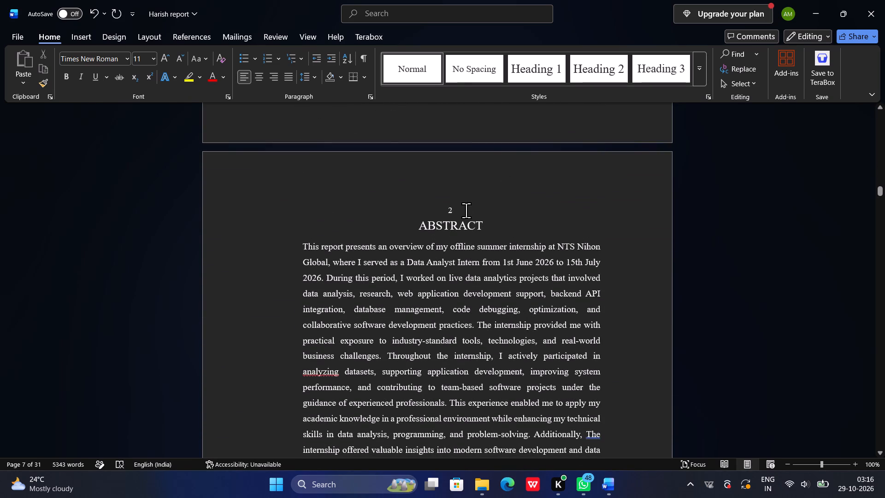
left_click(461, 208)
key("BackSpace")
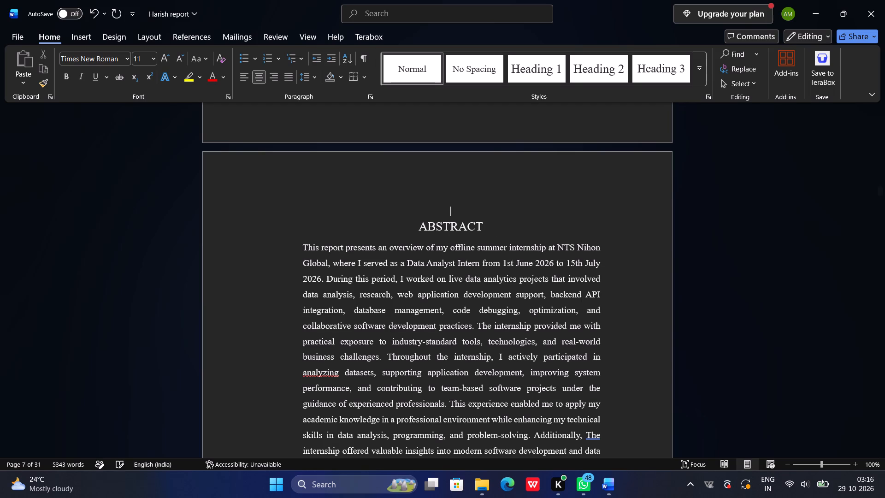
Look through the list of figures, list of tables and table of contents for broken entries.
scroll(461, 208, "down", 1)
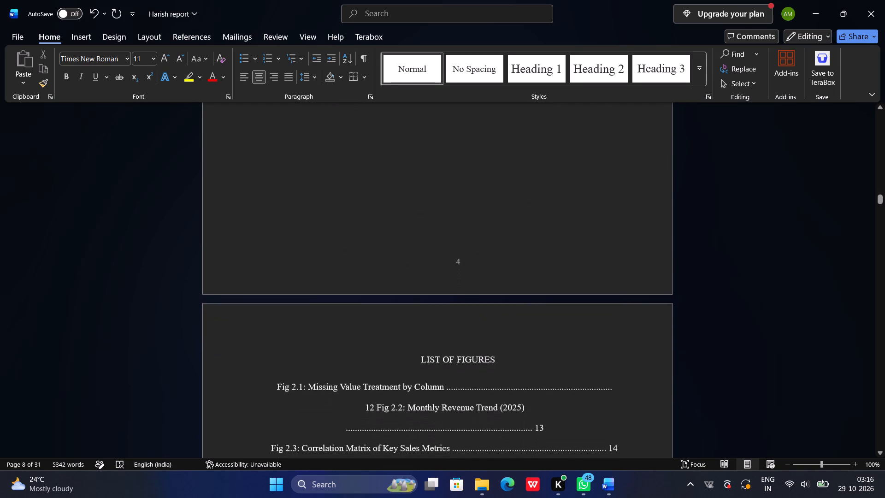
scroll(461, 208, "down", 3)
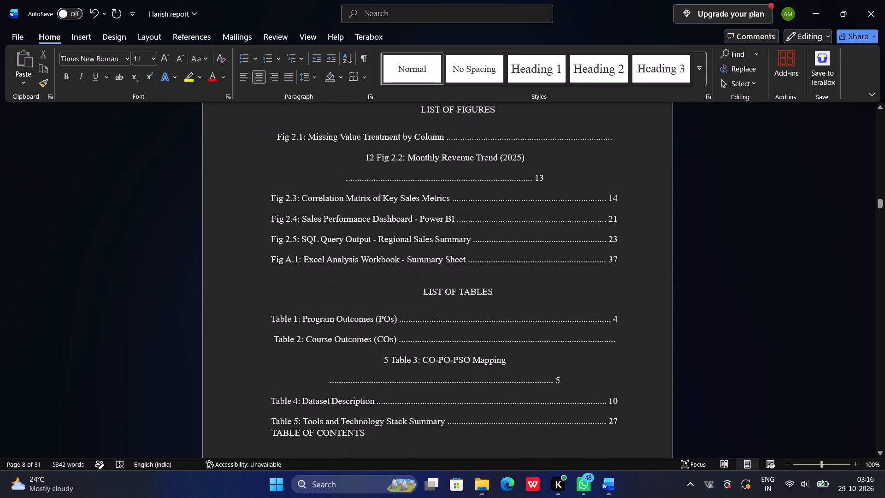
left_click(363, 155)
scroll(390, 318, "down", 1)
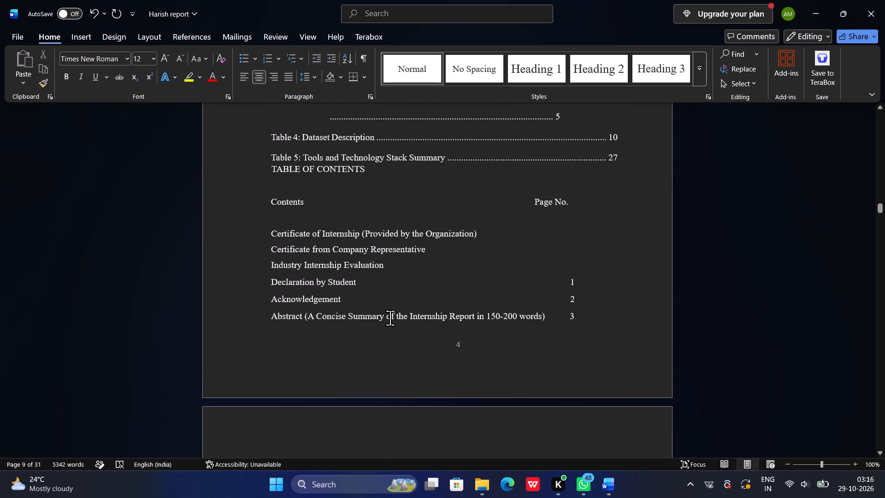
scroll(390, 318, "down", 2)
scroll(390, 318, "right", 1)
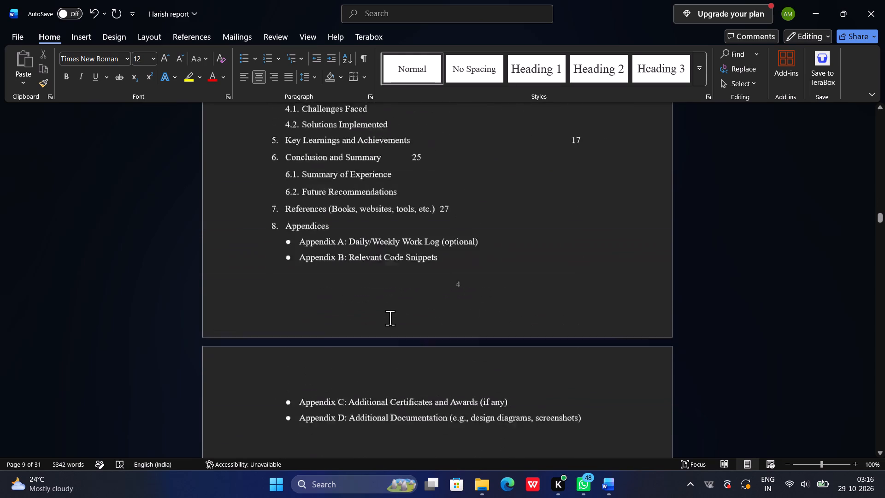
scroll(390, 318, "right", 1)
In the list of figures, move page number 12 to the end of the Fig 2.1 entry, separated from the leader dots by a space.
scroll(390, 318, "up", 3)
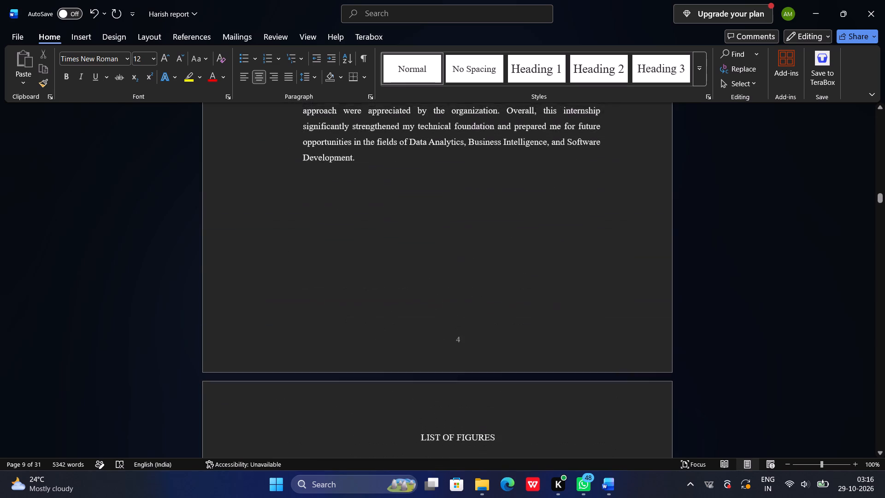
scroll(390, 318, "up", 2)
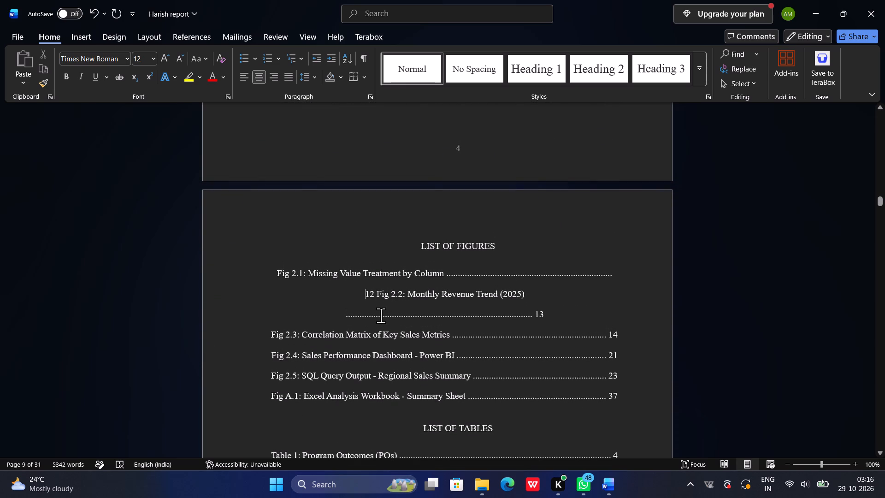
left_click(374, 291)
key("BackSpace")
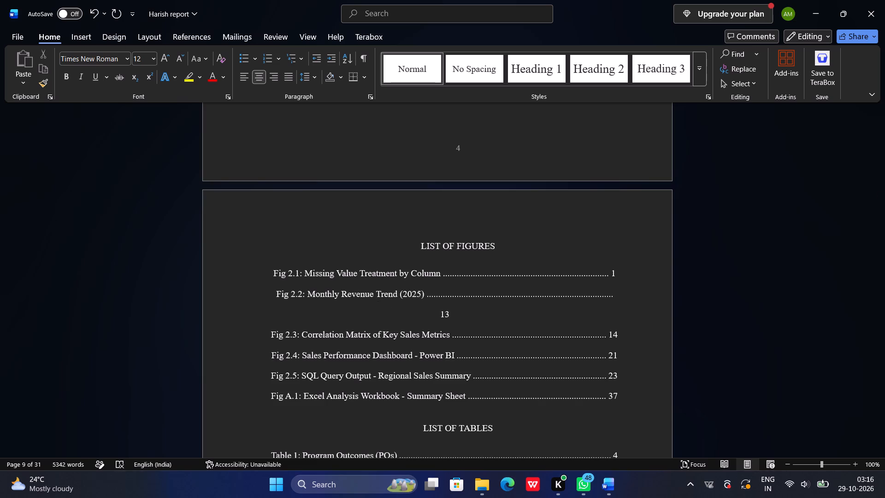
key("2")
key("BackSpace")
key("BackSpace")
key("BackSpace")
type("12")
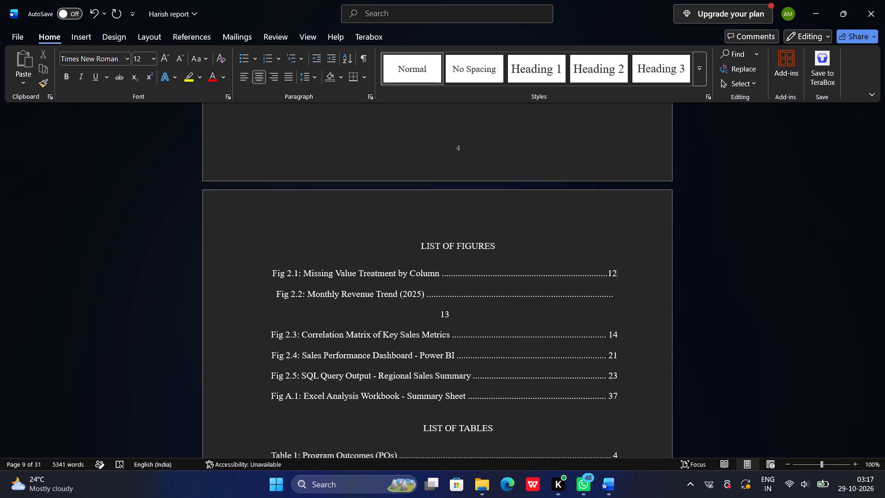
key("Left")
key("Left")
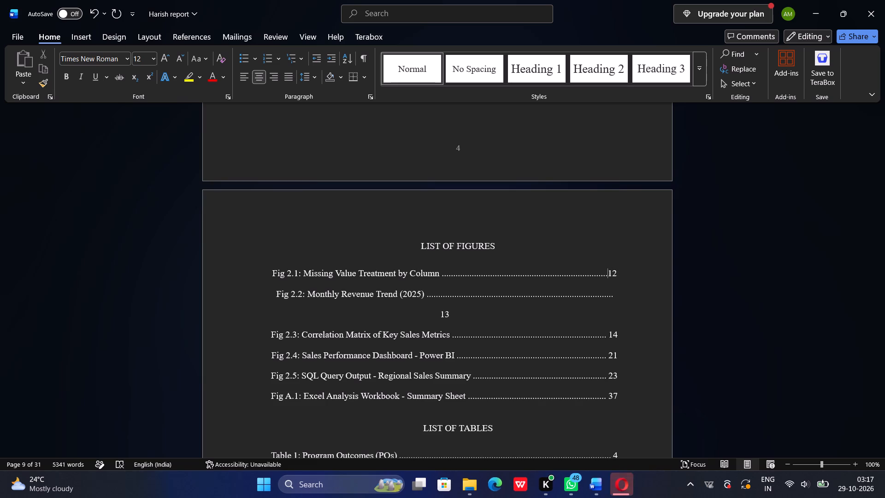
key("BackSpace")
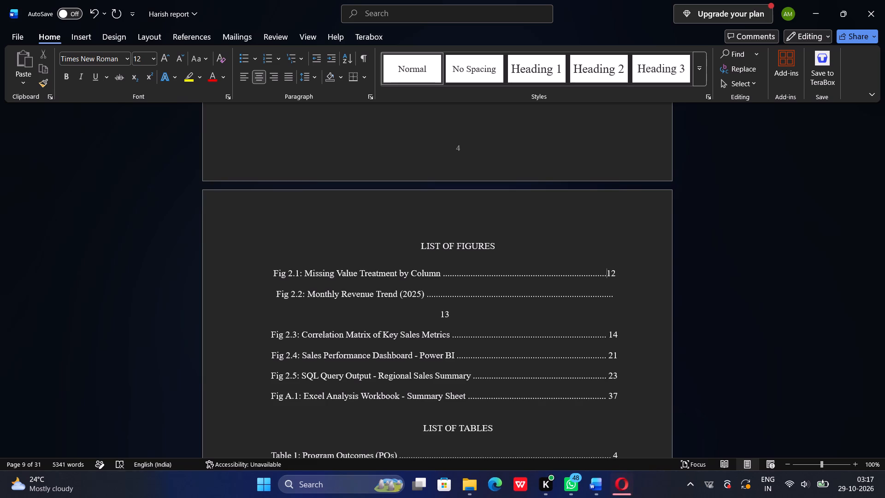
key("space")
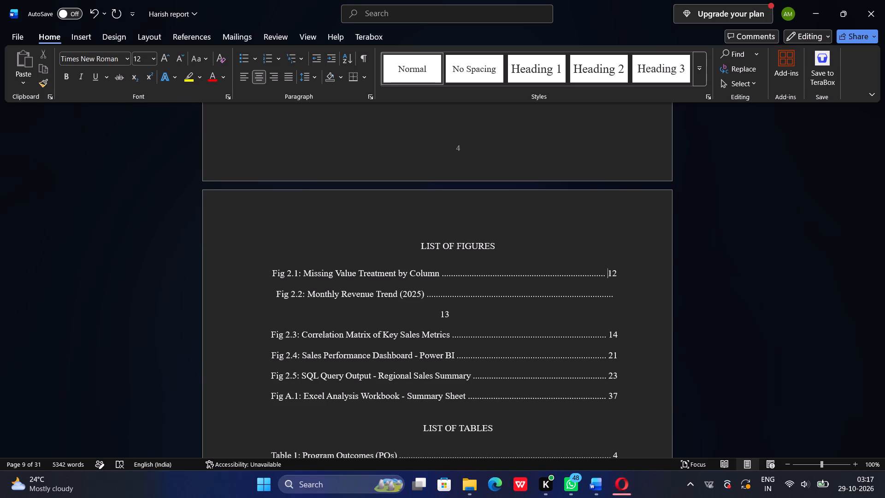
Shorten the Fig 2.2 leader dots so page number 13 fits on the entry's line, preceded by a space.
key("Down")
key("Down")
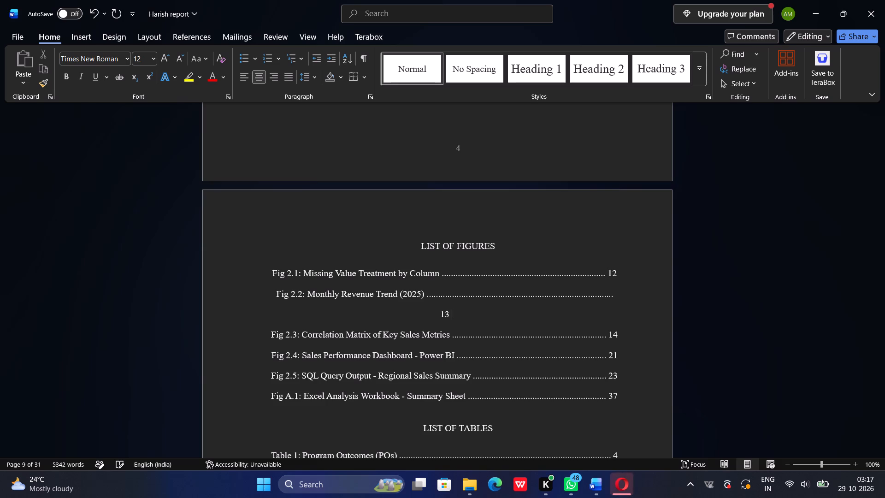
key("Left")
key("Left")
key("Left")
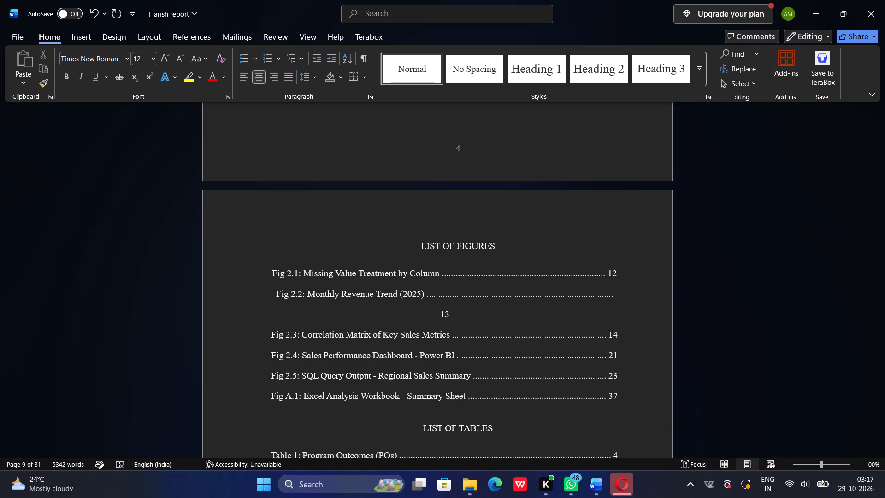
key("BackSpace")
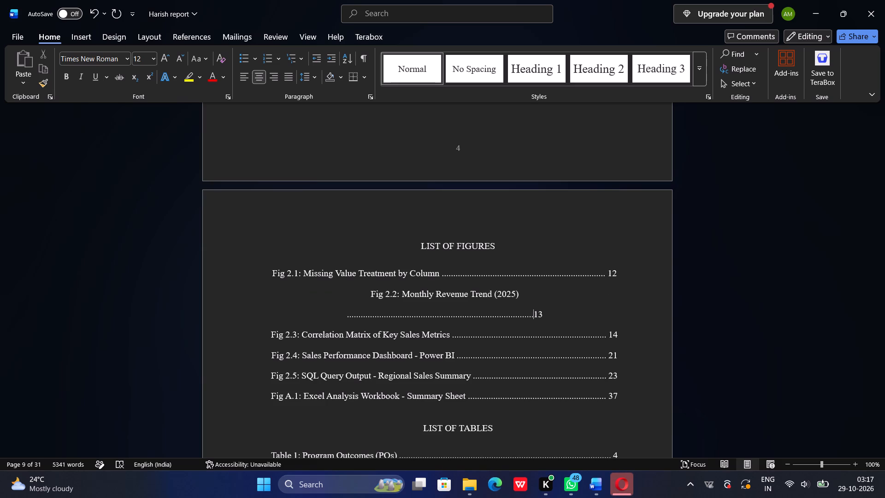
key("space")
key("BackSpace")
key("BackSpace")
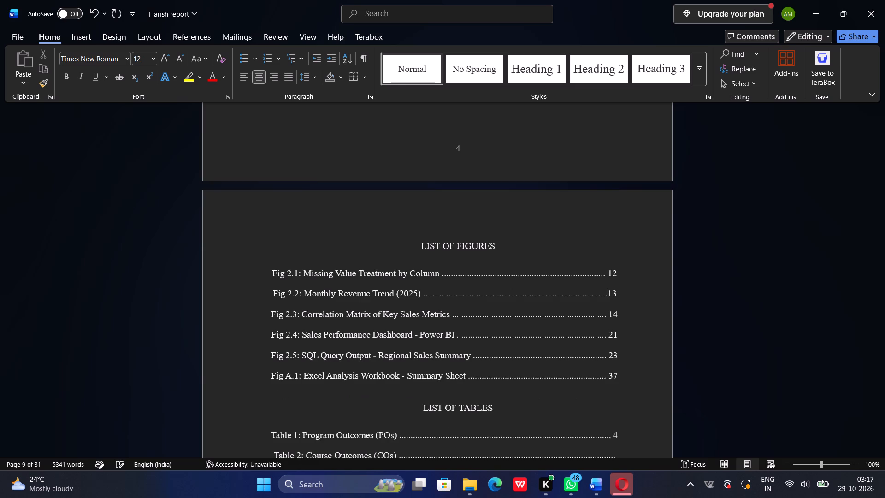
key("BackSpace")
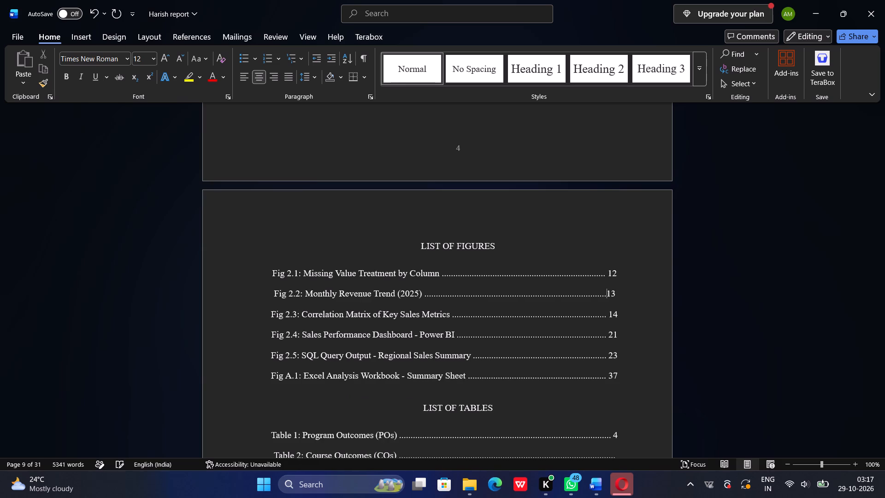
key("space")
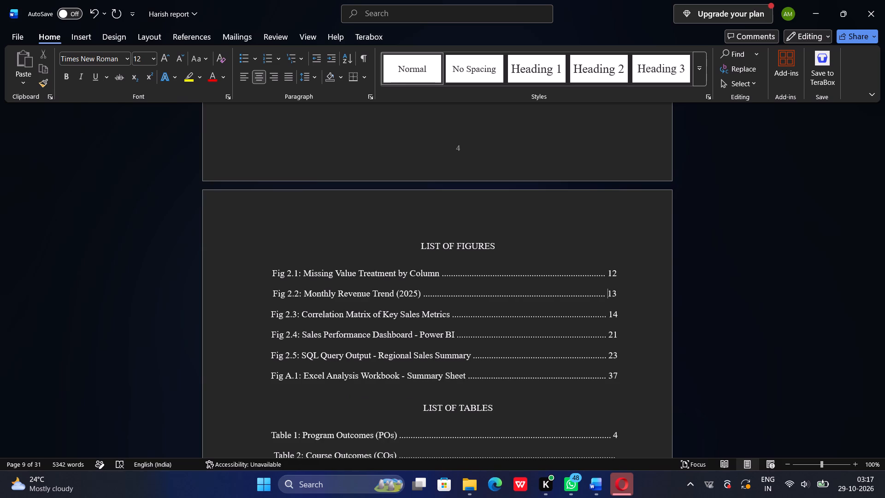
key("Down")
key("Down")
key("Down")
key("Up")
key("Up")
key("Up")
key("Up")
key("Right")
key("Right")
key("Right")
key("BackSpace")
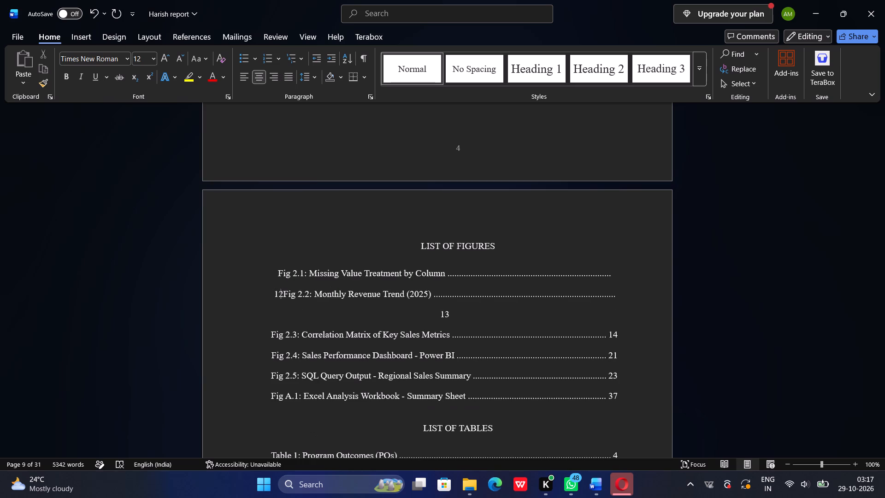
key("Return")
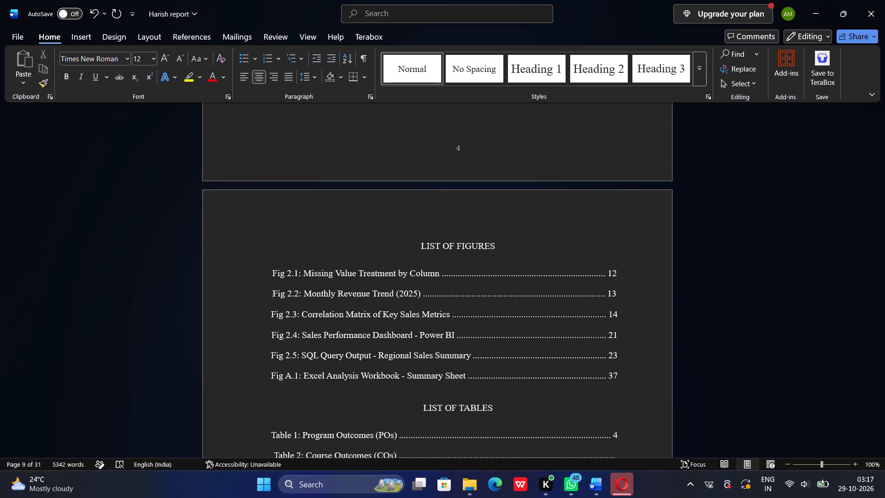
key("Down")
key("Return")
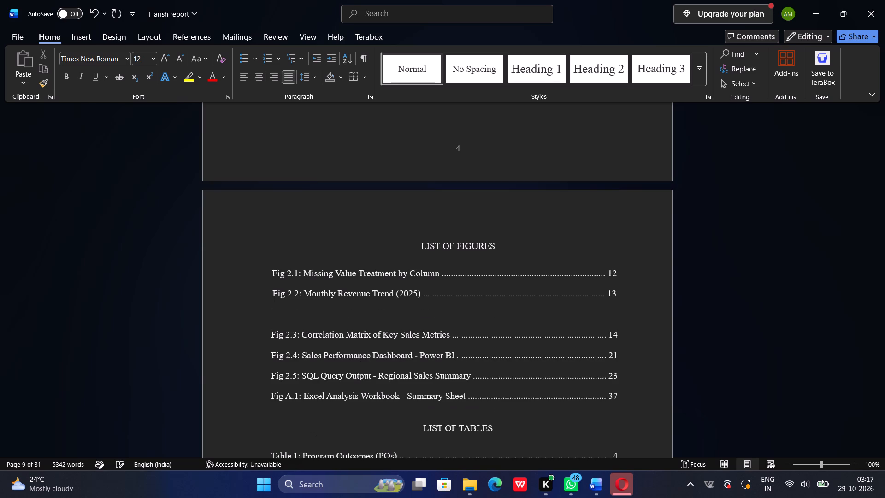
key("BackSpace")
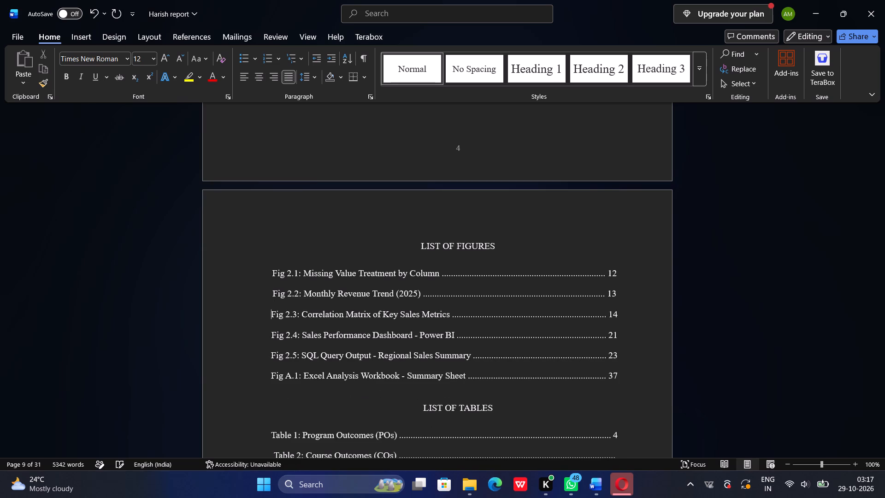
Try to align the Fig 2.3 and Fig 2.4 entries with leading spaces, and remove the space added before Fig 2.3.
key("space")
key("Down")
key("space")
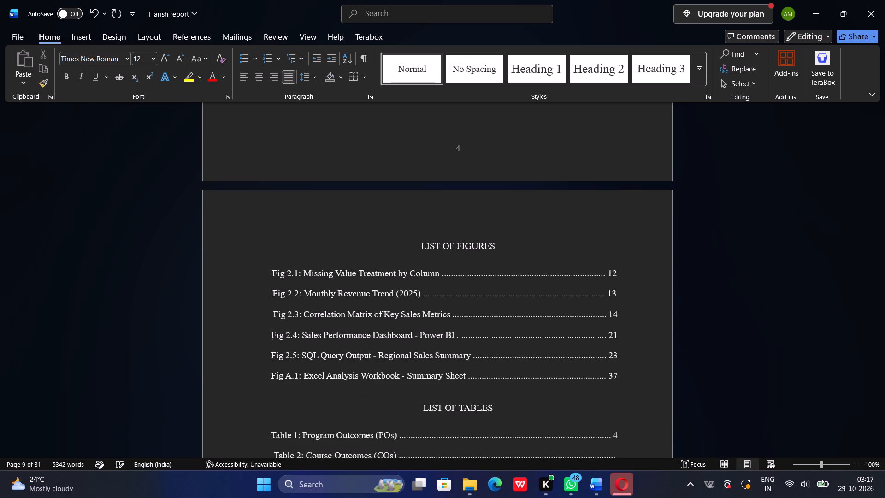
key("Down")
key("Up")
key("space")
key("space")
key("space")
key("Up")
key("Right")
key("BackSpace")
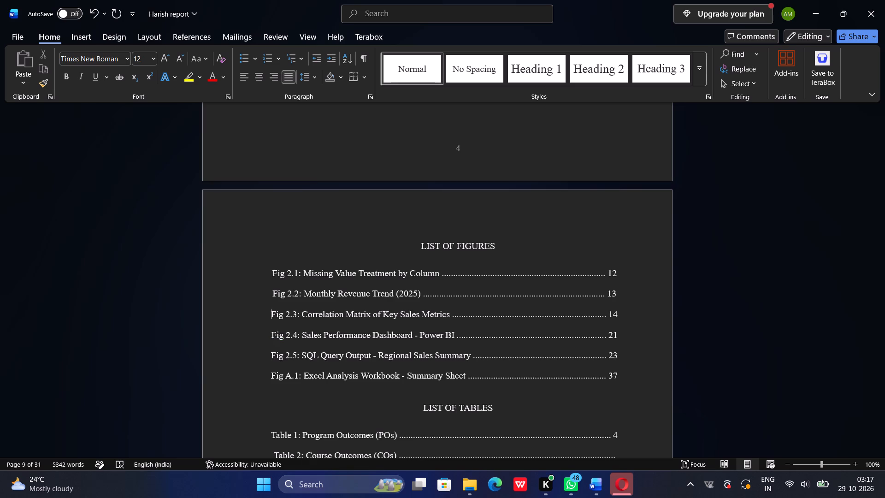
Justify all the list of figures entries, from Fig 2.1 to Fig A.1, after trying left alignment on them.
key("Up")
left_click(248, 70)
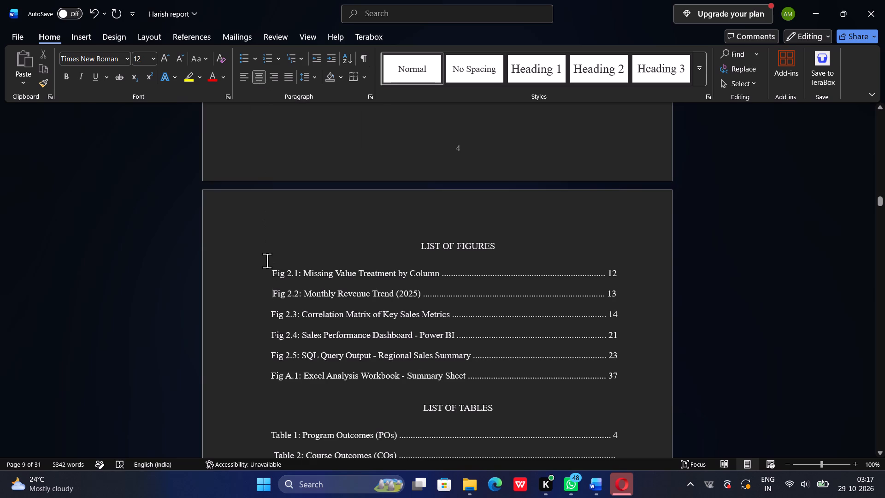
left_click_drag(267, 261, 732, 373)
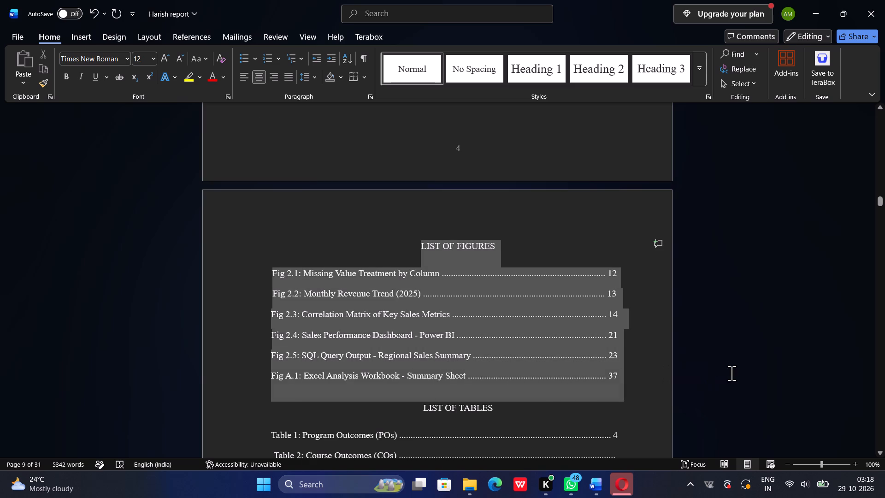
left_click_drag(732, 373, 648, 370)
left_click(631, 373)
left_click_drag(631, 373, 279, 265)
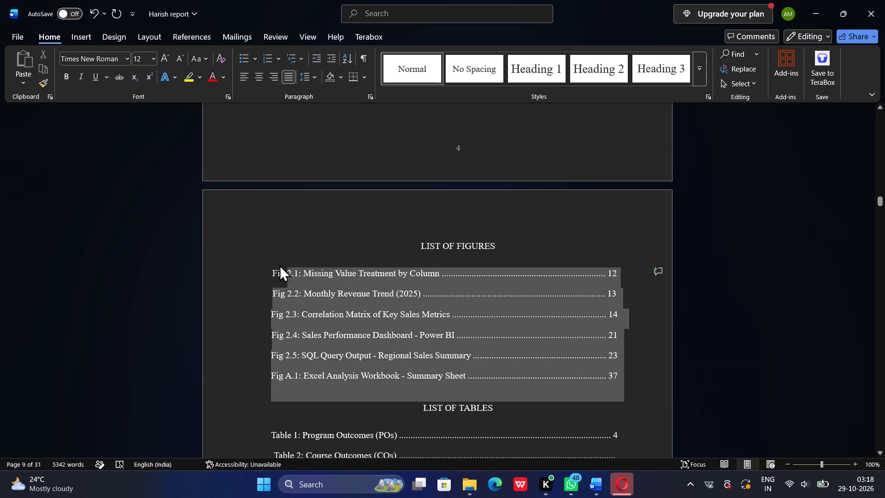
left_click_drag(279, 265, 274, 270)
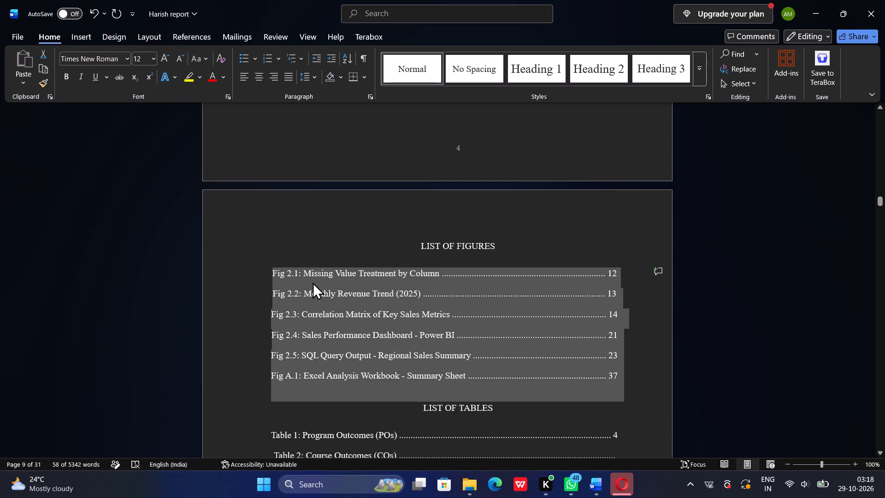
right_click(313, 282)
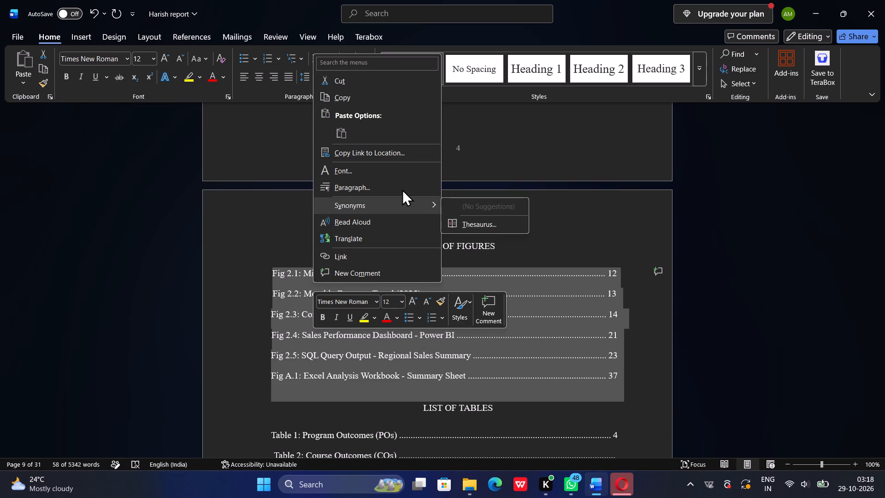
left_click(443, 318)
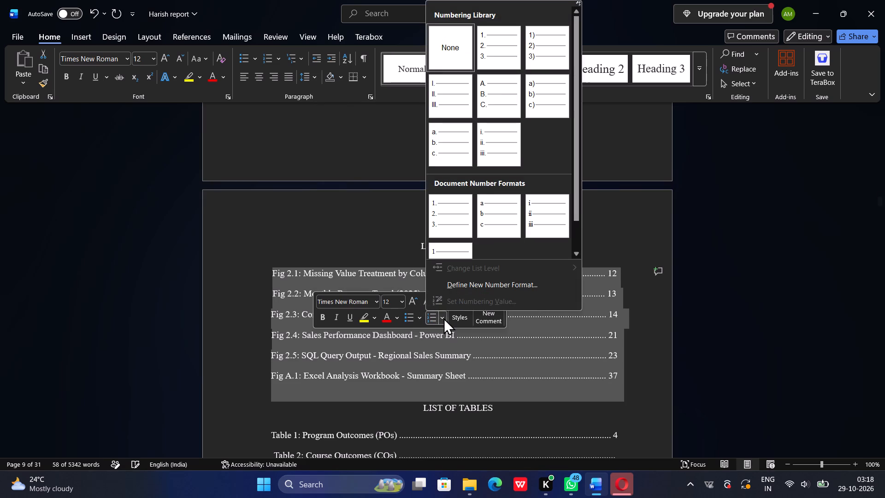
left_click(419, 317)
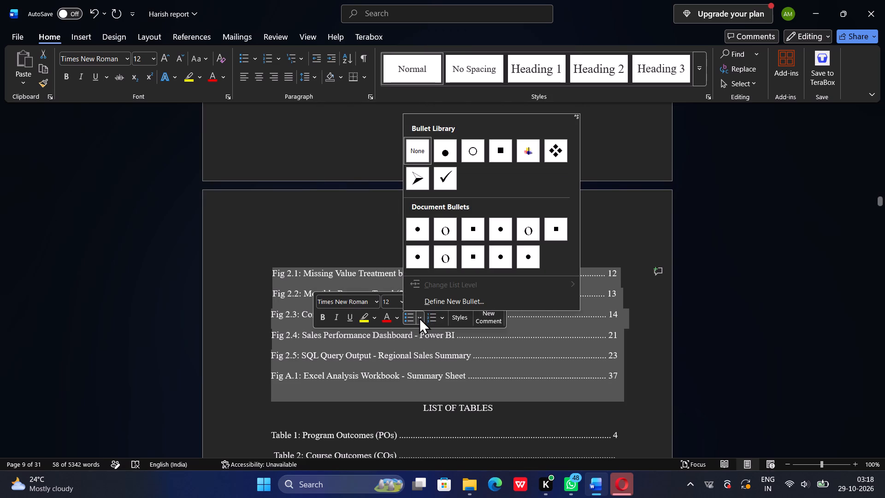
left_click(419, 317)
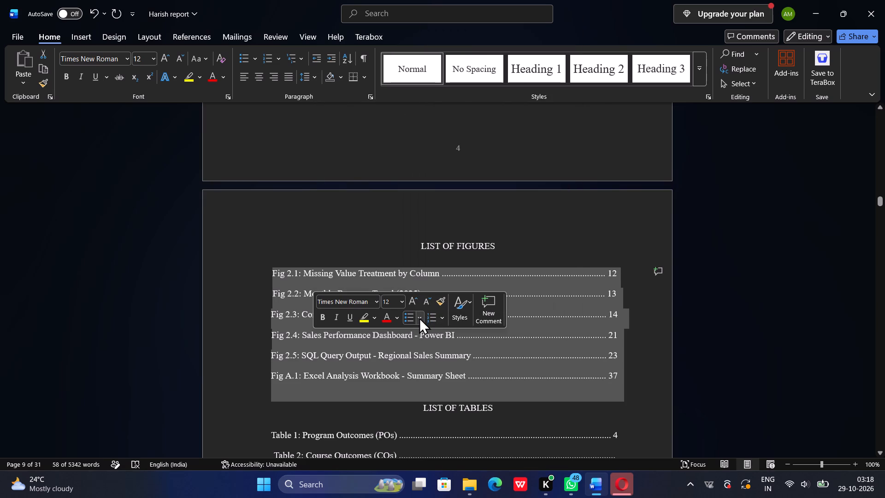
left_click(242, 75)
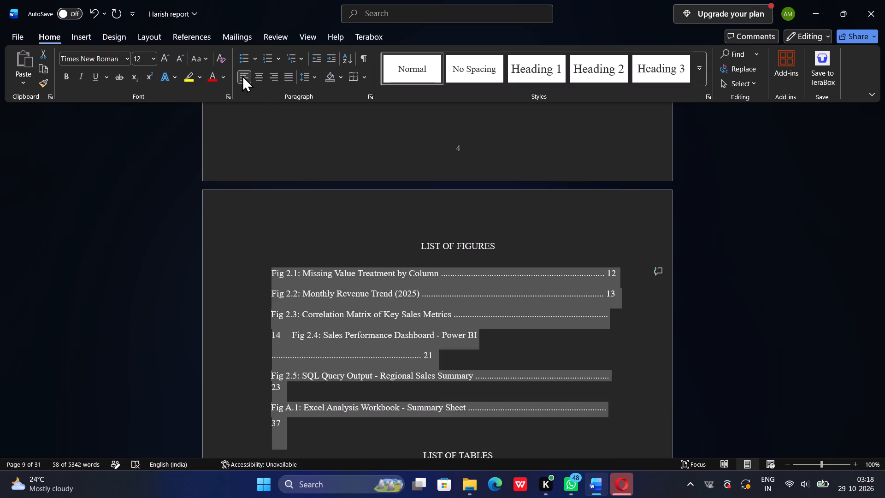
scroll(301, 139, "down", 1)
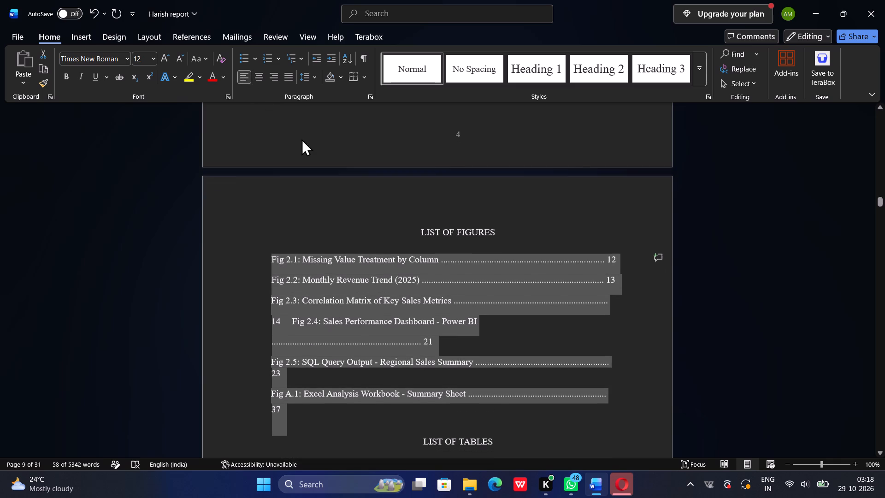
left_click(289, 74)
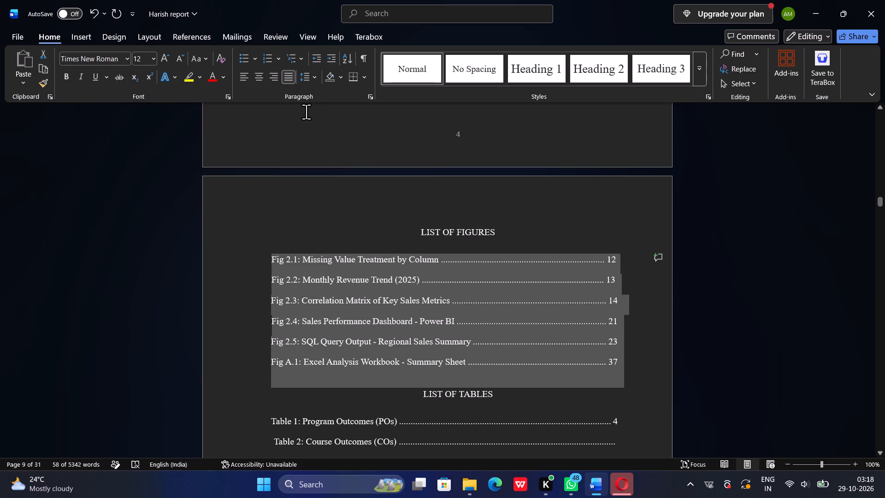
scroll(207, 365, "up", 1)
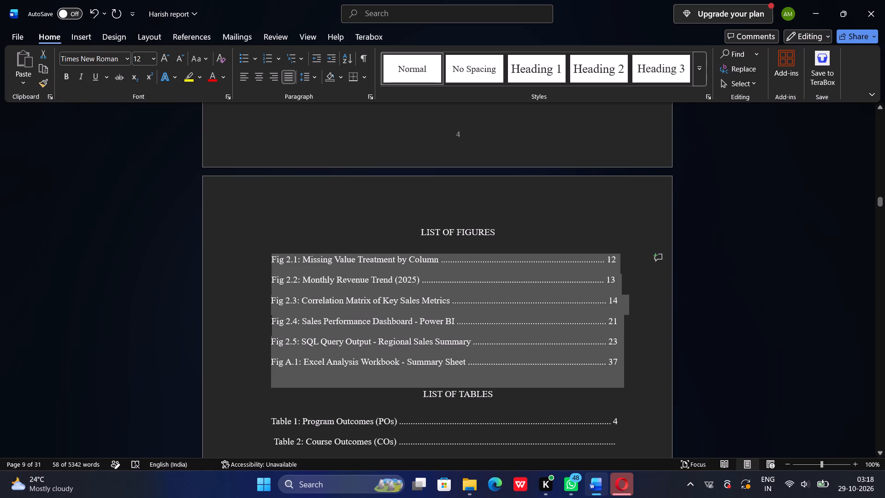
scroll(218, 349, "up", 1)
left_click(218, 349)
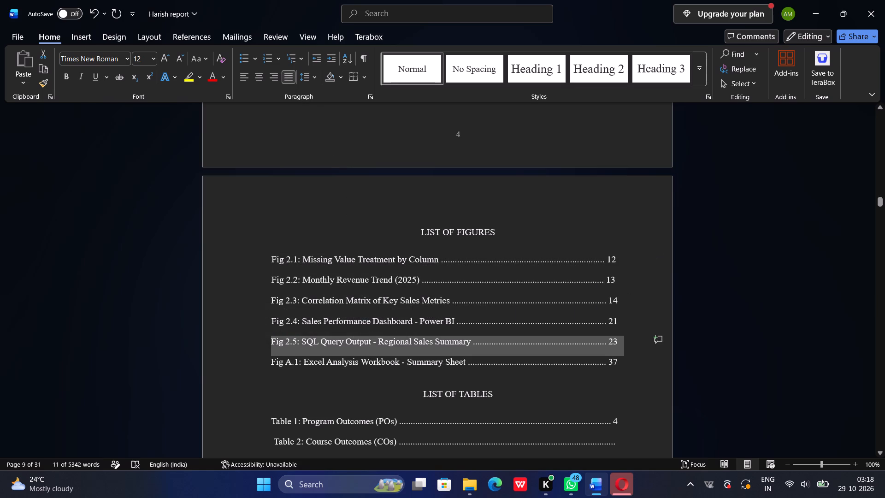
left_click(243, 387)
Extend the Fig 2.2 leader dots by one dot, keeping a single space before page number 13.
scroll(248, 257, "down", 1)
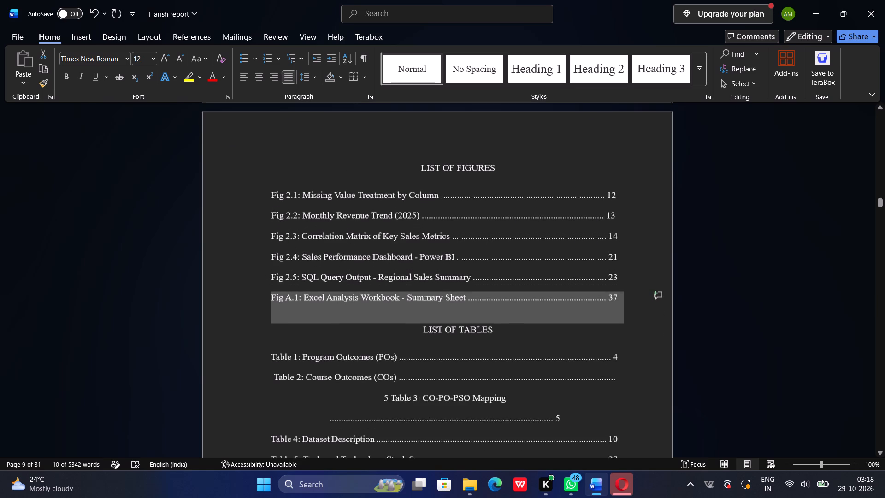
scroll(248, 257, "down", 1)
left_click(608, 186)
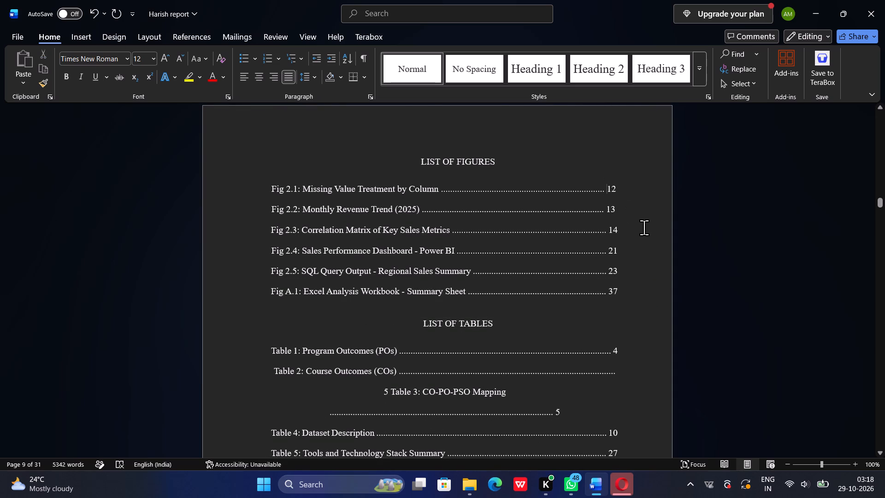
key("Down")
key("space")
key("BackSpace")
key("space")
key("BackSpace")
key("BackSpace")
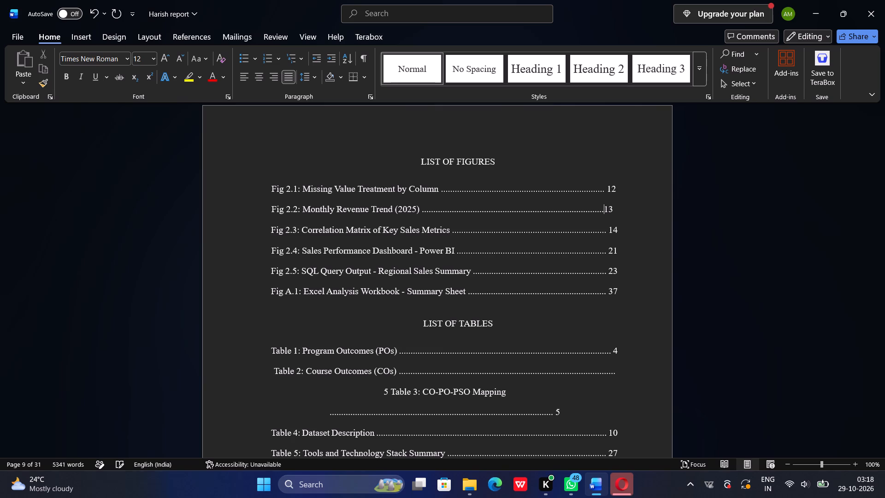
key("period")
key("space")
Extend the Fig 2.1 leader dots by one dot, keeping a single space before page number 12.
key("Up")
key("BackSpace")
key("space")
key("BackSpace")
type(".")
key("space")
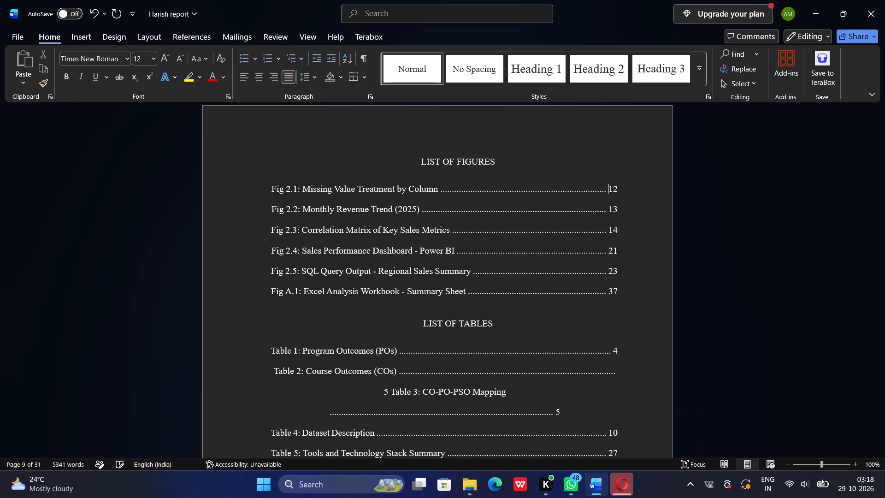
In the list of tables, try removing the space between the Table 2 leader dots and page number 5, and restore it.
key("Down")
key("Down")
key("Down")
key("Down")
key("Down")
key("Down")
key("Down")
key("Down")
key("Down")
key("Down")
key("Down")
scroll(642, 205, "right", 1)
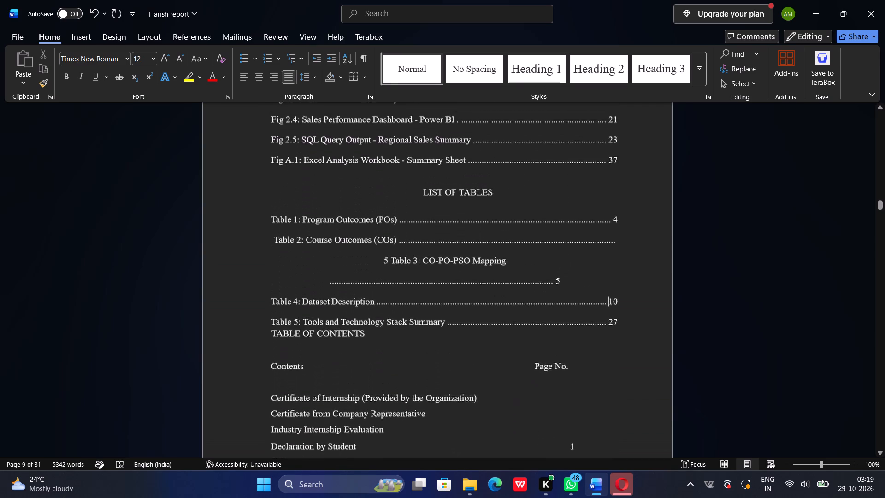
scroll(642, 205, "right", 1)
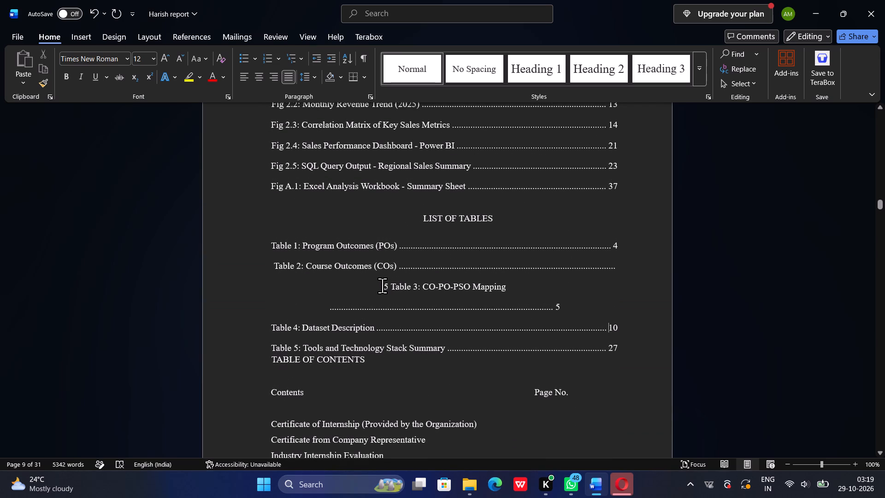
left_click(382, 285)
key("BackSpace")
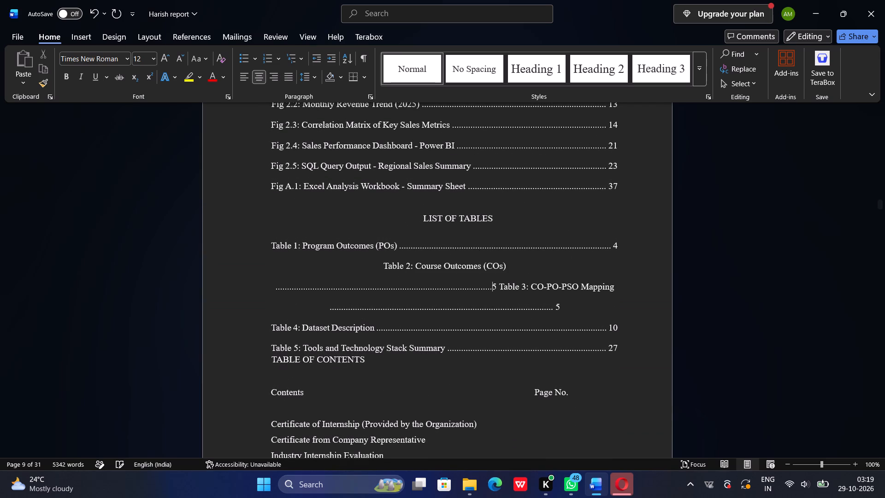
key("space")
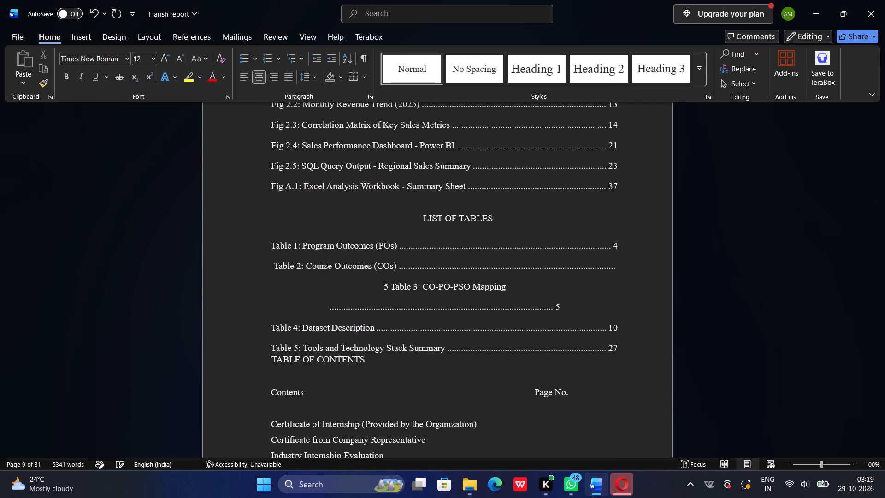
Break the line after the Table 2 page number 5 so the Table 3: CO-PO-PSO Mapping entry starts its own paragraph.
key("Right")
key("Return")
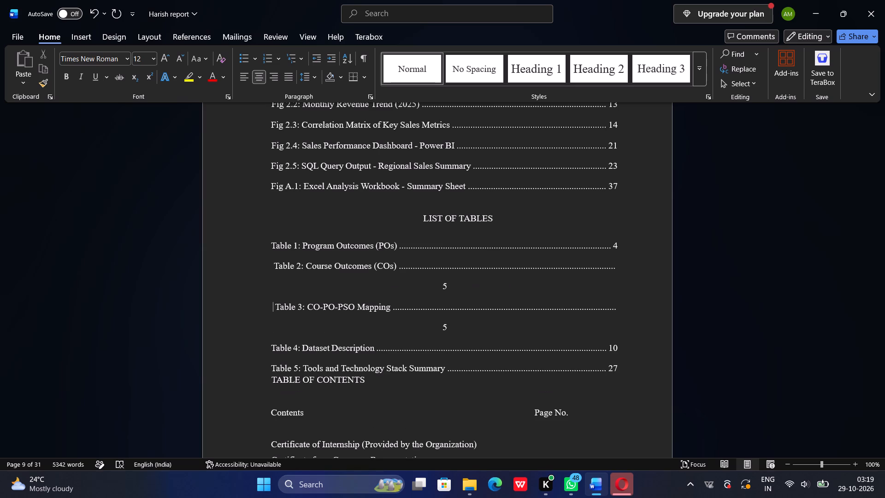
Shorten the Table 2 leader dots by two so page number 5 sits on the entry's line after a single space.
key("Up")
key("BackSpace")
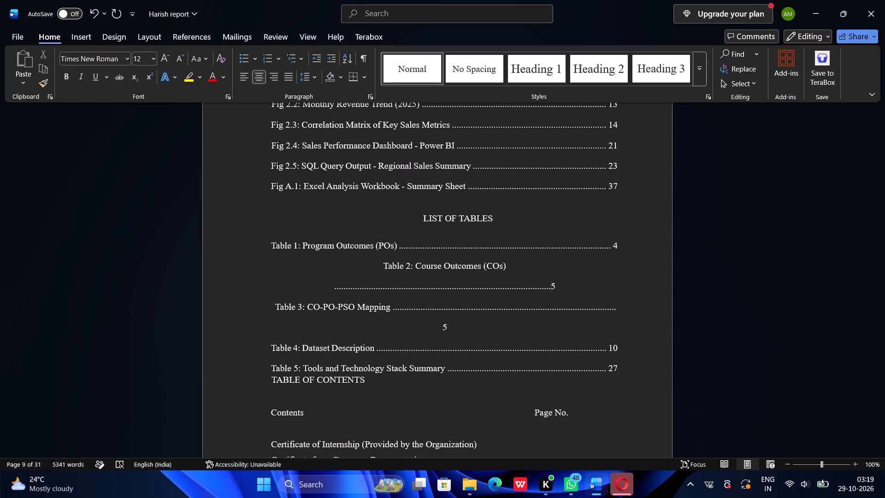
key("BackSpace")
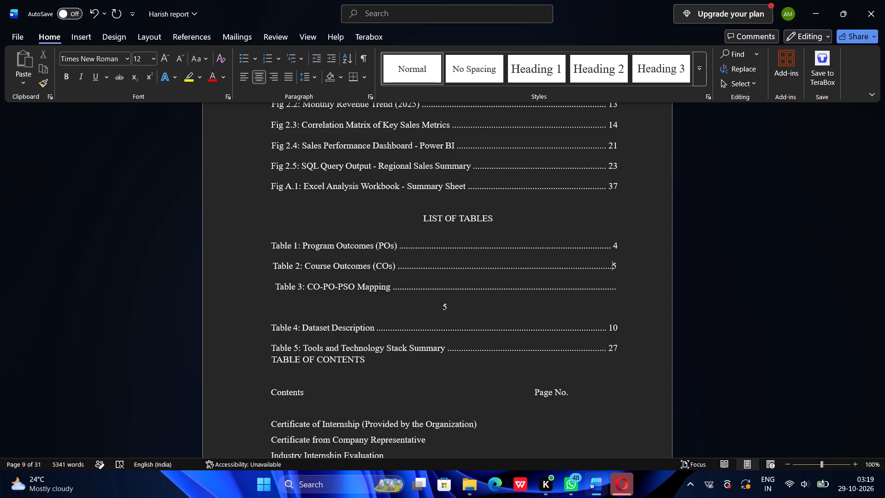
key("BackSpace")
key("space")
key("space")
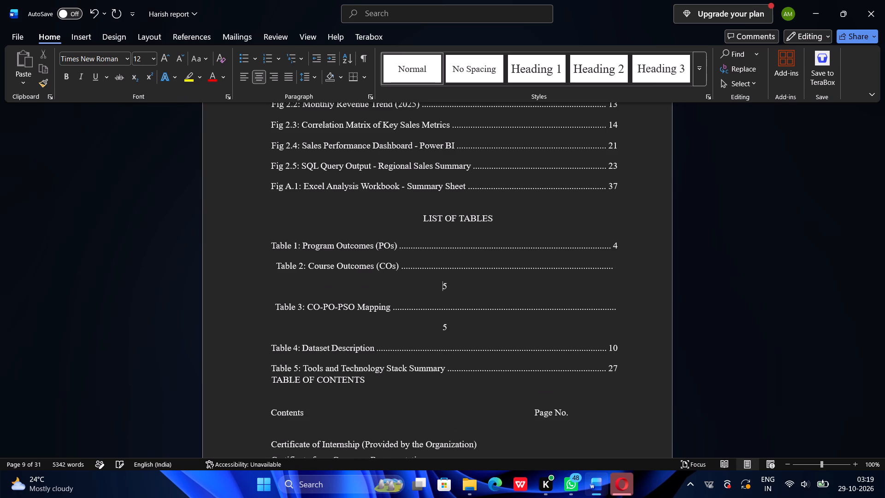
key("BackSpace")
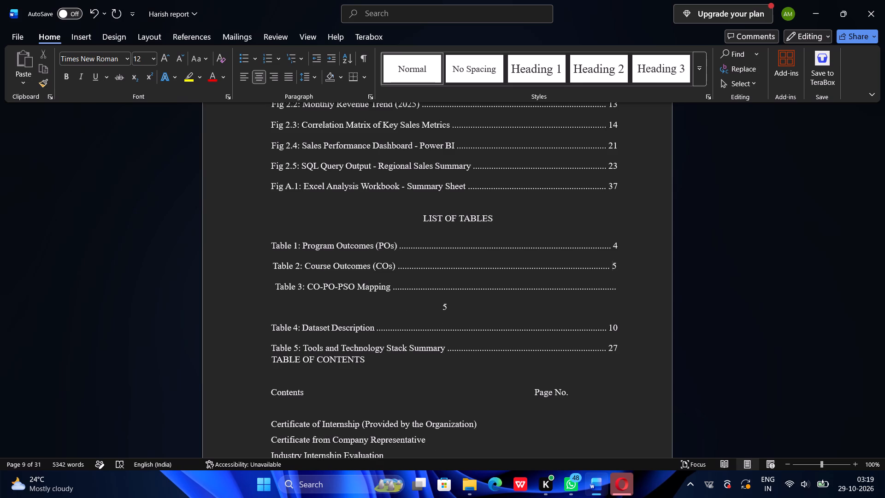
Remove the space and last leader dot before the Table 3 page number 5 to bring it onto the entry's line.
key("Down")
key("Down")
key("Left")
key("Left")
key("BackSpace")
key("BackSpace")
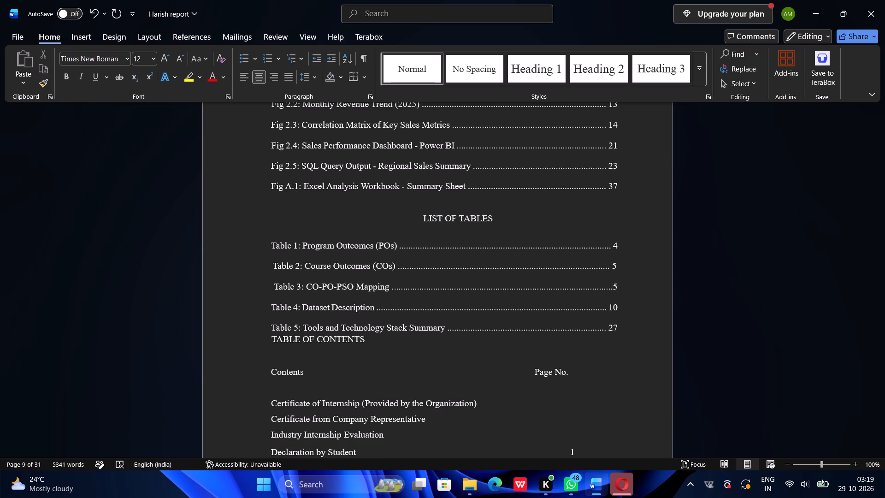
Try to push the TABLE OF CONTENTS heading away from the Table 5 entry by adding four spaces before it.
key("Down")
key("Down")
key("Up")
key("Up")
key("Down")
key("Down")
key("Right")
key("Right")
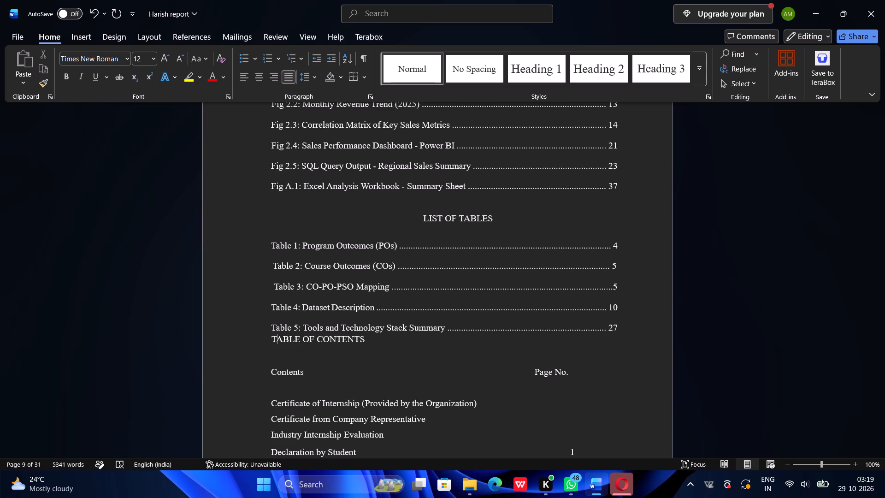
key("space")
key("space")
key("space")
key("space")
key("Right")
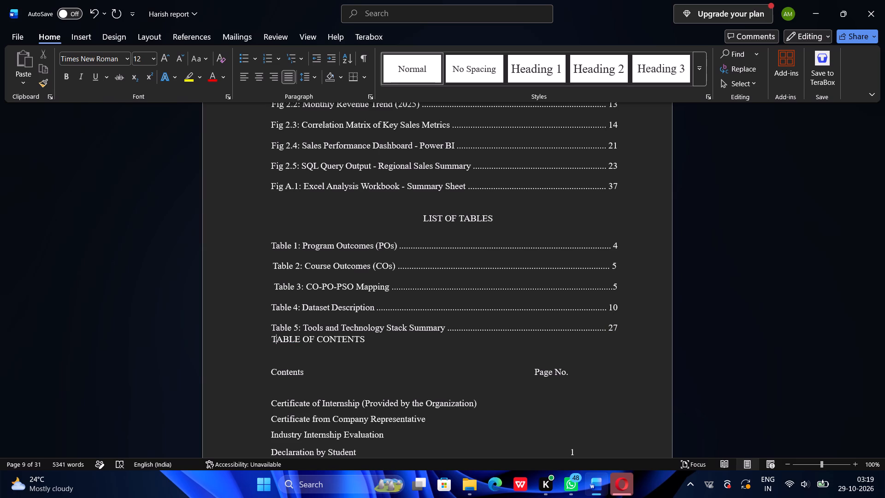
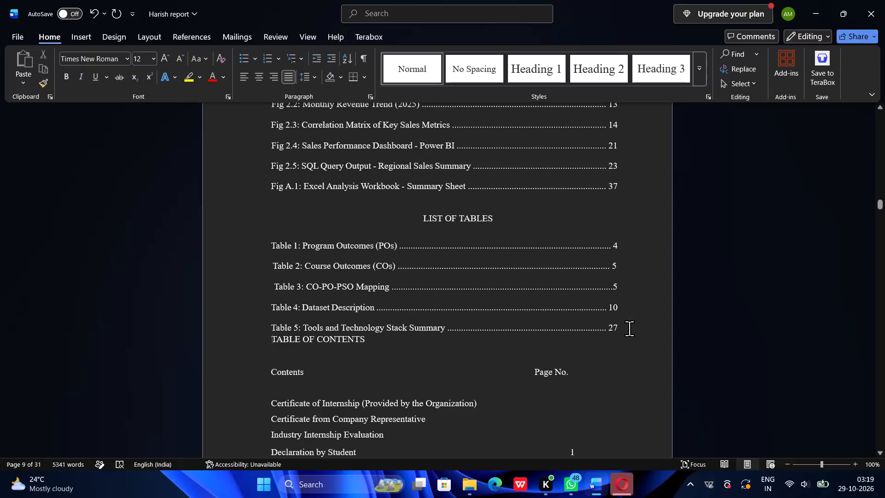
Justify the Table 1 to Table 5 entries in the LIST OF TABLES.
left_click(629, 328)
left_click_drag(629, 328, 601, 315)
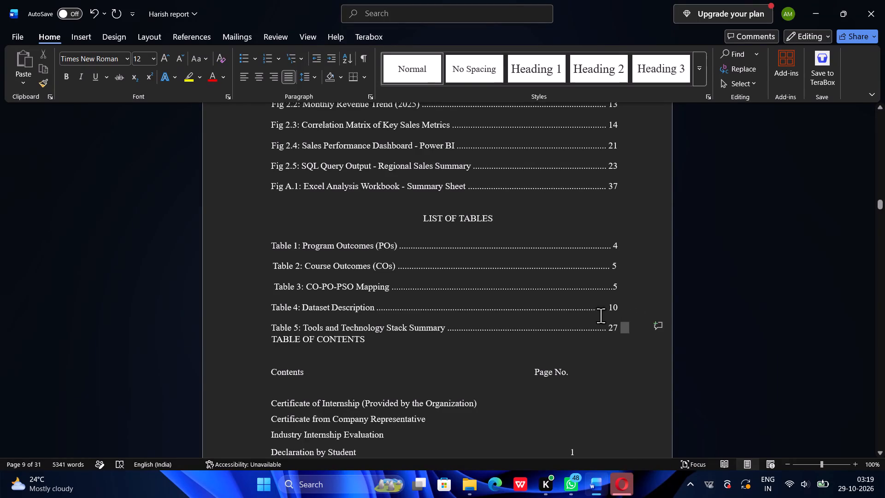
left_click_drag(601, 315, 289, 246)
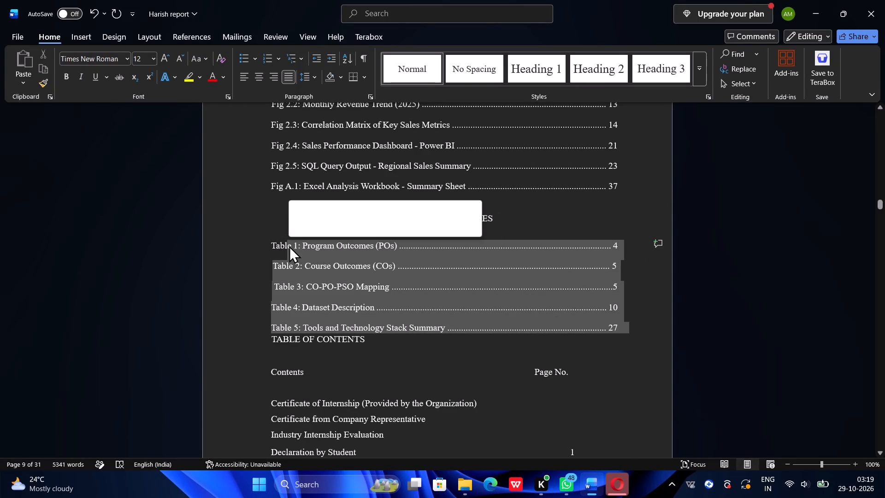
left_click(289, 75)
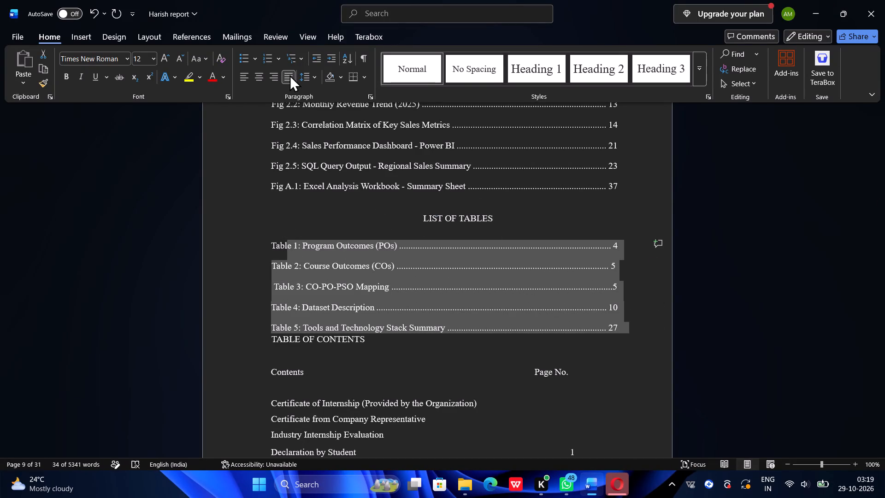
left_click(285, 75)
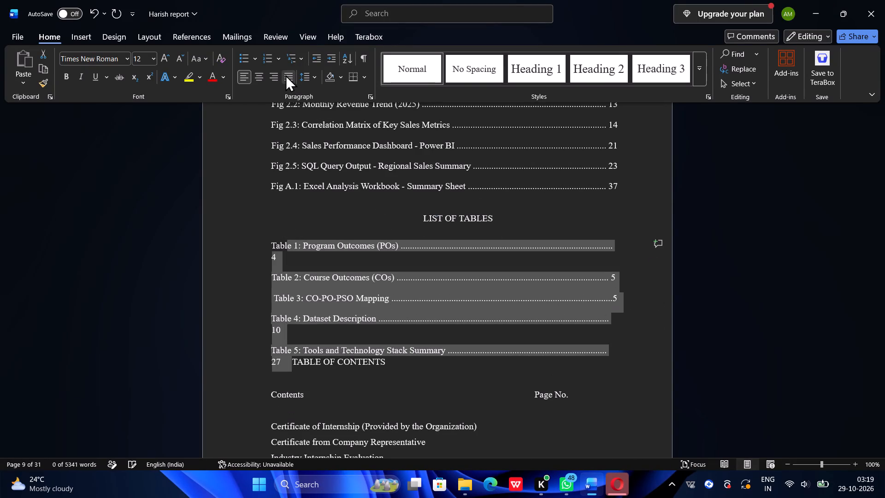
left_click(285, 75)
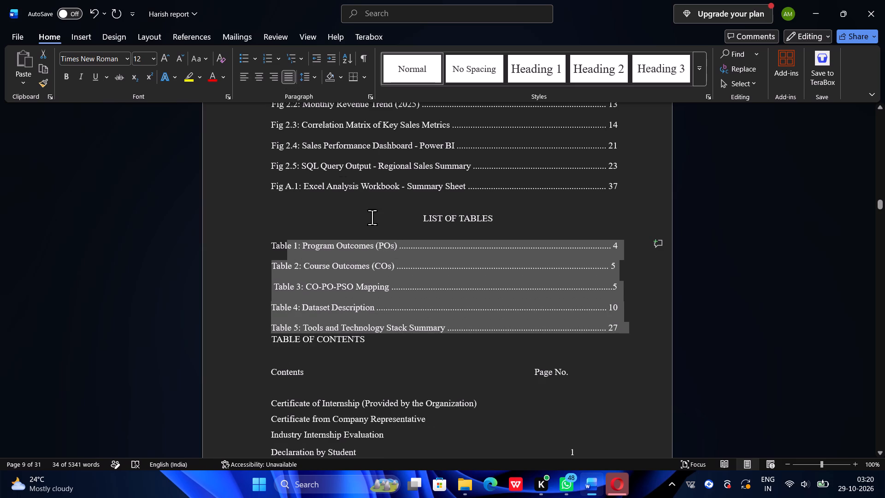
Centre the TABLE OF CONTENTS heading under the Table 5 entry.
left_click(473, 345)
left_click_drag(374, 341, 279, 336)
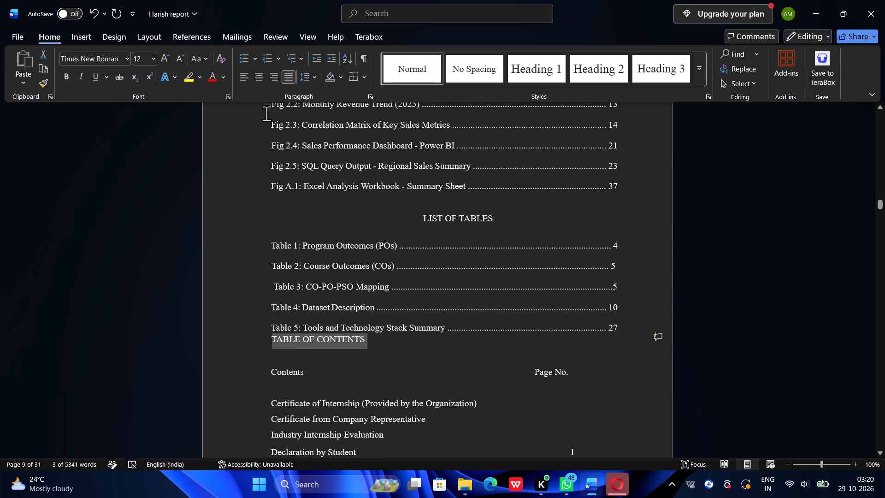
left_click(256, 78)
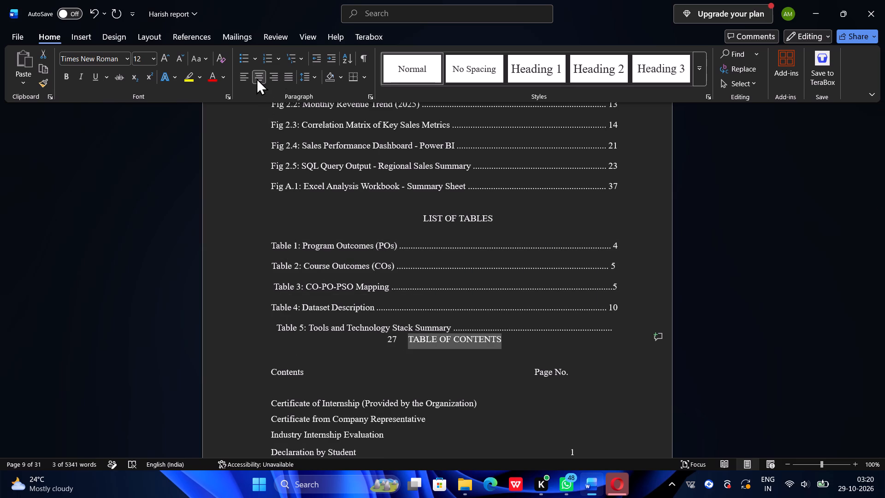
Delete the space before page number 27 in the Table 5 entry to pull the number onto the entry's line.
left_click(385, 338)
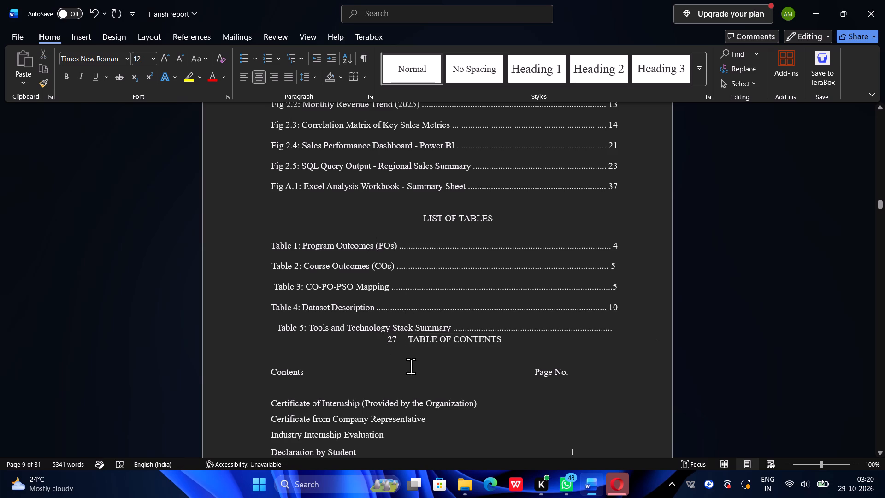
key("BackSpace")
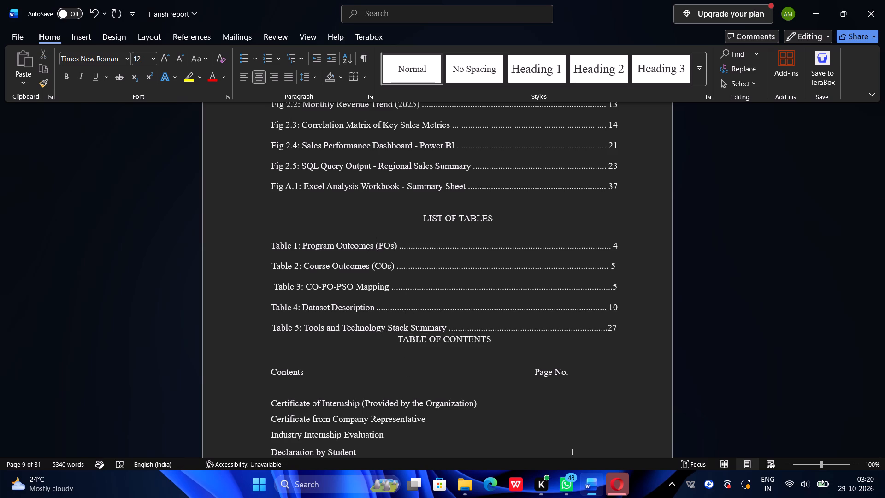
Remove the two extra characters before the Table 3: CO-PO-PSO Mapping entry to line it up with the Table 2 entry.
scroll(435, 288, "down", 1)
scroll(441, 305, "up", 4)
scroll(441, 305, "down", 1)
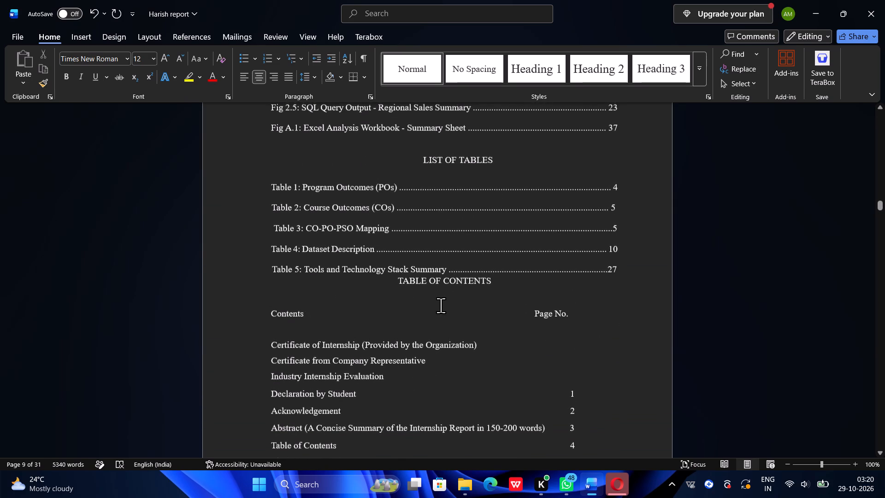
scroll(441, 305, "down", 2)
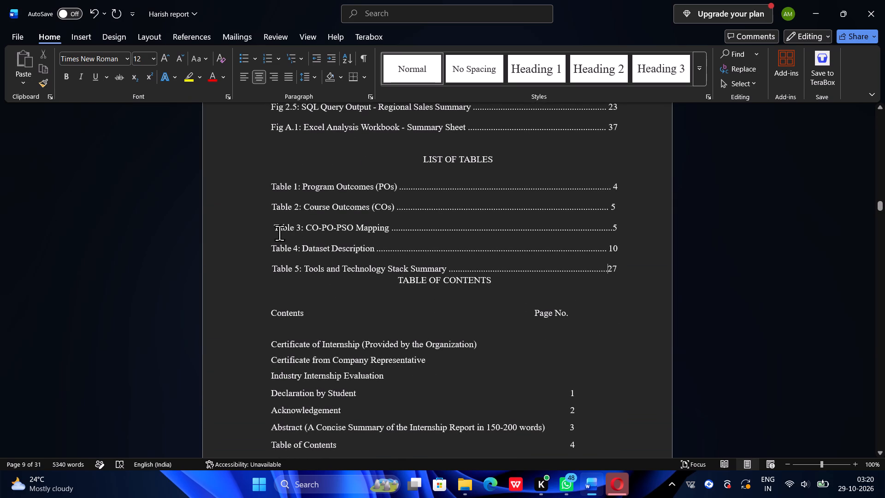
left_click(272, 230)
key("BackSpace")
key("BackSpace")
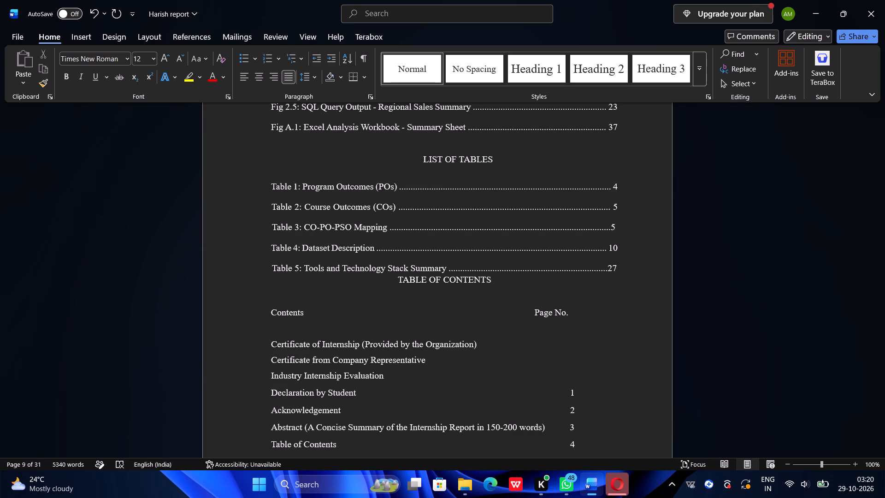
Insert a space between the leader dots and page number 5 in the Table 3 entry.
key("Down")
key("Left")
key("Left")
key("space")
Insert two paragraph breaks before the TABLE OF CONTENTS heading to separate it from the Table 5 entry.
right_click(396, 281)
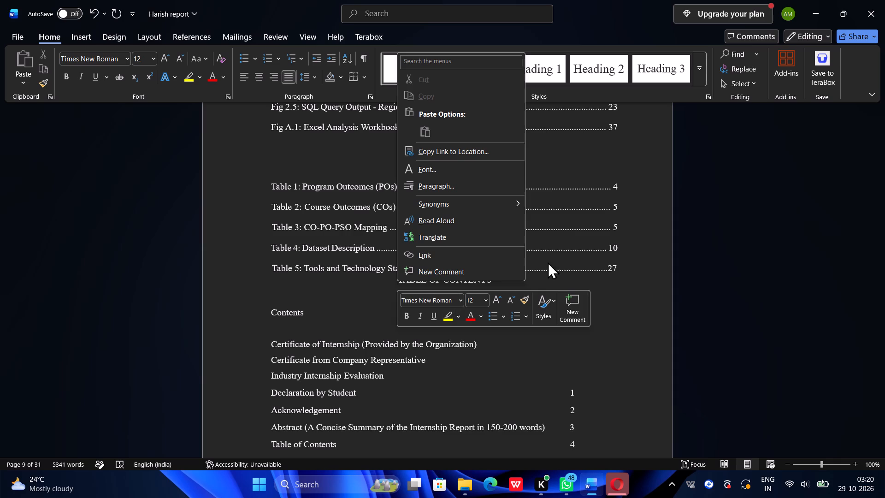
left_click(575, 274)
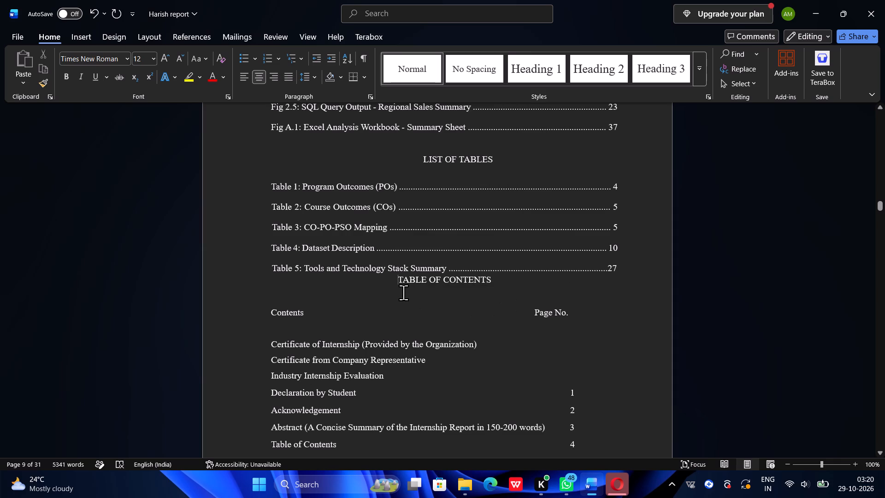
key("Return")
key("Return")
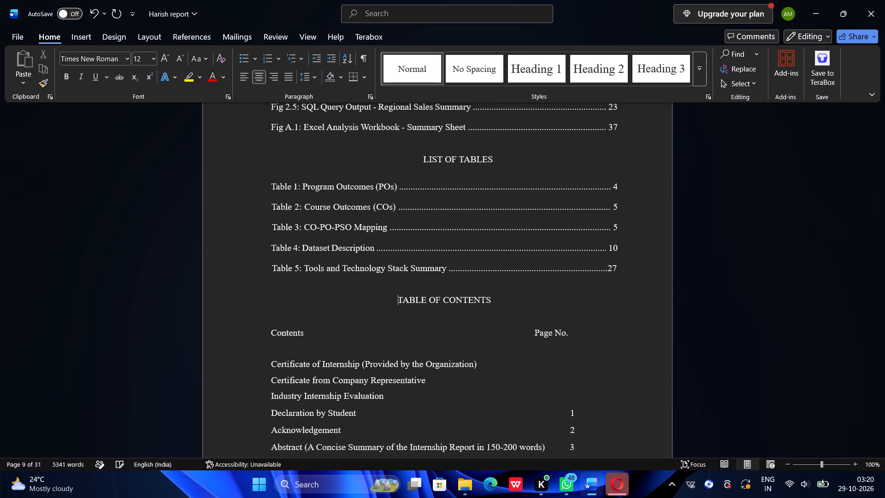
Left-align contents entries 1.1 to 1.3, from Corporate Profile to Objectives of the Internship.
scroll(403, 292, "right", 1)
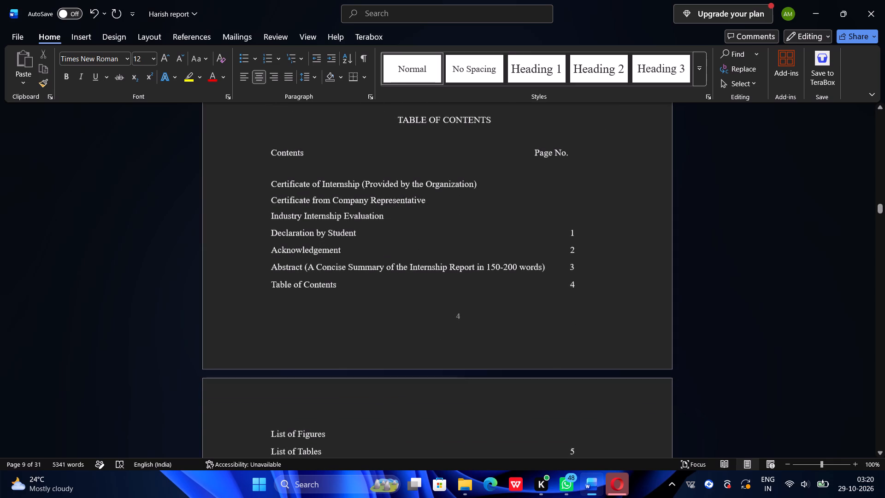
scroll(403, 292, "right", 1)
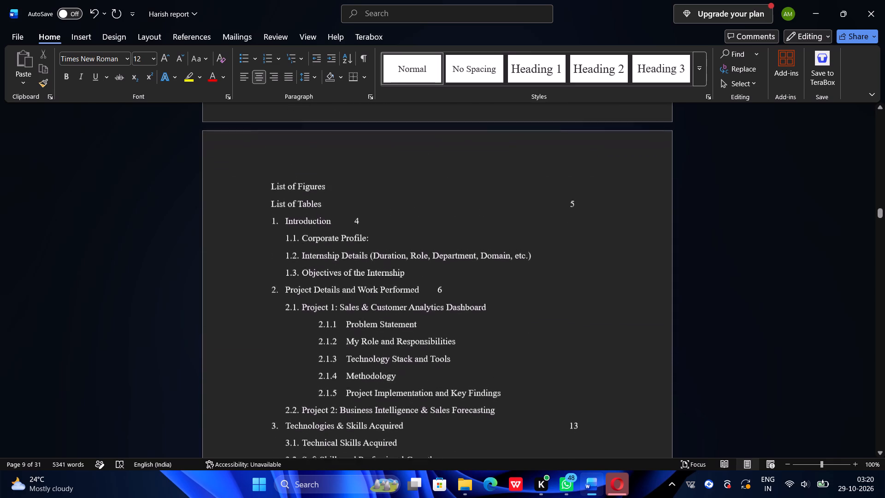
scroll(403, 292, "right", 1)
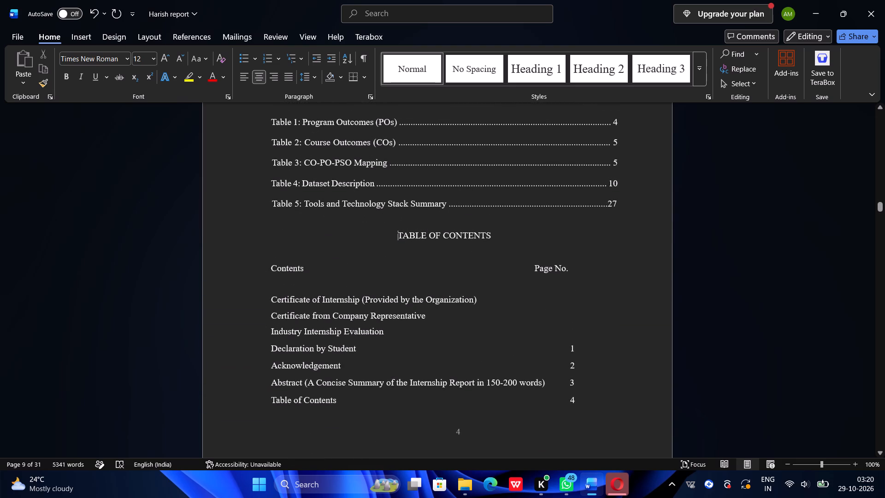
scroll(403, 292, "down", 1)
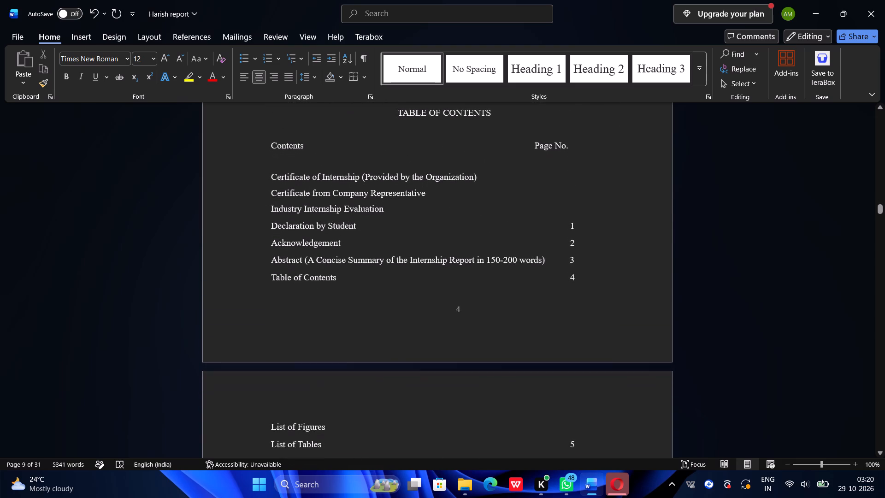
scroll(403, 292, "down", 2)
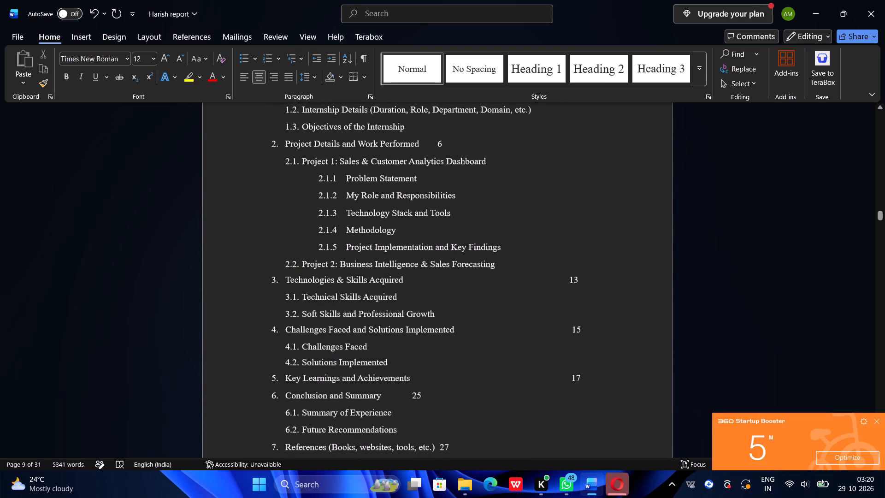
scroll(403, 292, "up", 1)
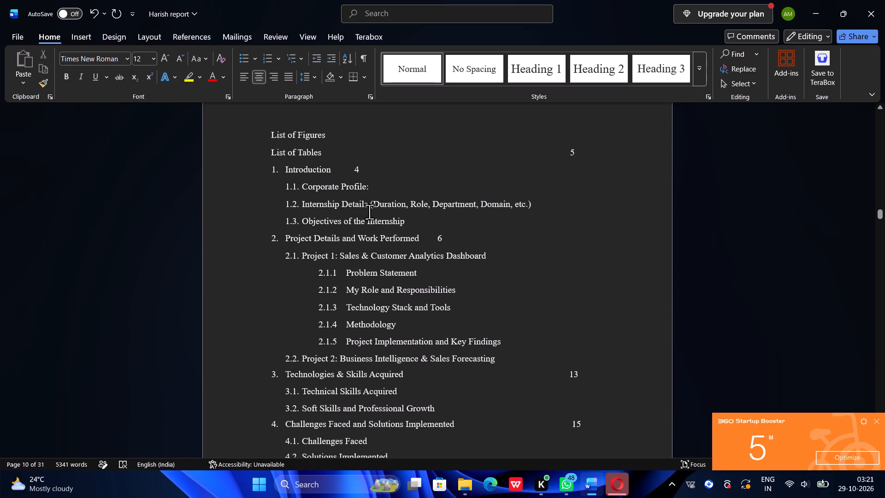
left_click(407, 223)
left_click_drag(282, 190, 396, 221)
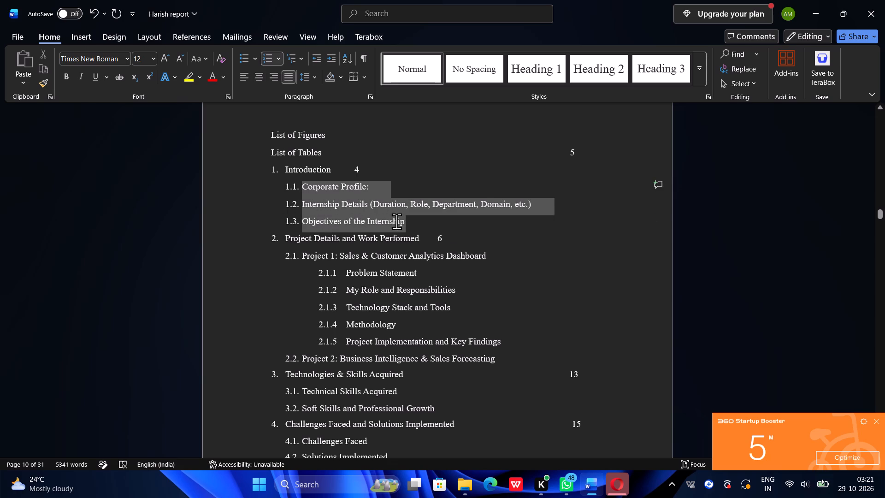
left_click_drag(396, 221, 398, 222)
left_click(285, 72)
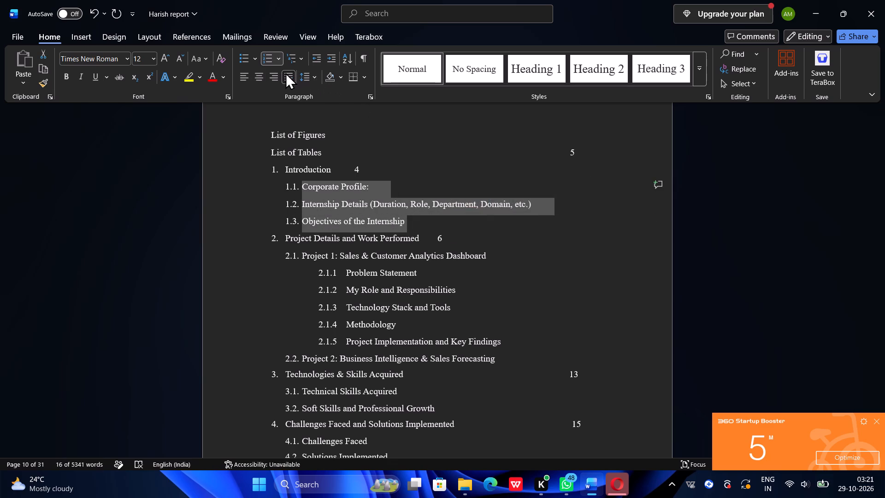
left_click(240, 71)
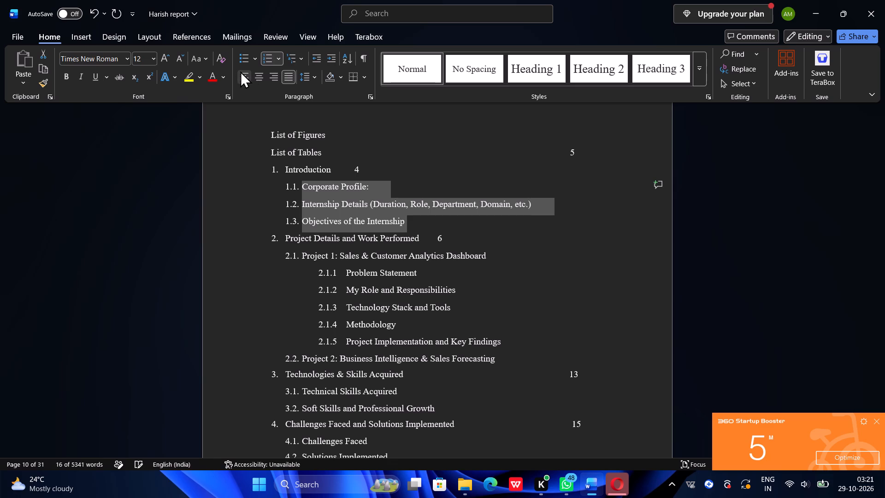
left_click(240, 71)
Remove the automatic 1.1 numbering from the Corporate Profile entry under Introduction.
left_click(407, 227)
left_click(284, 192)
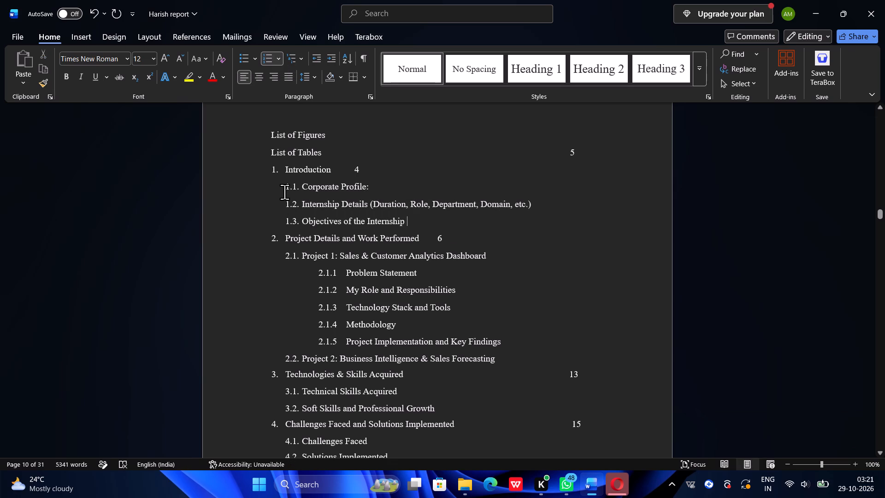
left_click(283, 192)
left_click(285, 192)
key("Left")
key("Left")
key("Right")
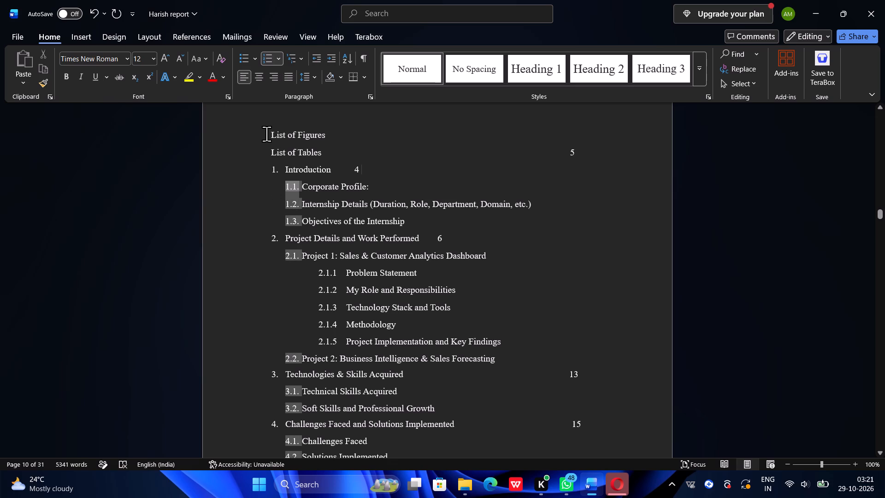
key("BackSpace")
key("ctrl+x")
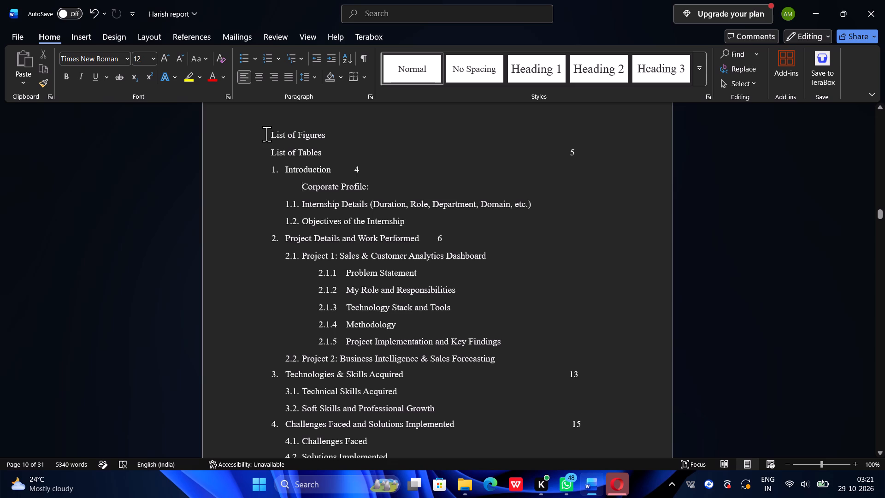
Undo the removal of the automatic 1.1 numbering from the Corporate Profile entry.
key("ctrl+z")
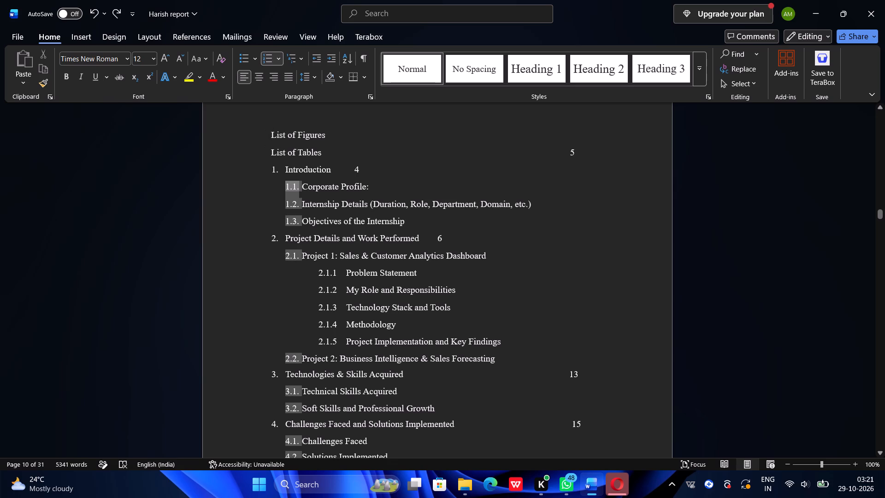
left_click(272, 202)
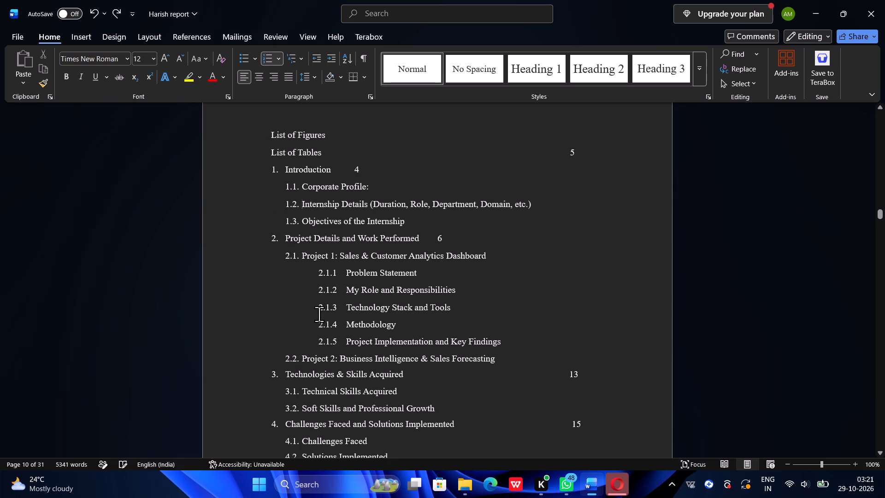
Remove the automatic 2.1.1 numbering from the Problem Statement entry under Project 1 and reduce its indent.
left_click(311, 281)
key("Left")
key("Left")
key("Left")
key("Right")
key("Right")
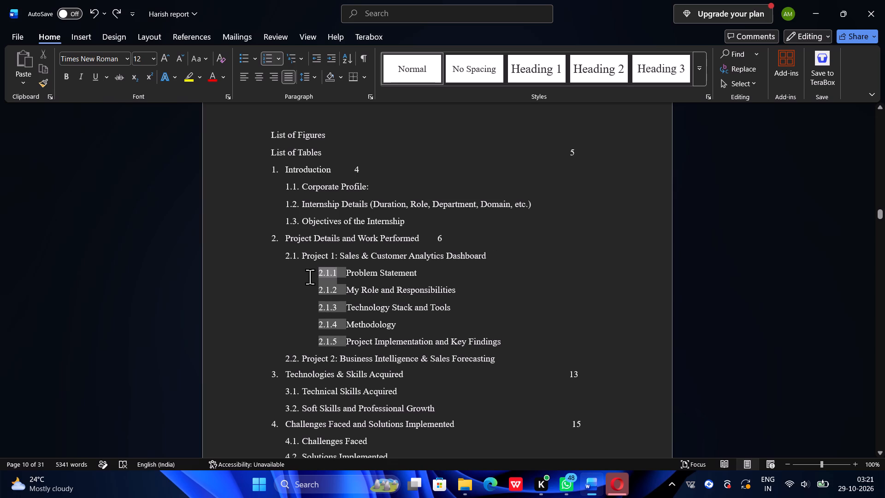
key("BackSpace")
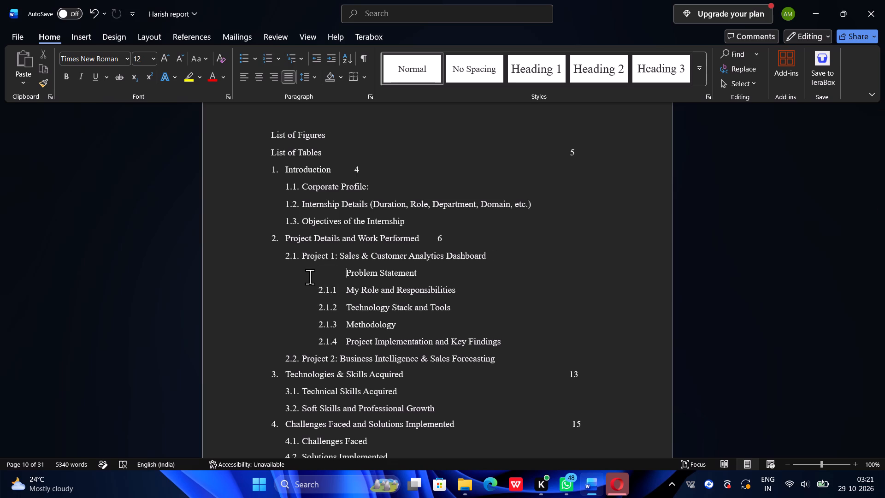
key("BackSpace")
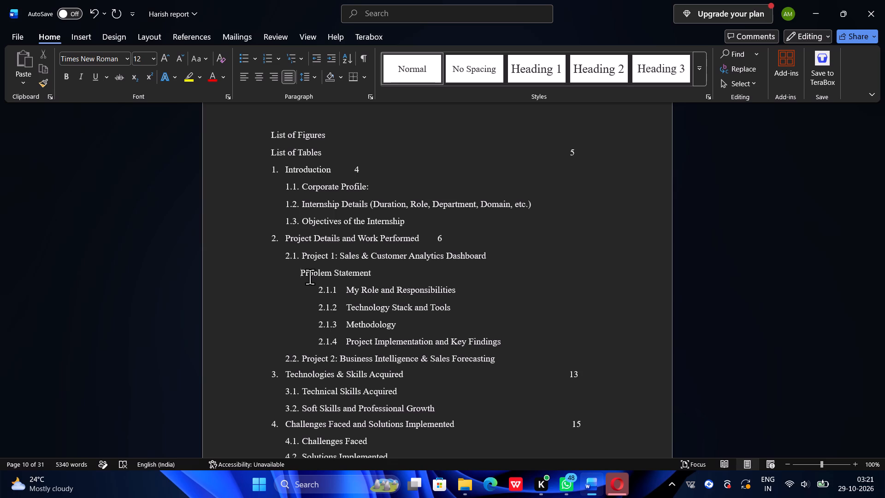
Remove the automatic numbering and reduce the indent of the four entries from My Role and Responsibilities to Project Implementation and Key Findings.
key("Down")
key("BackSpace")
key("BackSpace")
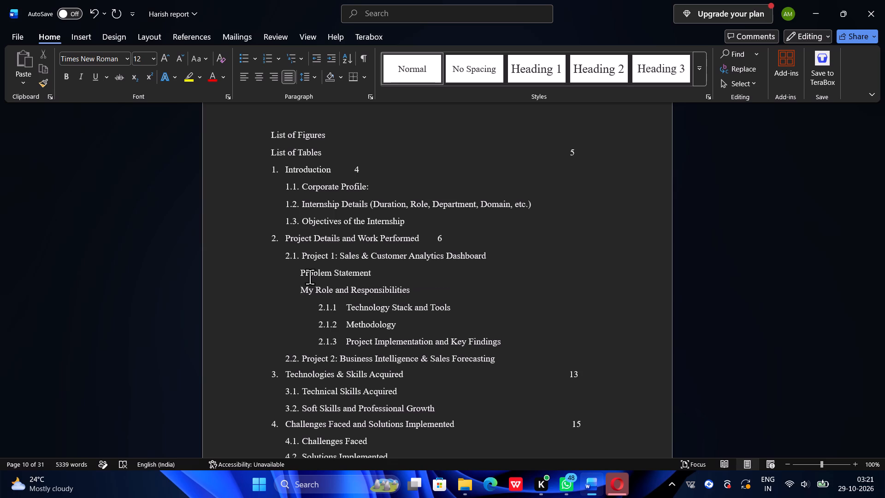
key("Down")
key("BackSpace")
key("BackSpace")
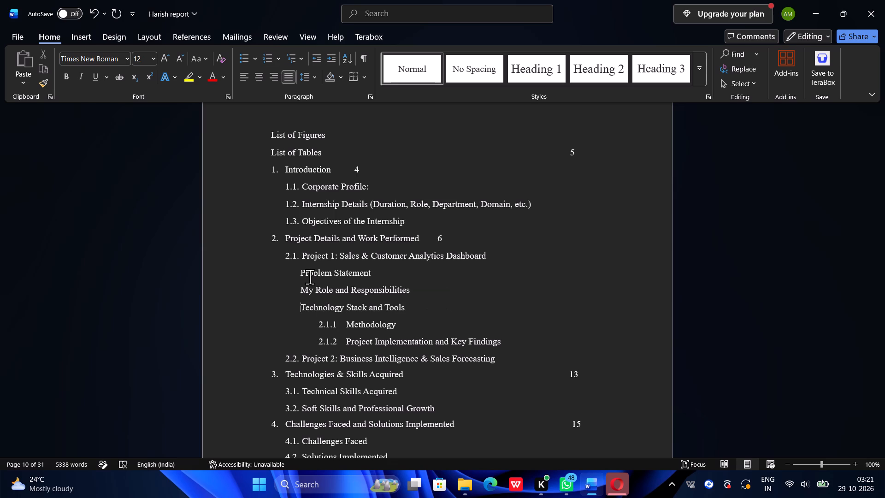
key("Down")
key("BackSpace")
key("BackSpace")
key("Down")
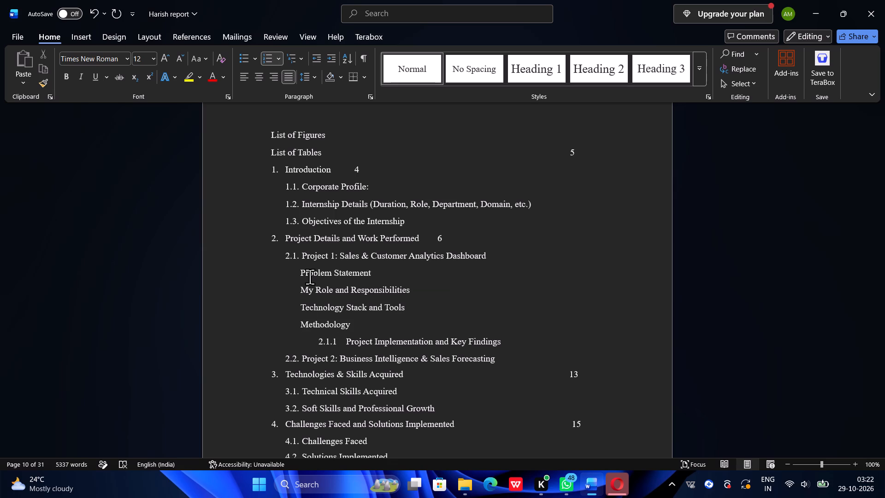
key("BackSpace")
key("BackSpace")
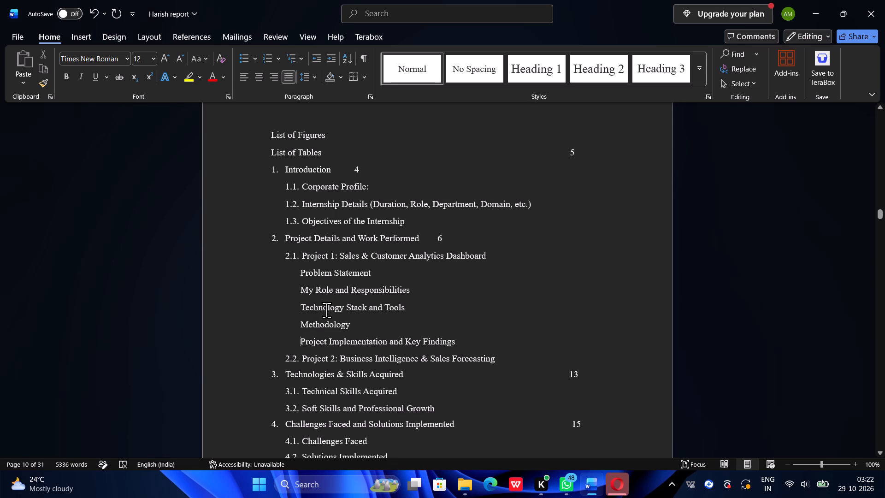
Remove the remaining indent of the Problem Statement entry and number it manually as 2.1.1, followed by a space.
scroll(326, 310, "right", 1)
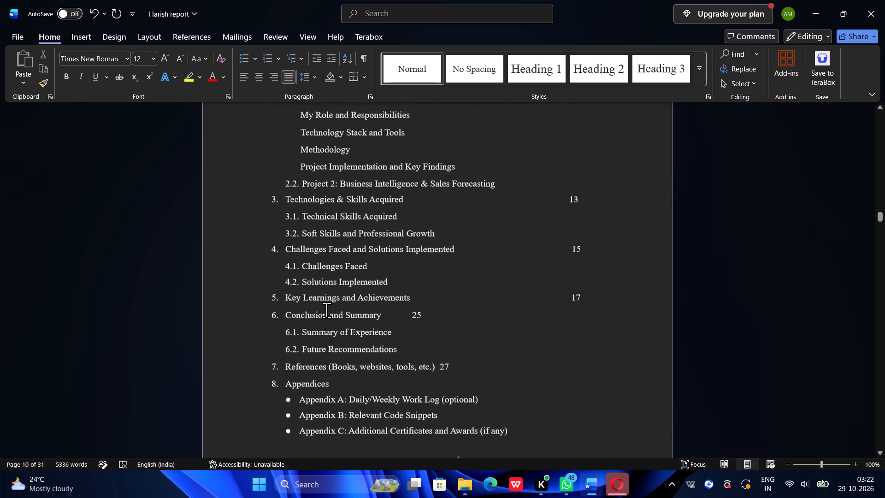
scroll(326, 310, "right", 2)
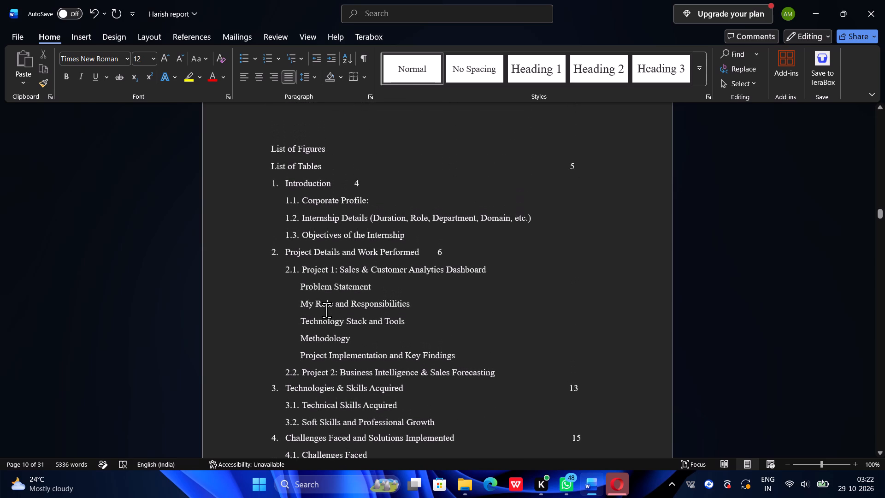
left_click(289, 290)
key("BackSpace")
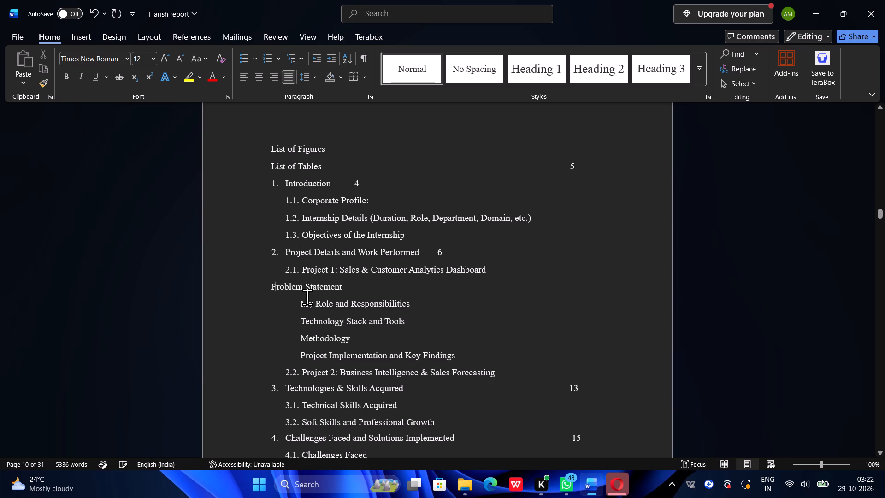
key("2")
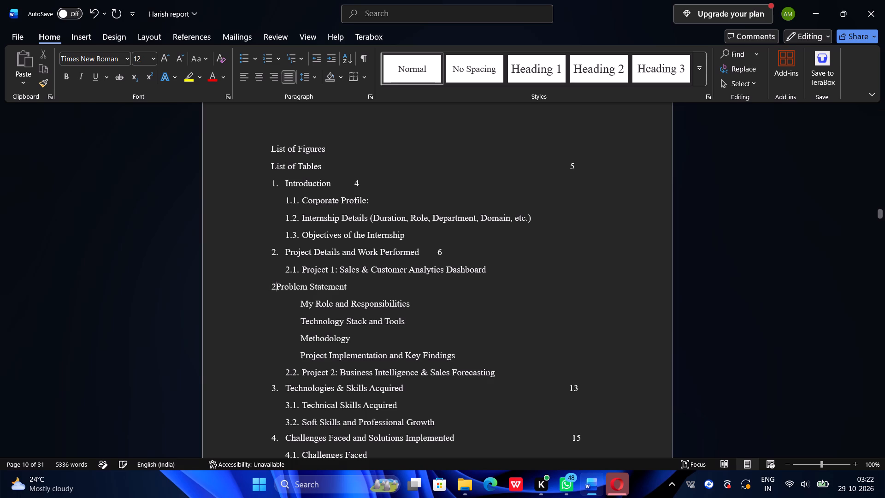
key("BackSpace")
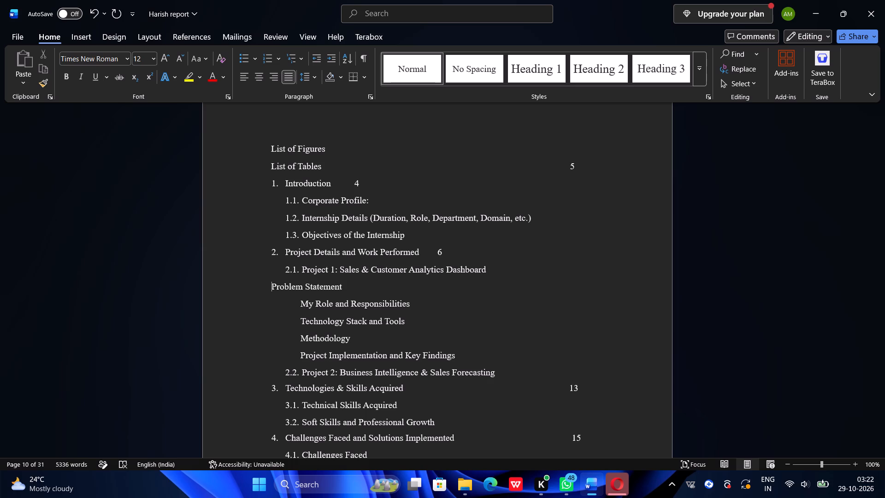
key("2")
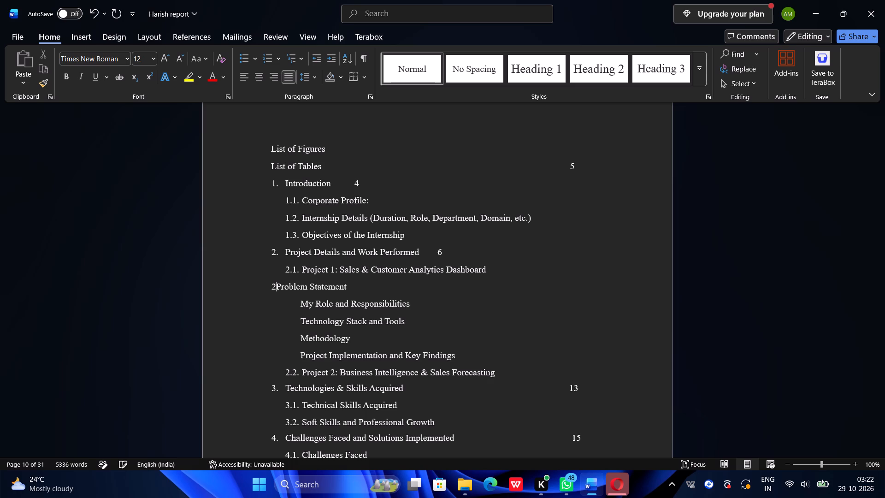
key("period")
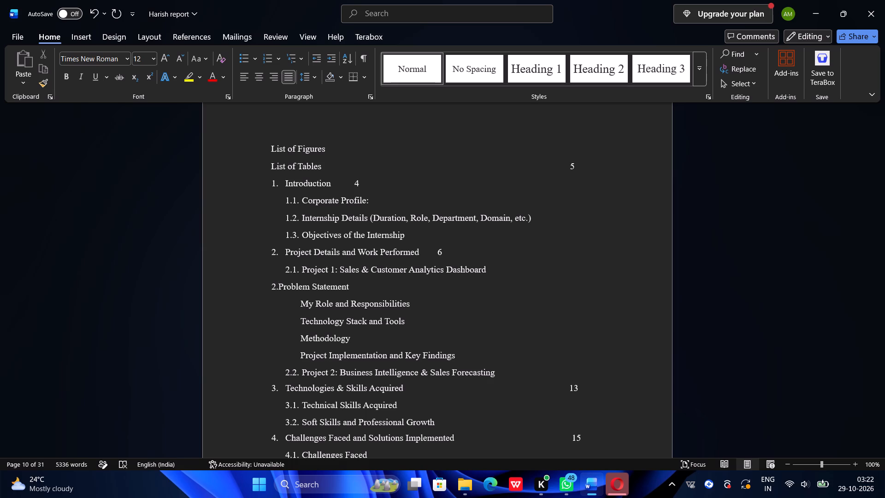
key("1")
type(".1")
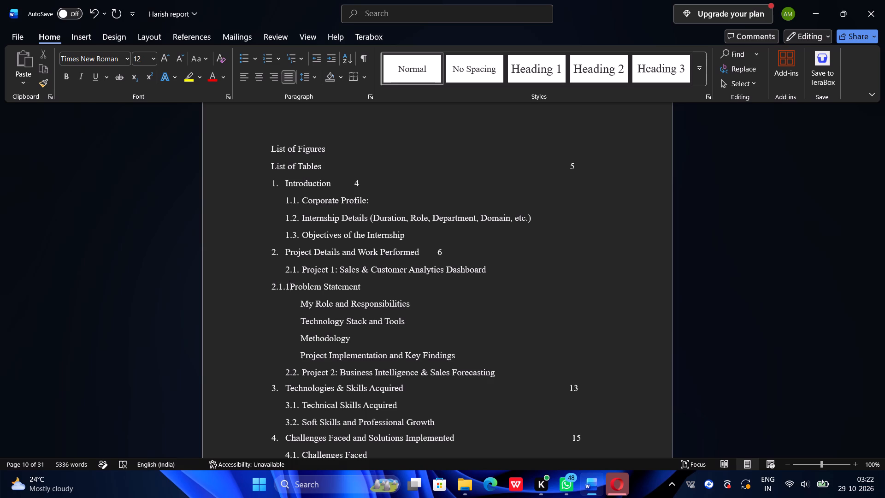
key("space")
key("Left")
key("Left")
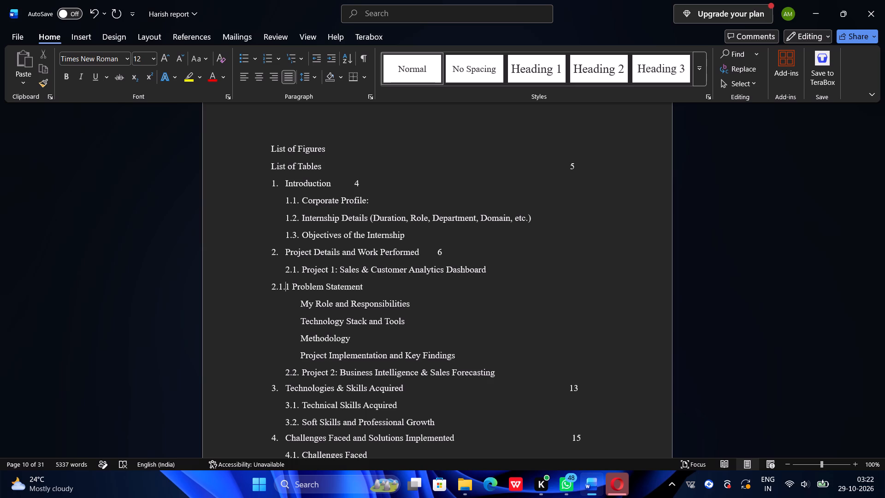
Remove the indent of the My Role and Responsibilities entry and number it manually as 2.1.2, followed by a space.
key("Down")
key("BackSpace")
type("2.1.2")
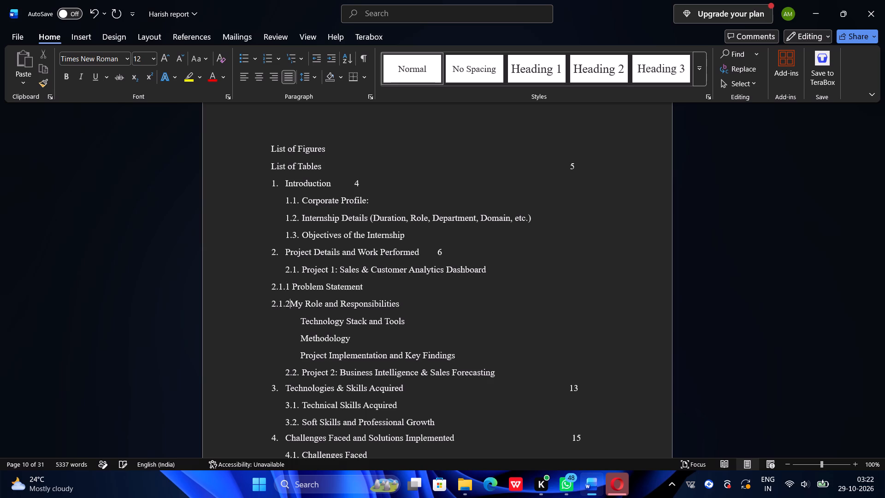
key("space")
key("Left")
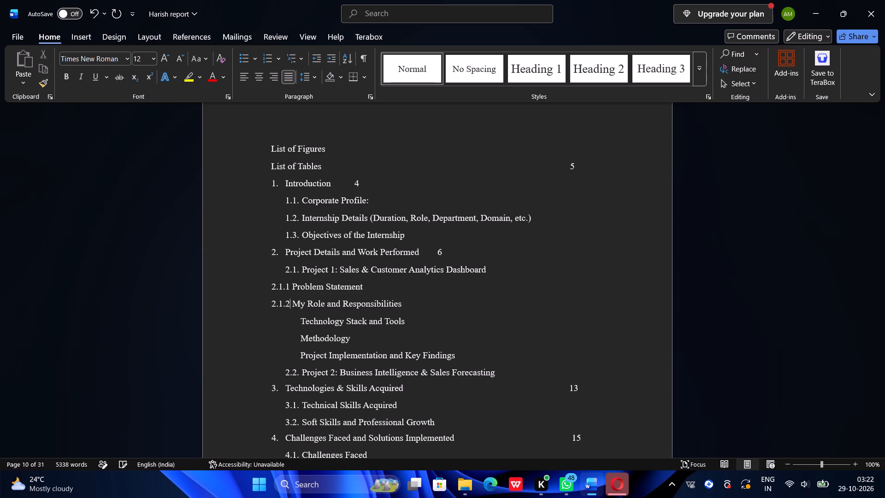
Remove the indent of the Technology Stack and Tools entry and number it manually as 2.1.3, followed by a space.
key("Down")
key("BackSpace")
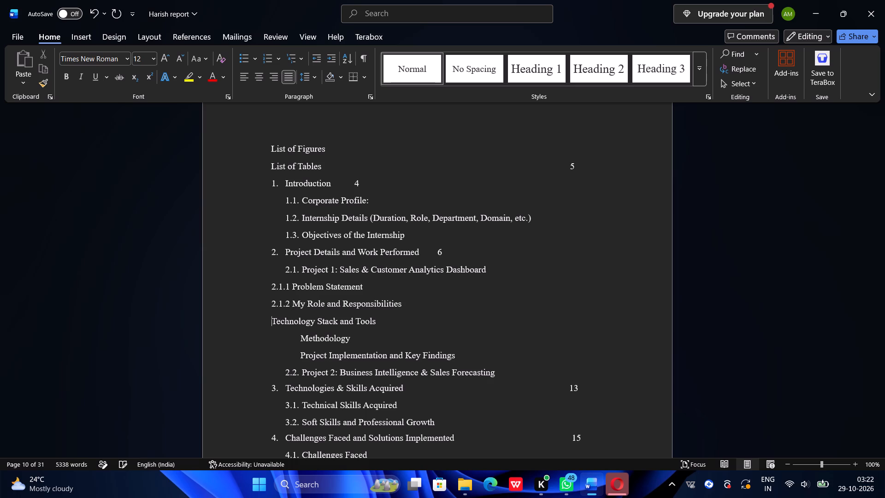
type("2.")
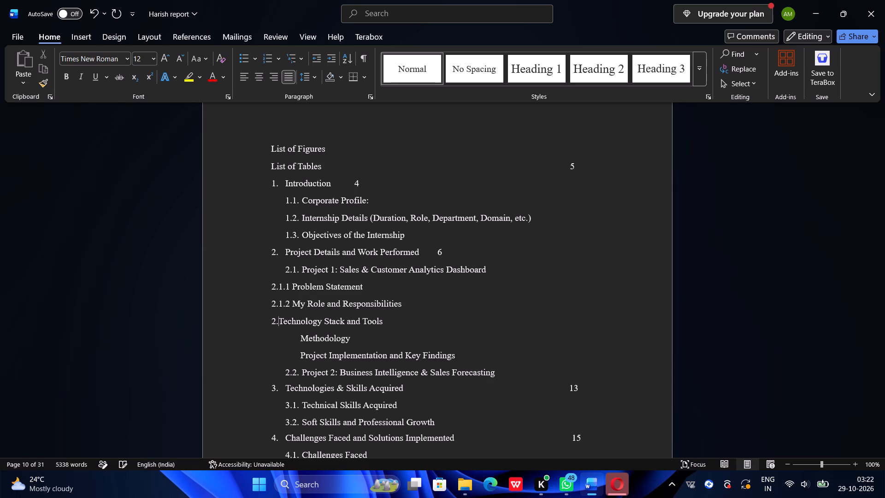
type("1.")
key("3")
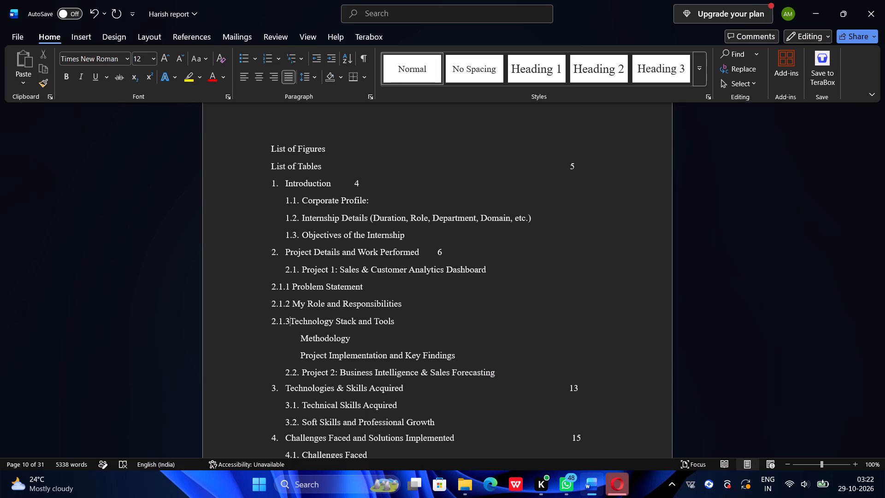
key("space")
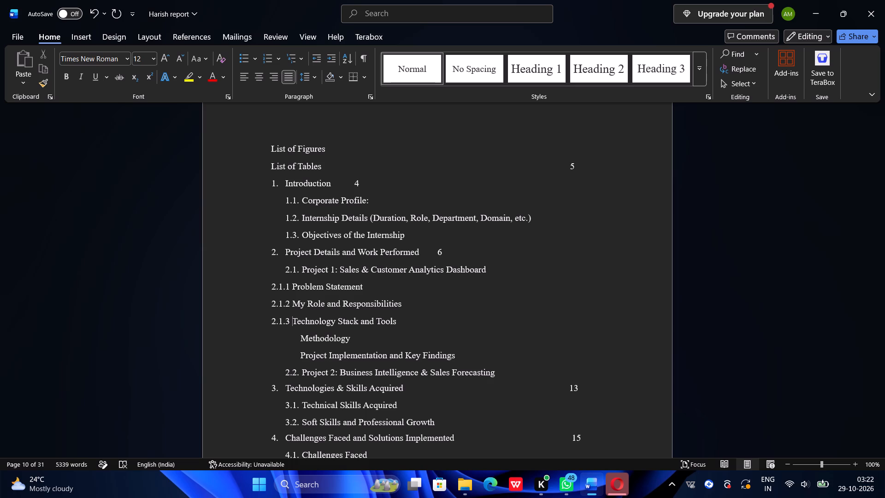
Remove the indent of the Methodology entry and number it manually as 2.1.4, followed by a space.
key("Down")
key("BackSpace")
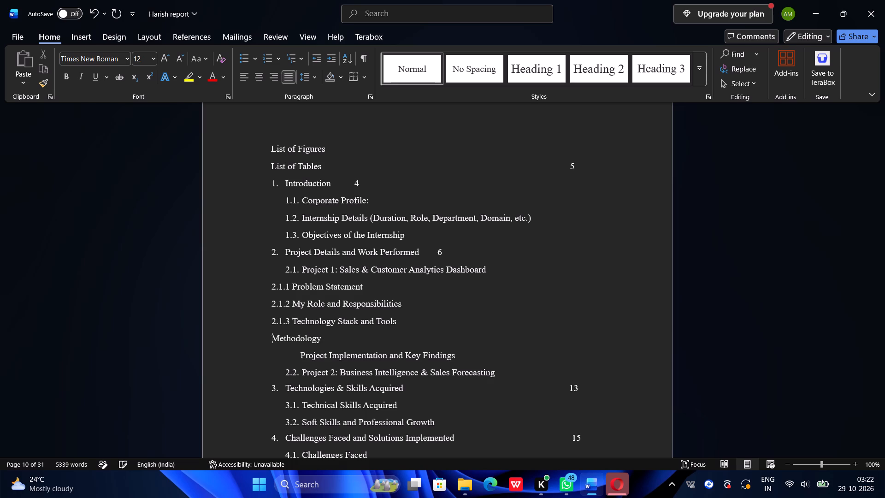
type("2.1.")
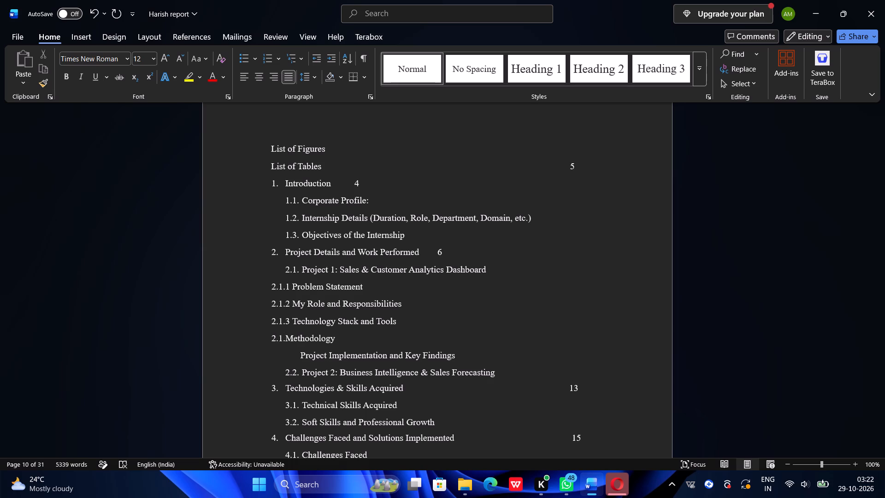
key("4")
key("space")
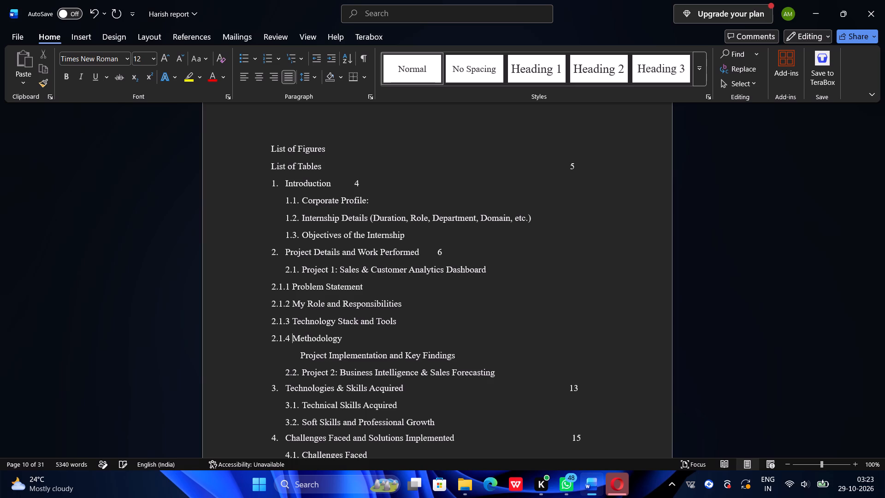
key("Down")
Remove the remaining indent of the Project Implementation and Key Findings entry and number it manually as 2.1.5, followed by a space.
key("BackSpace")
type("2.1")
key("period")
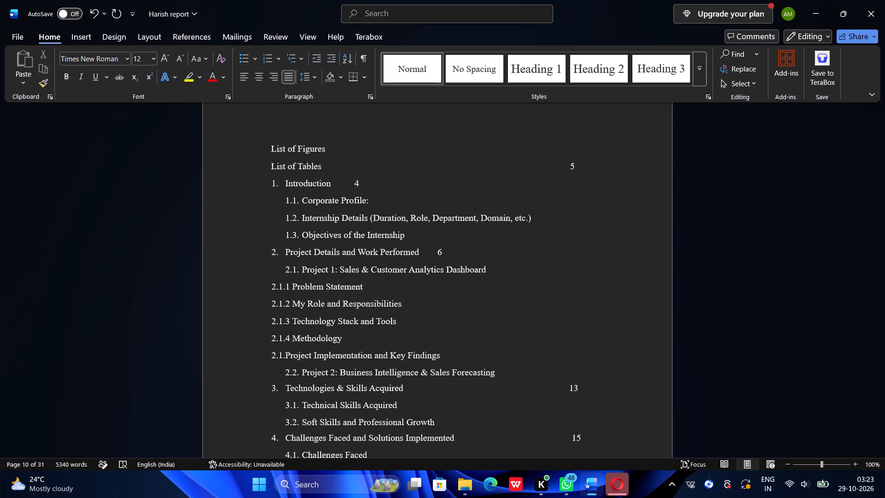
type("5")
key("space")
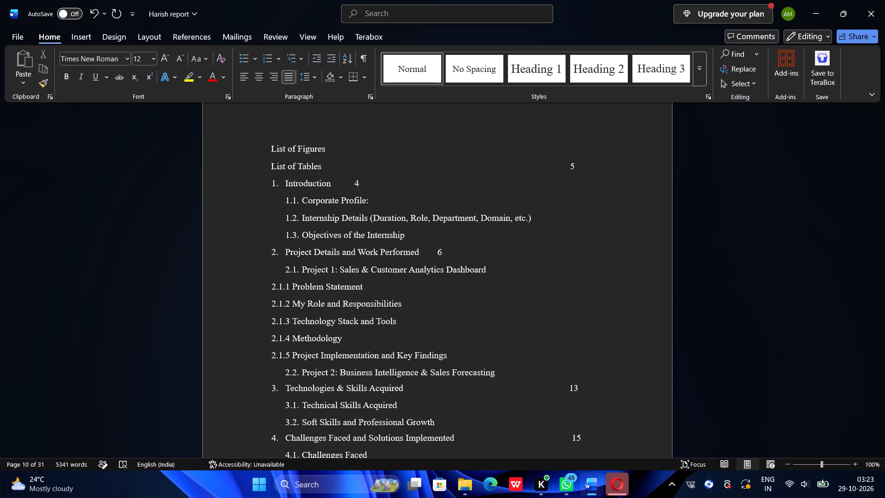
Replace the automatic numbering and indent of the Project 2 entry with the manual number 2.2, followed by a space.
key("Down")
key("BackSpace")
key("BackSpace")
key("BackSpace")
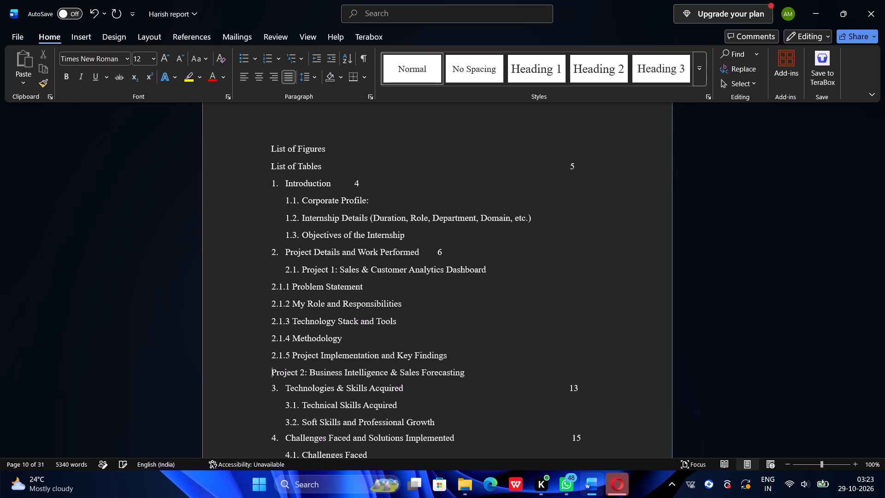
type("2.2")
key("space")
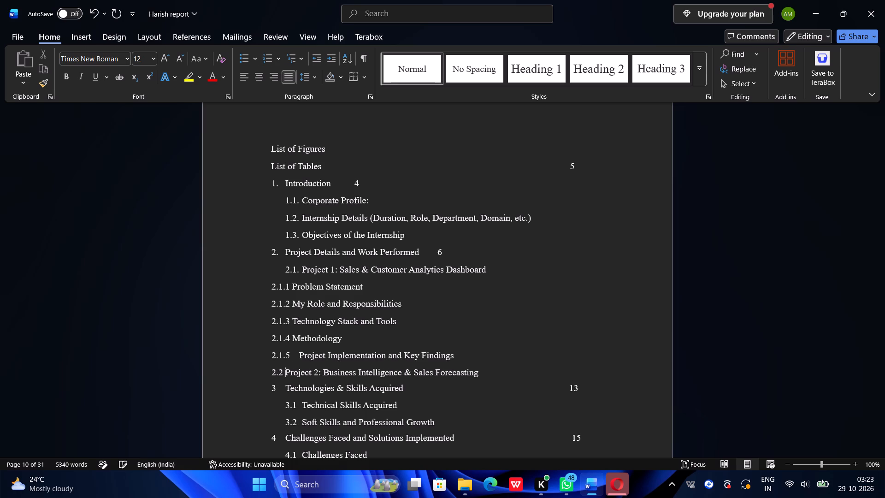
Replace the automatic numbering and indent of the Project 1 entry with the manual number 2.1, followed by a space.
left_click(301, 267)
key("BackSpace")
key("BackSpace")
key("BackSpace")
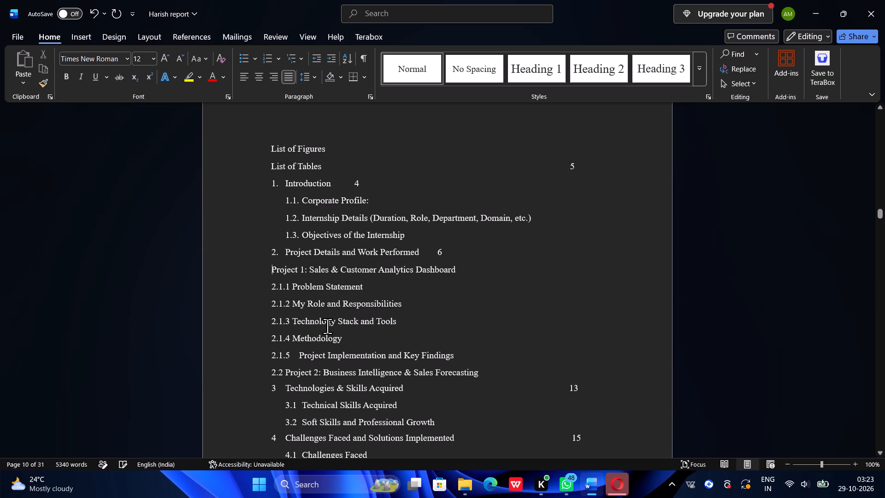
type("2.1")
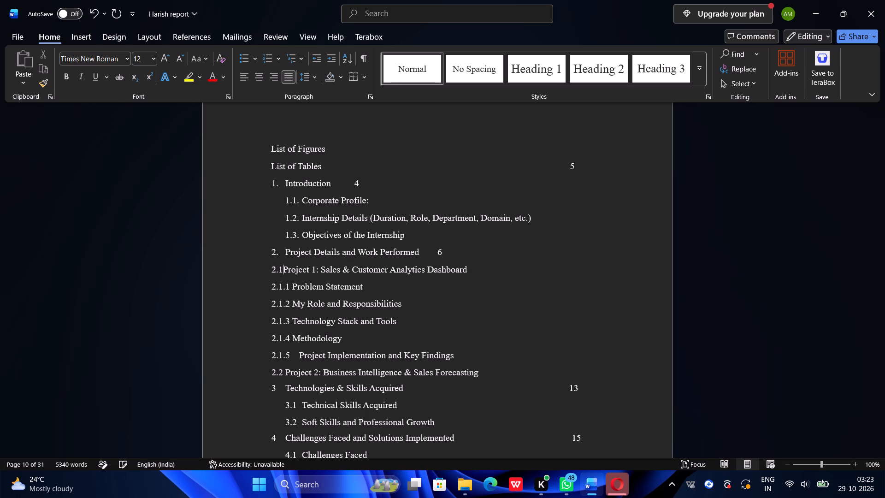
key("space")
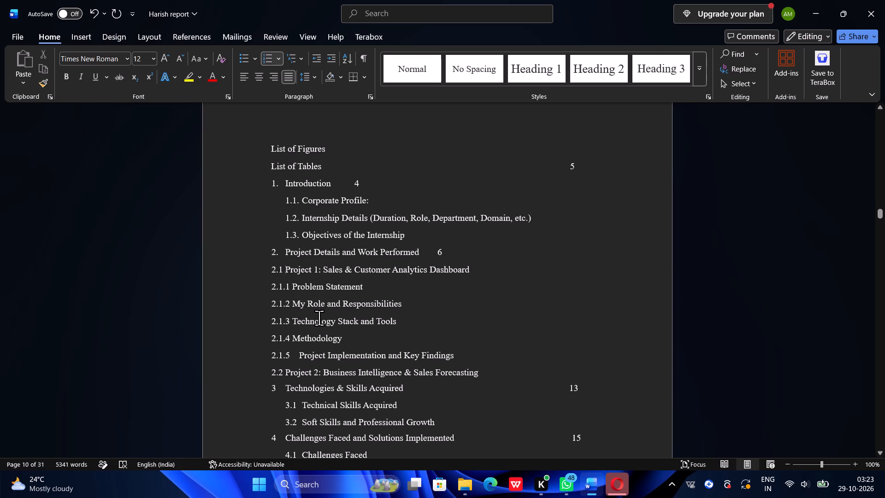
Replace the automatic numbering and indent of the Corporate Profile entry with the manual number 1.1, without a following space.
left_click(298, 205)
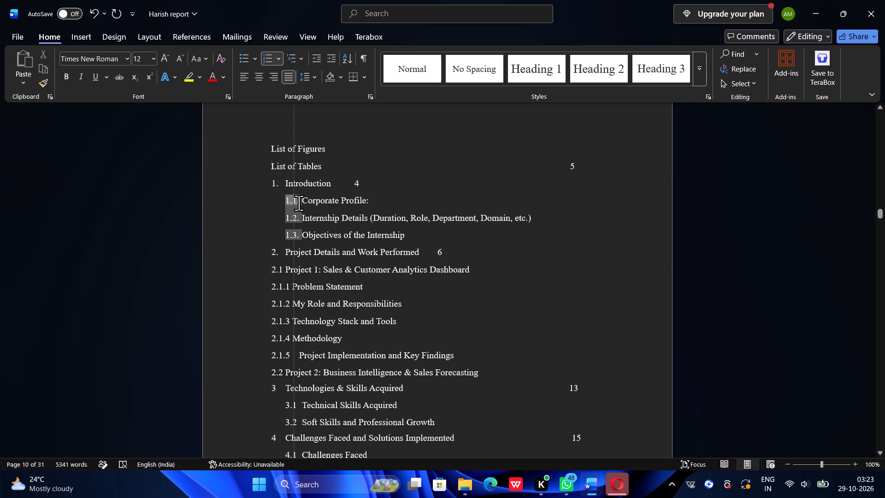
left_click(300, 204)
left_click(283, 204)
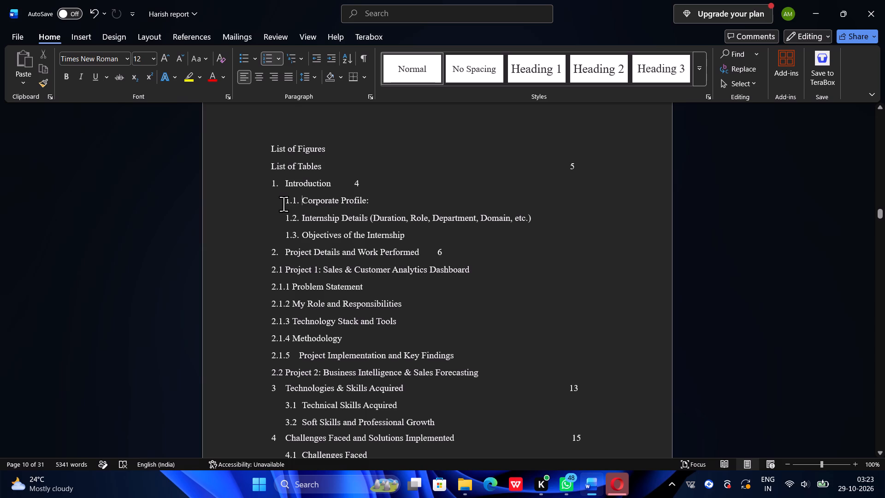
key("BackSpace")
key("BackSpace")
key("BackSpace")
key("1")
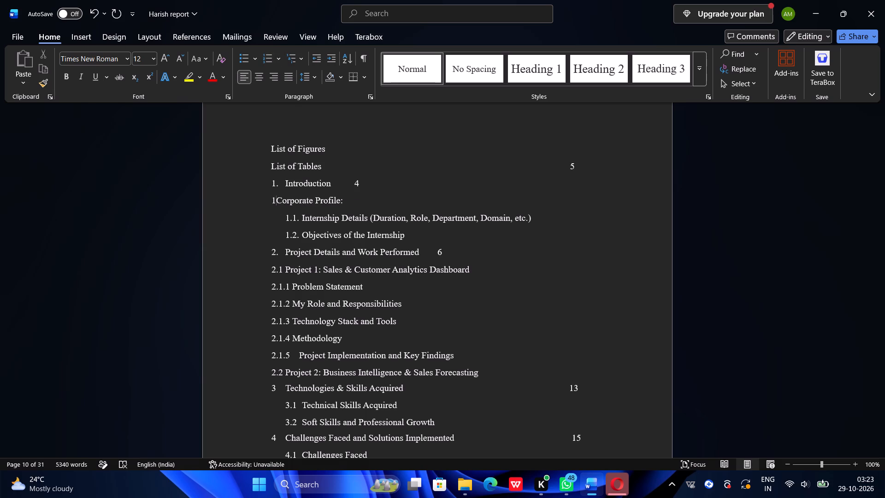
type(".1")
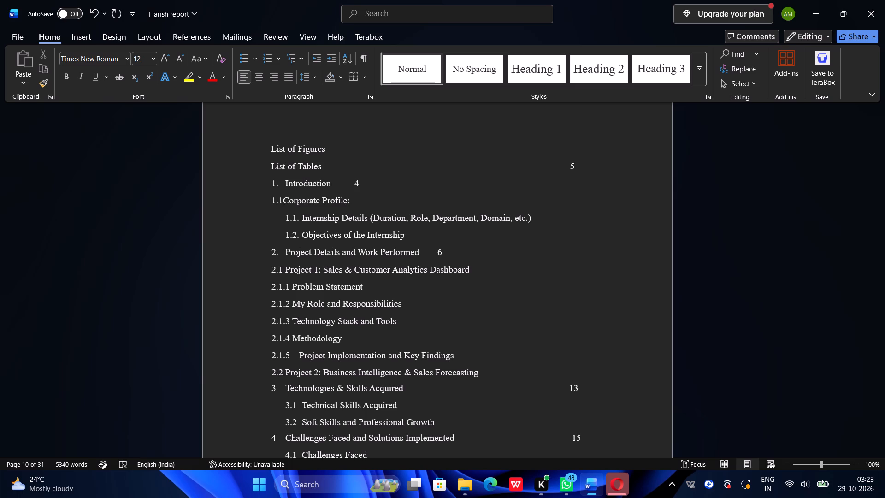
Replace the automatic numbering and indent of the Internship Details entry with the manual number 1.1.1, without a following space.
key("Down")
key("BackSpace")
key("BackSpace")
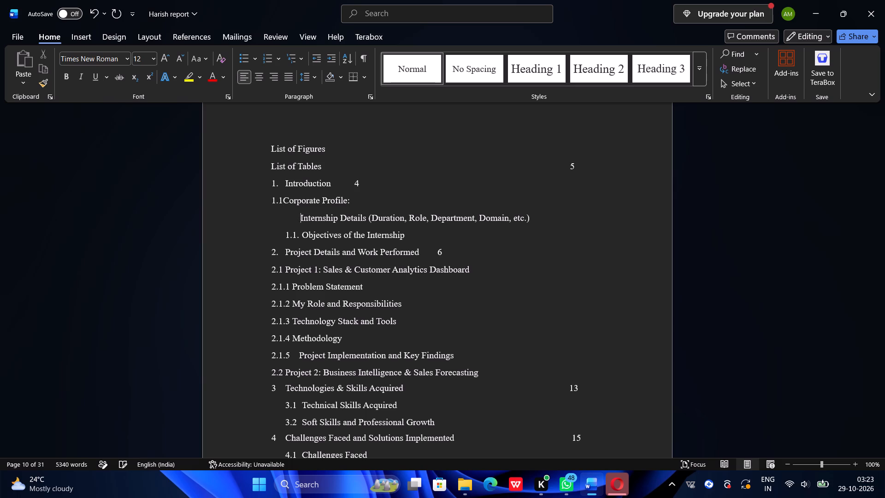
key("BackSpace")
key("1")
type(".1.1")
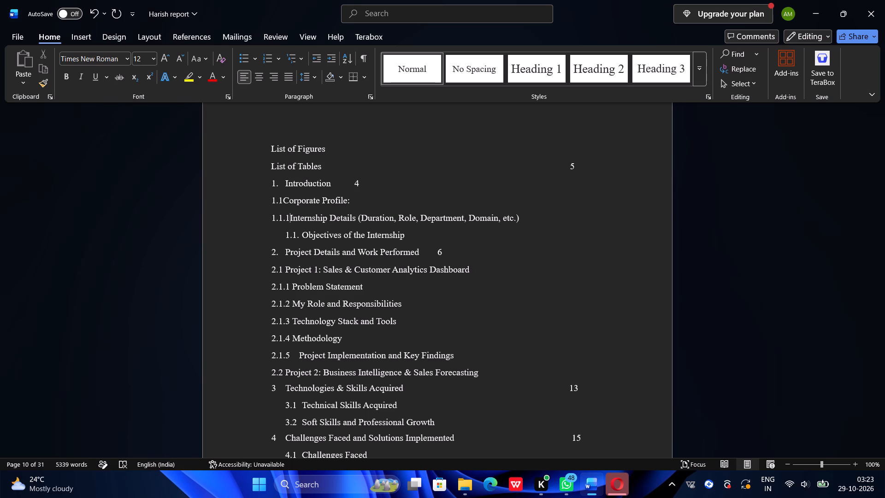
key("space")
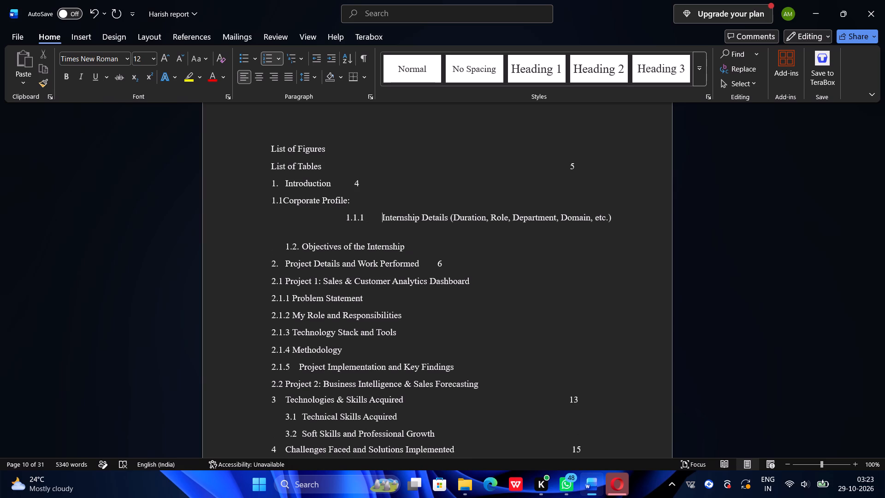
key("BackSpace")
key("BackSpace")
key("BackSpace")
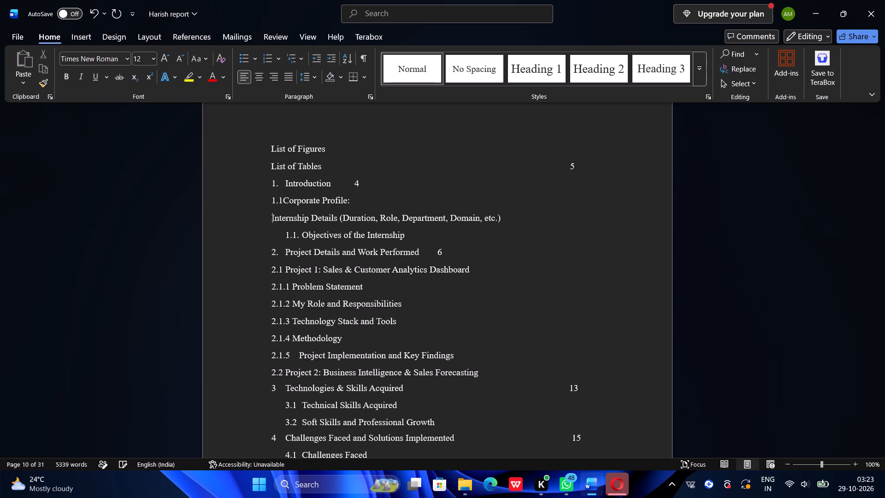
type("1.1.1")
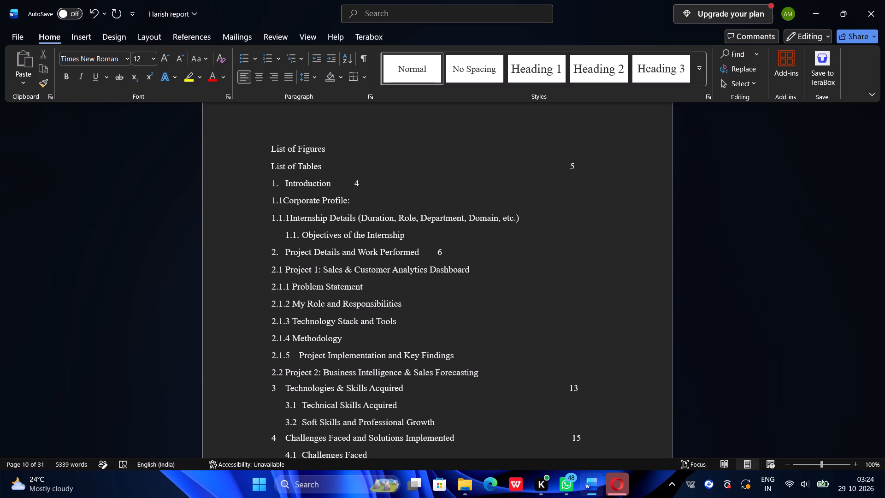
Replace the automatic numbering and indent of the Objectives of the Internship entry with the manual number 1.1.2, followed by a space.
key("Down")
key("BackSpace")
key("BackSpace")
key("BackSpace")
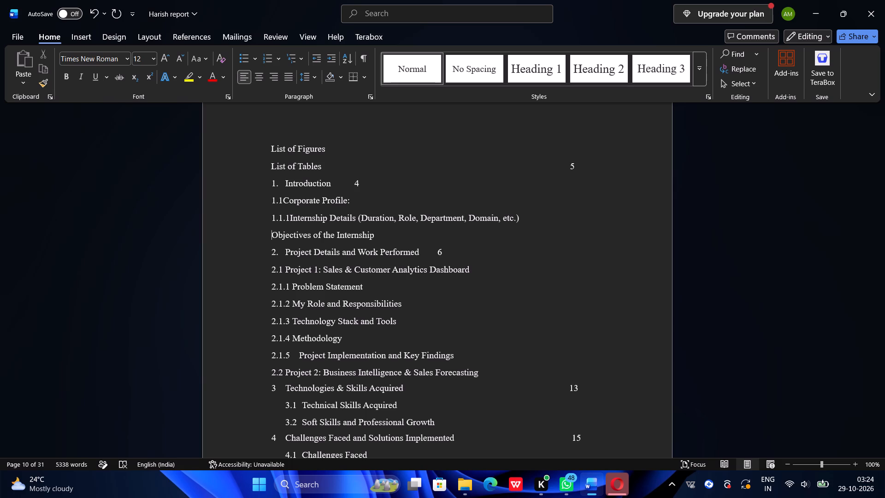
type("1.")
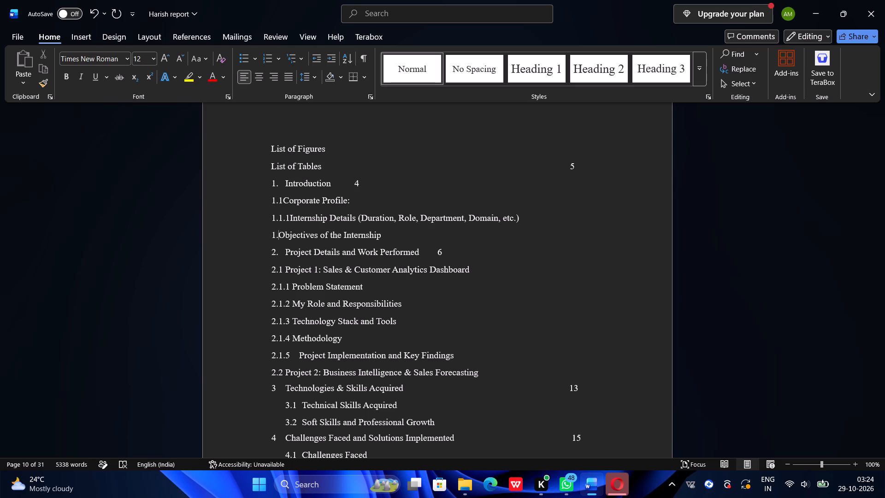
type("1.")
key("2")
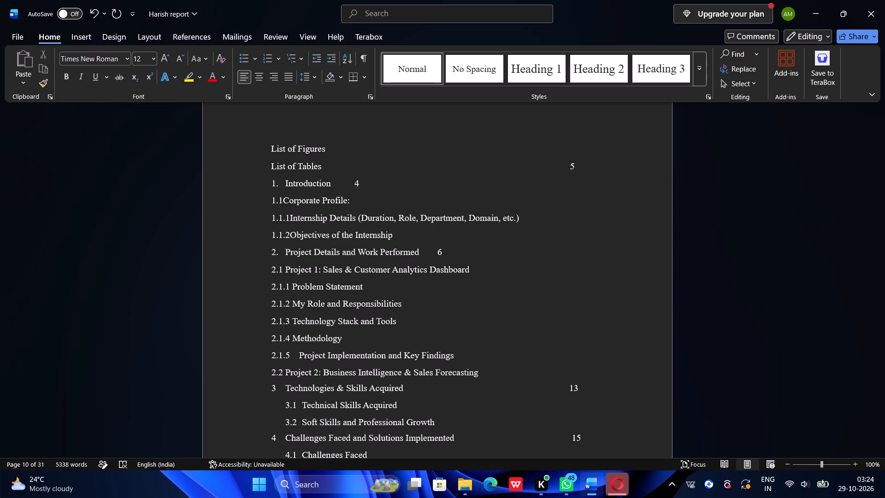
key("space")
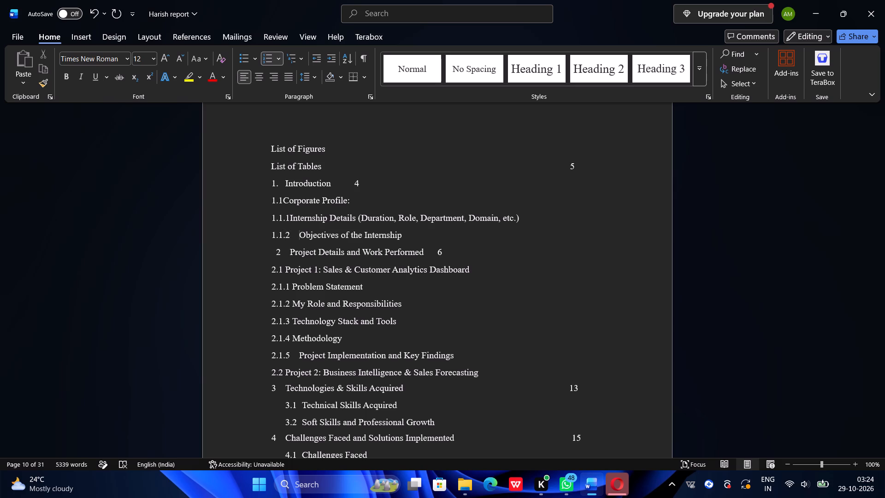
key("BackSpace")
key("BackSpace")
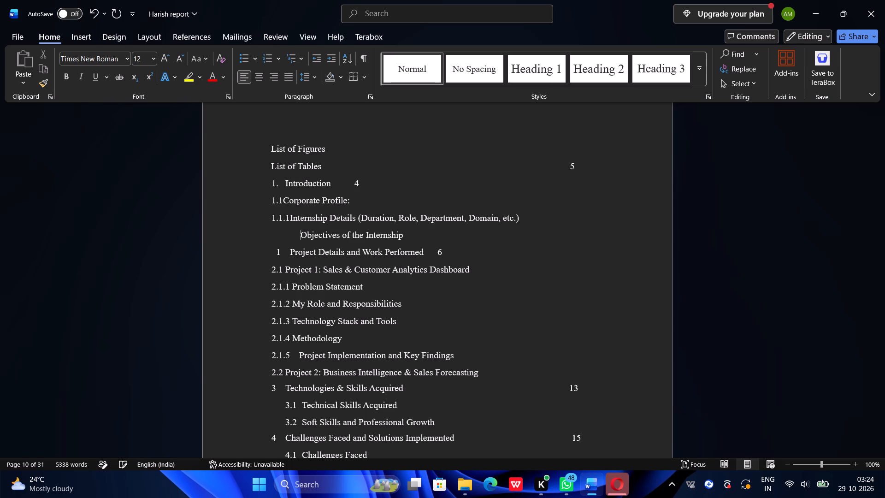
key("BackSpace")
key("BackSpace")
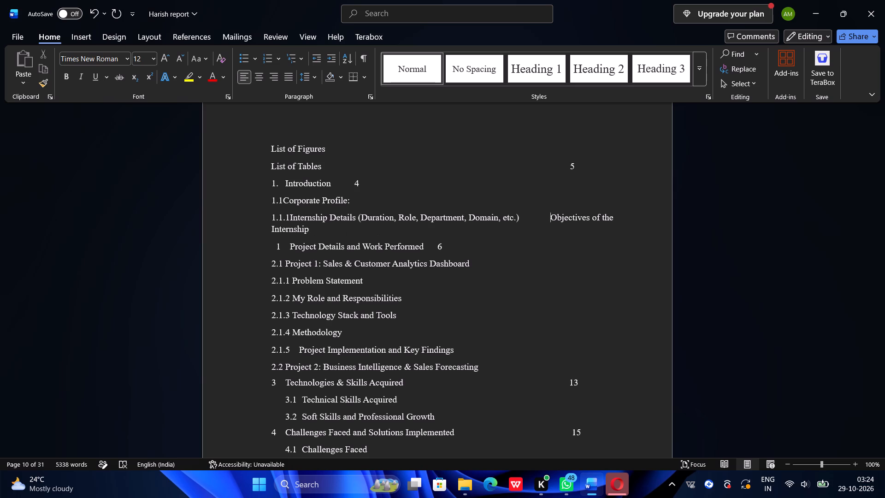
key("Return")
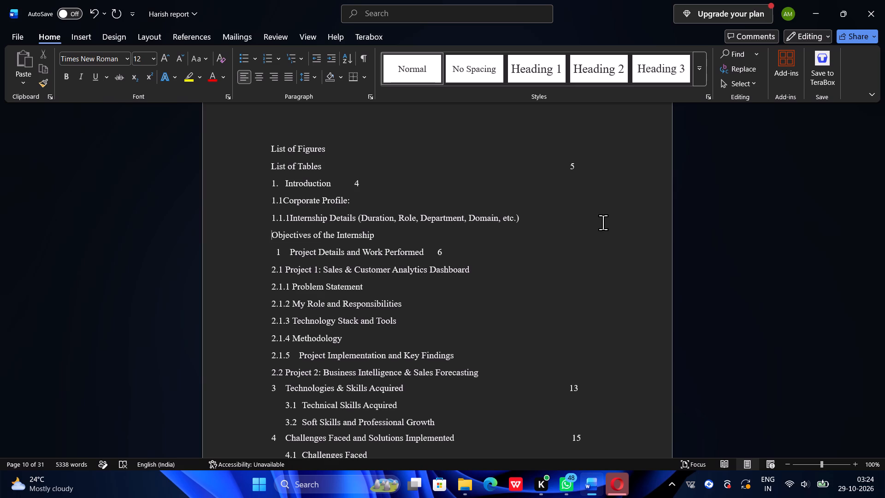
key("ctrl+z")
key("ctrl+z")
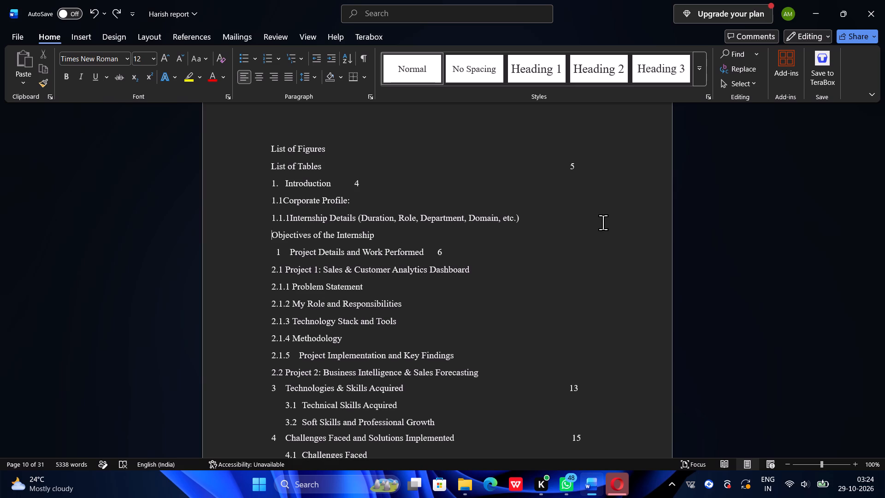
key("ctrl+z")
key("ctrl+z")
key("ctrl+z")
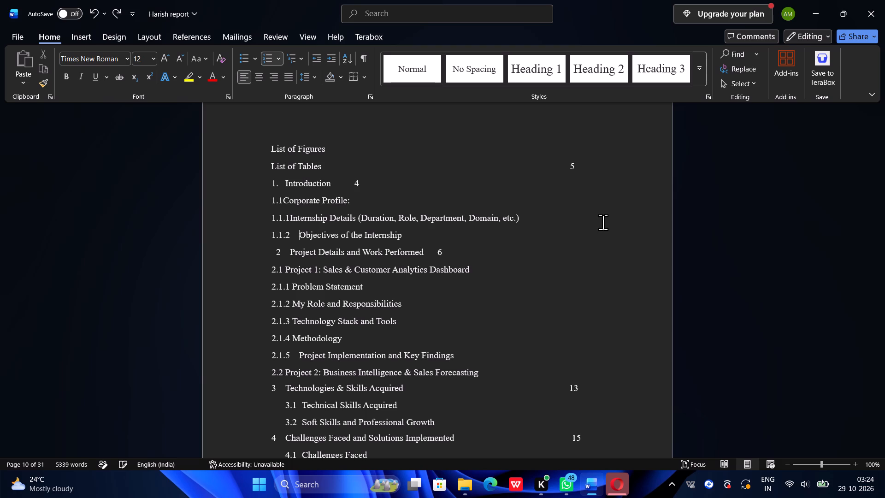
Undo the automatic list formatting of the Objectives of the Internship entry, keeping the manually entered 1.1.2.
key("ctrl+z")
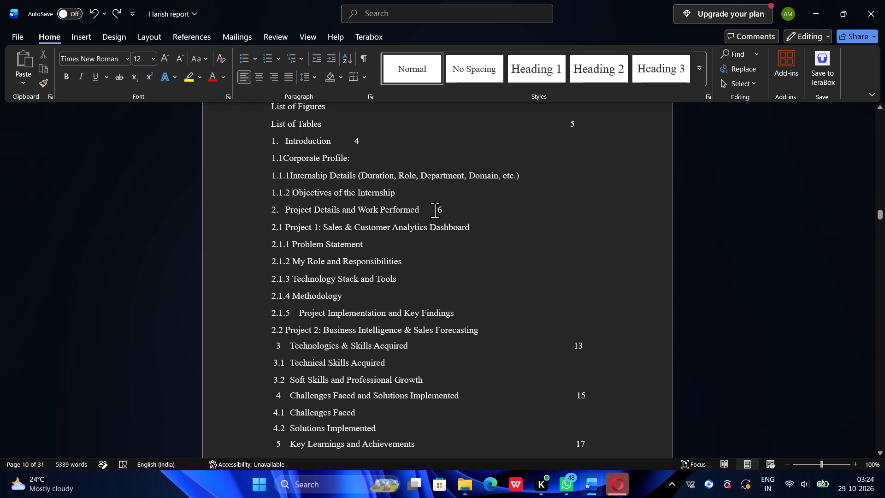
Insert spaces before page number 6 of the Project Details and Work Performed entry to move it into the page-number column.
left_click(435, 210)
key("space")
key("space")
key("space")
key("space")
key("space")
key("space")
key("space")
key("space")
key("space")
key("space")
key("space")
key("space")
key("space")
key("space")
key("space")
key("space")
key("space")
key("space")
key("space")
key("space")
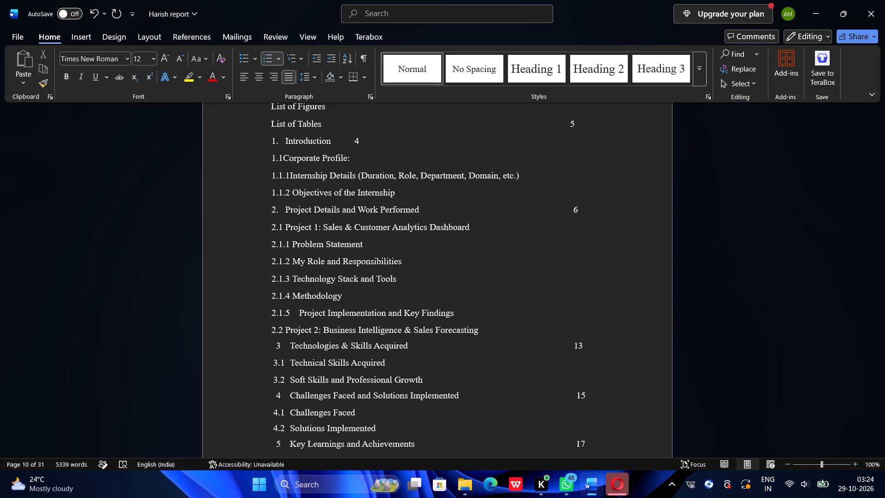
Insert spaces before page number 4 of the Introduction entry to line it up with the page-number column.
scroll(435, 210, "up", 1)
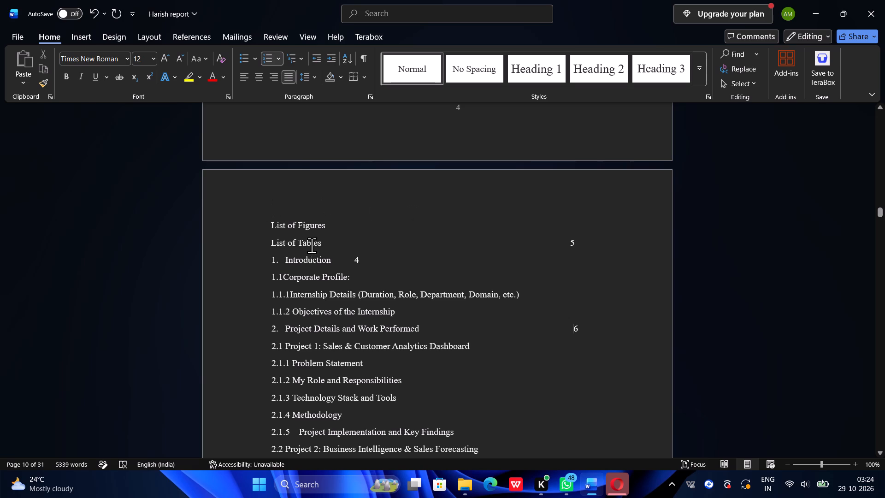
left_click(350, 259)
key("space")
key("space")
key("space")
key("space")
key("space")
key("space")
key("space")
key("space")
key("space")
key("space")
key("space")
key("space")
key("space")
key("space")
key("space")
key("space")
key("space")
key("space")
key("space")
key("space")
key("space")
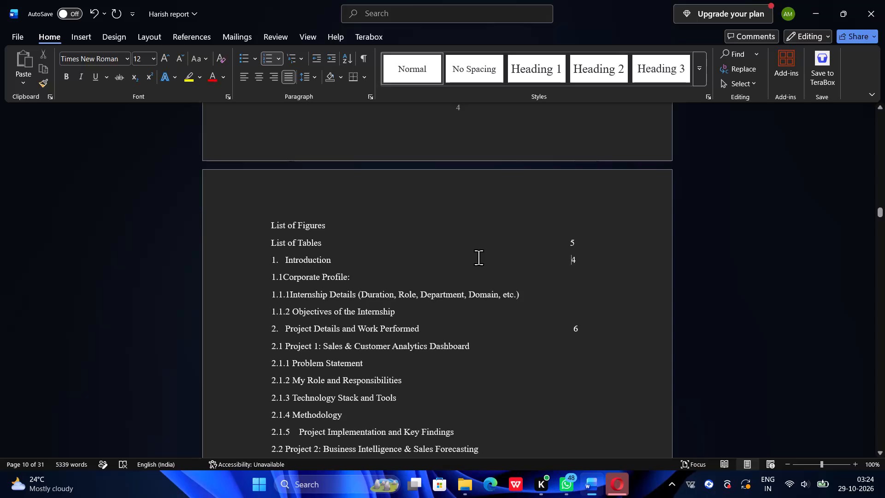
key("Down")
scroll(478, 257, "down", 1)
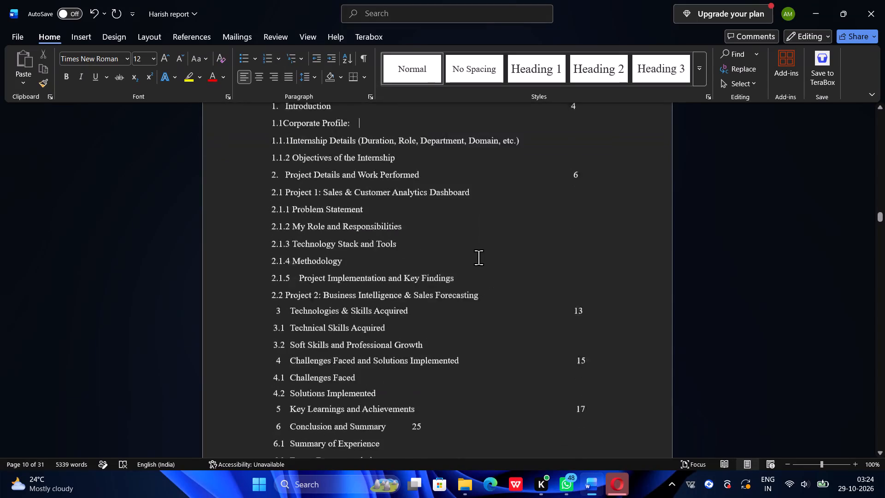
Review the remaining contents entries and page-number alignment, including the Appendix D entry on the following page.
scroll(478, 257, "down", 2)
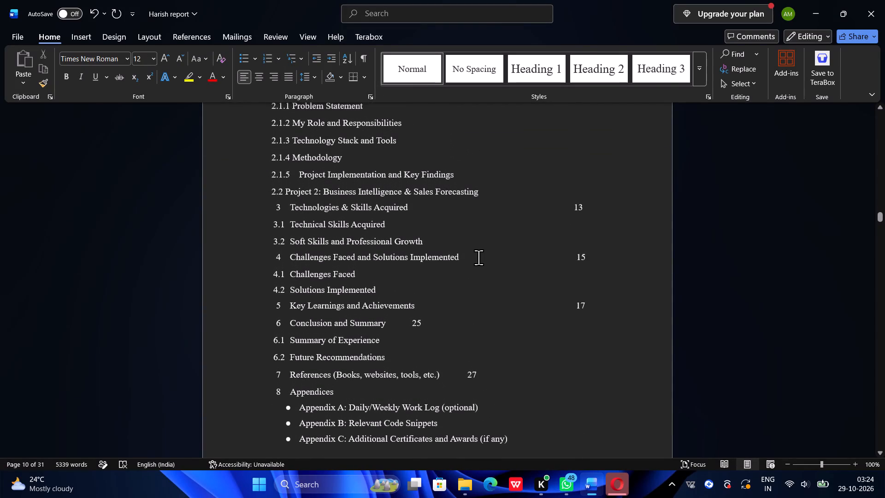
scroll(478, 257, "down", 2)
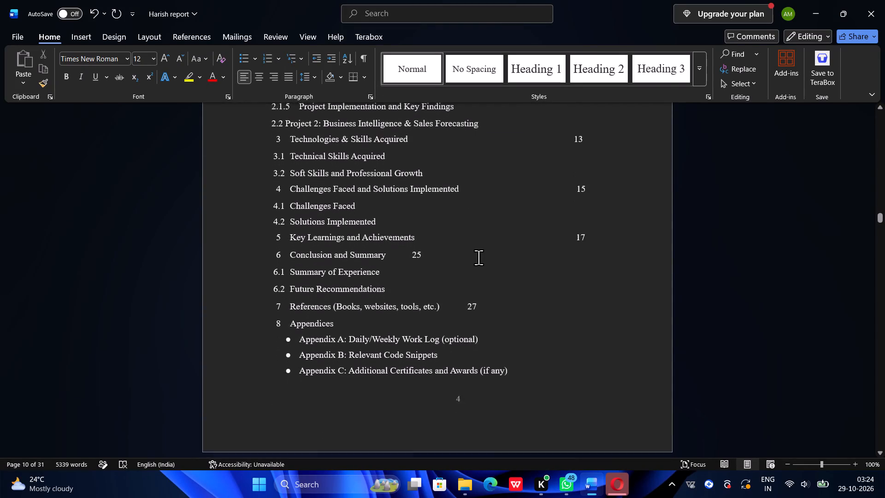
scroll(478, 257, "down", 2)
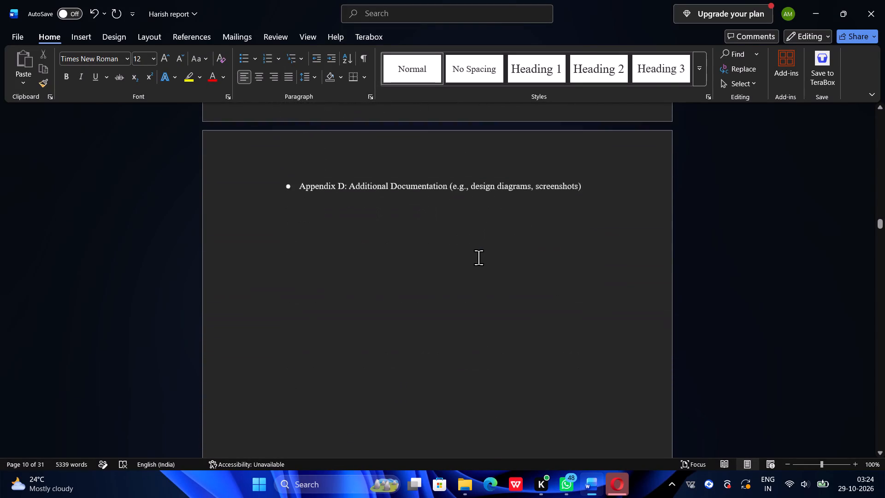
scroll(478, 257, "down", 1)
scroll(478, 257, "up", 1)
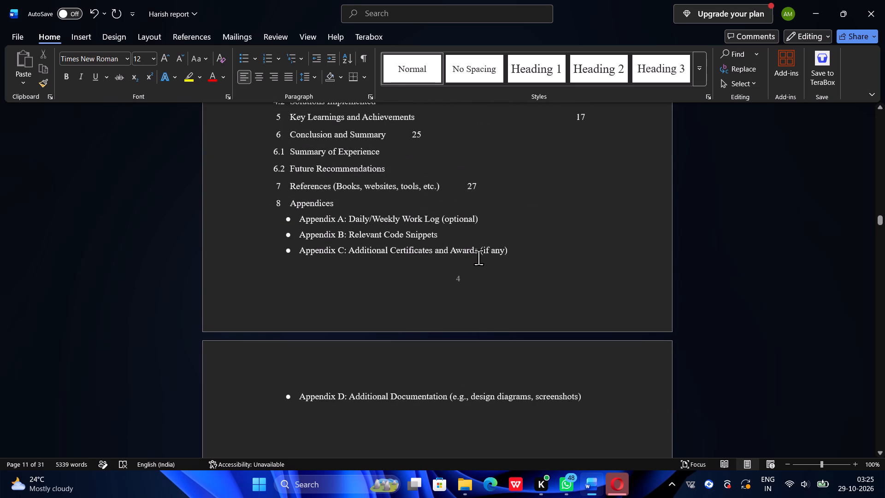
scroll(478, 257, "right", 1)
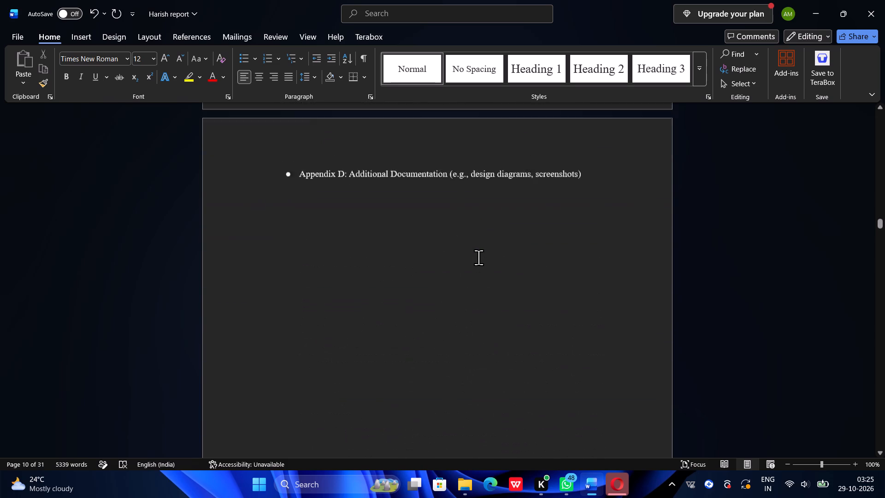
scroll(478, 257, "right", 1)
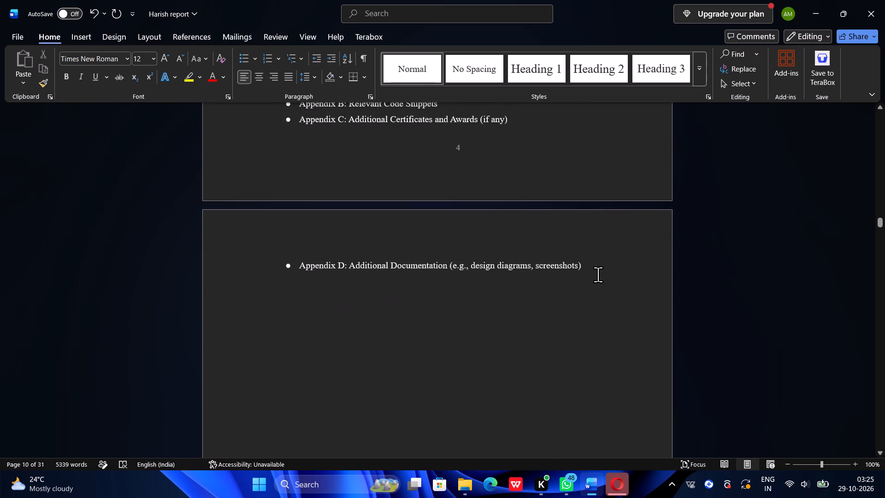
scroll(509, 162, "up", 1)
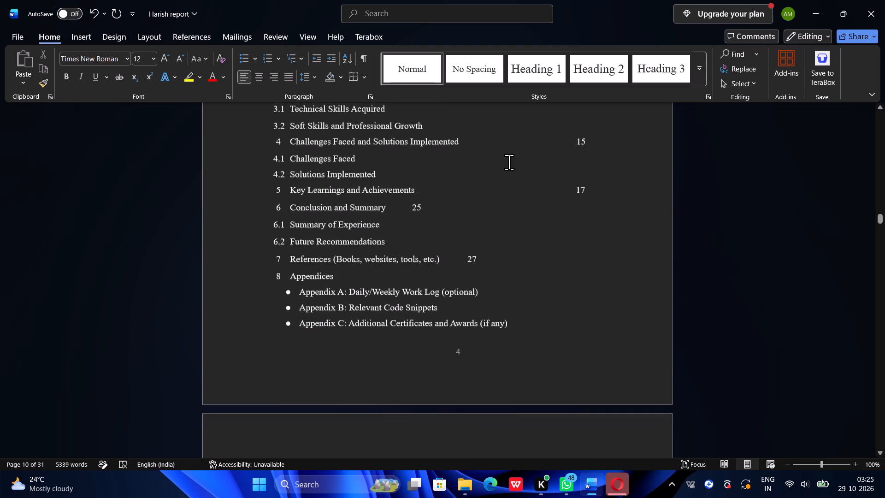
scroll(509, 162, "up", 1)
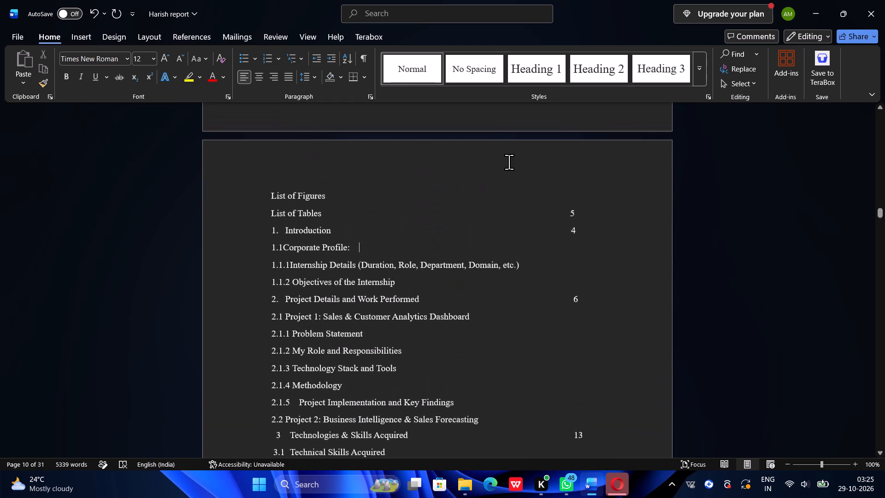
scroll(509, 162, "up", 1)
scroll(496, 301, "down", 2)
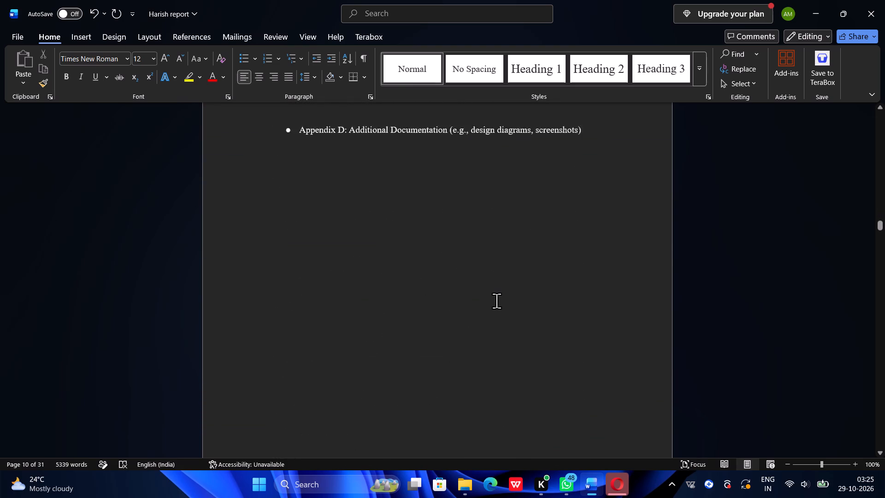
scroll(496, 301, "down", 1)
scroll(496, 301, "up", 1)
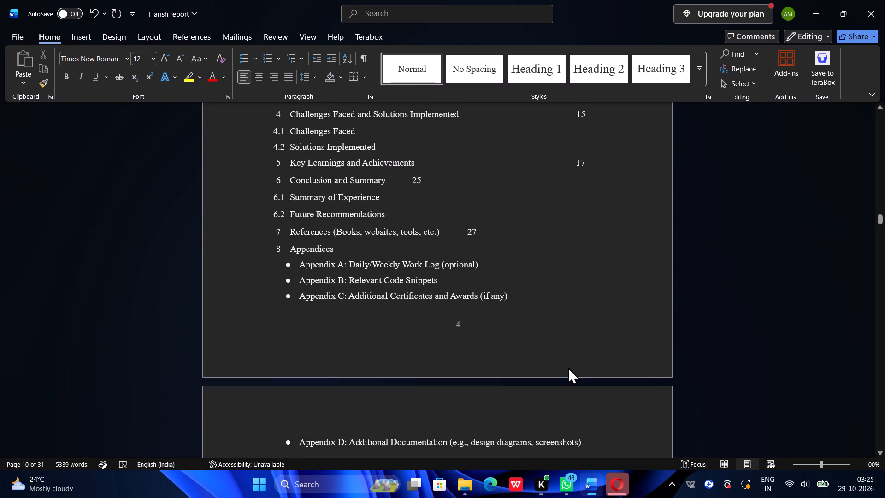
Change the first line of the 1.2 Internship Details paragraph to centred and insert seven spaces before 1.2 to match the introduction text's left edge.
scroll(568, 367, "down", 5)
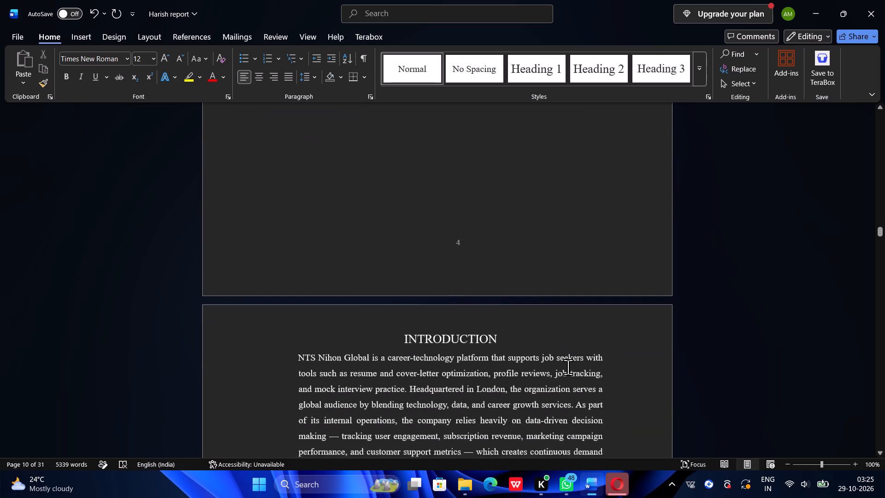
scroll(568, 367, "down", 1)
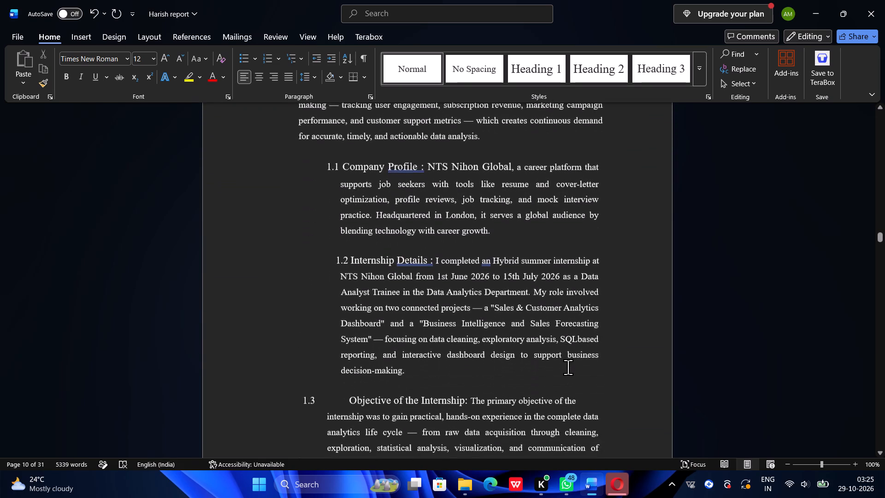
scroll(568, 367, "down", 1)
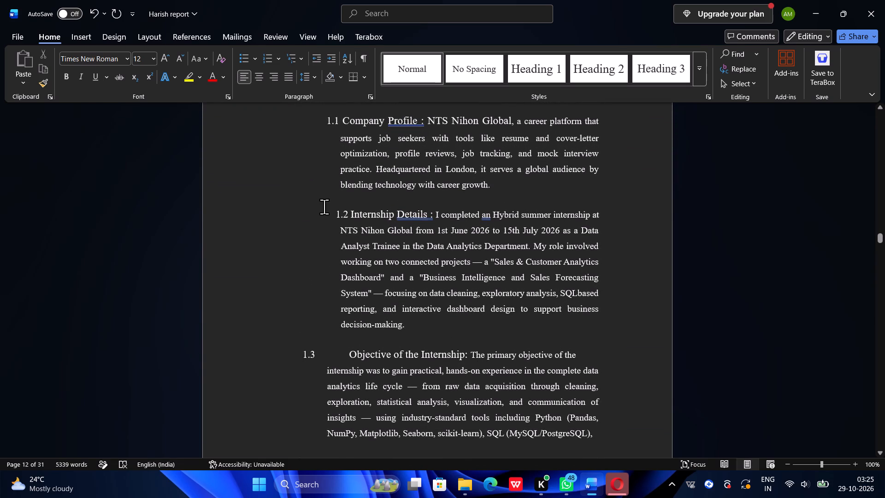
left_click(334, 214)
key("BackSpace")
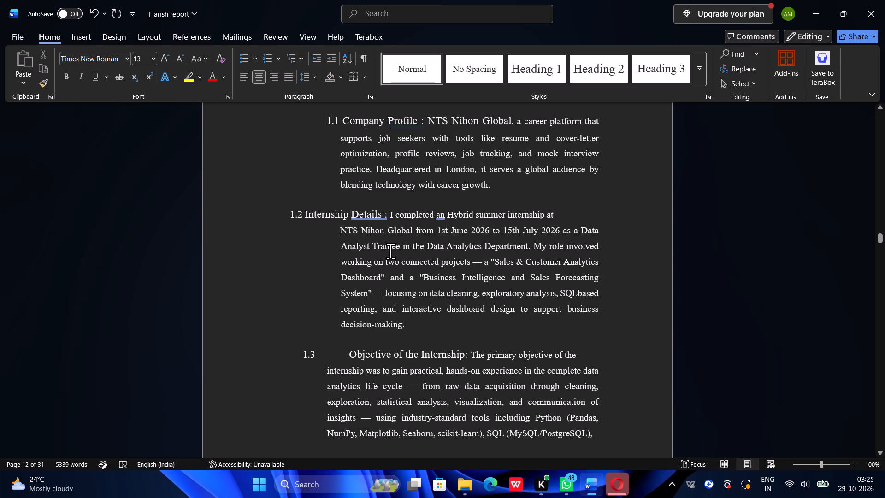
key("space")
key("space")
key("space")
key("space")
key("space")
key("space")
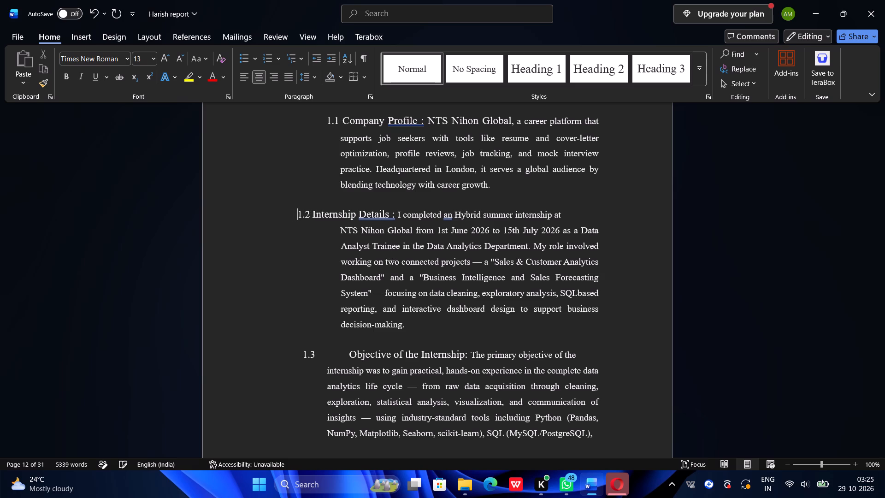
key("space")
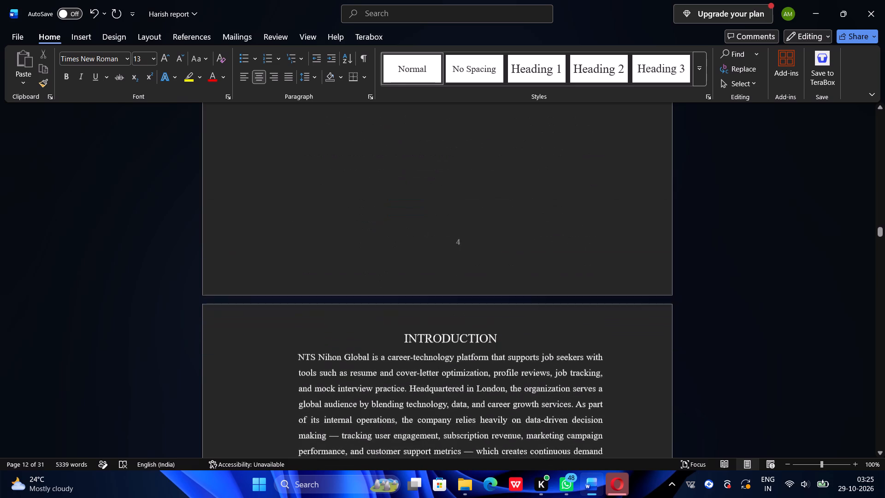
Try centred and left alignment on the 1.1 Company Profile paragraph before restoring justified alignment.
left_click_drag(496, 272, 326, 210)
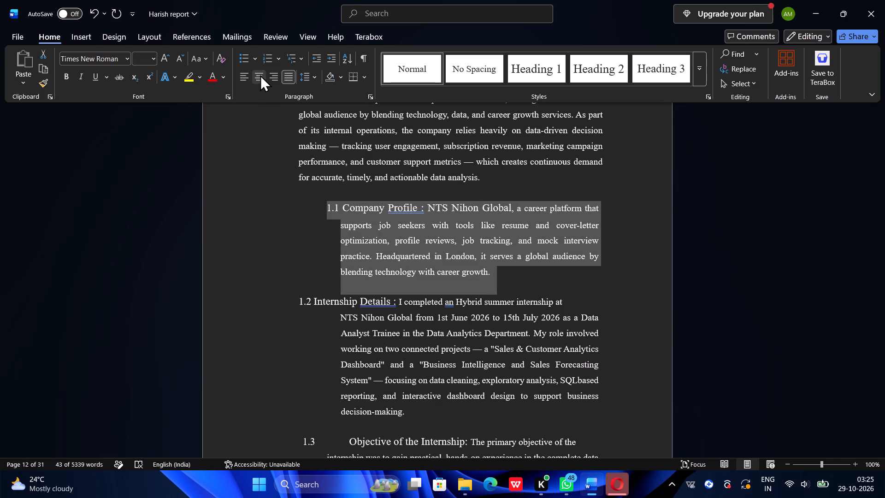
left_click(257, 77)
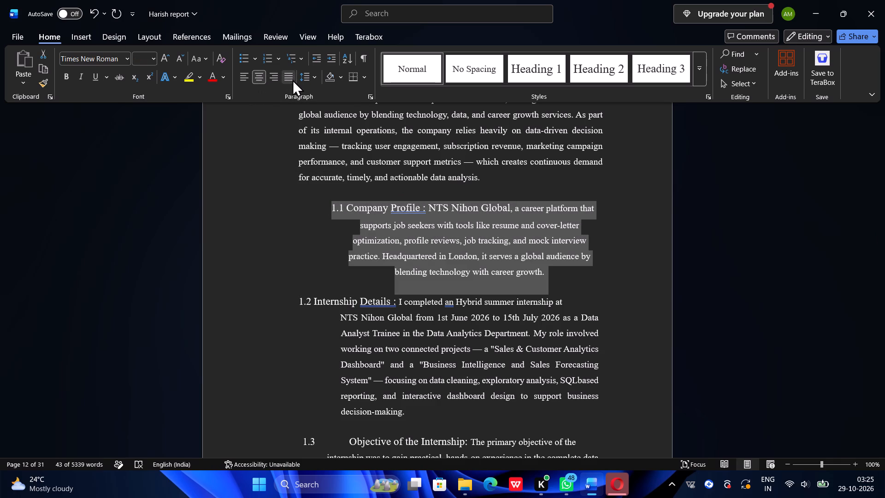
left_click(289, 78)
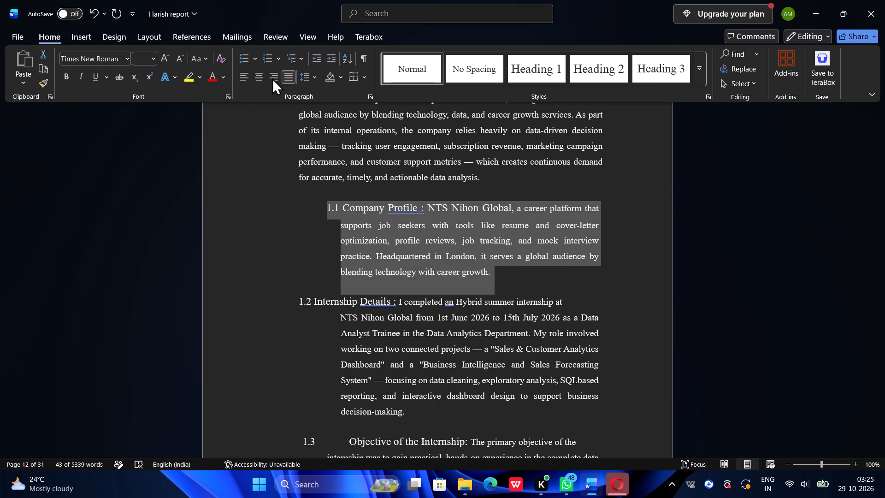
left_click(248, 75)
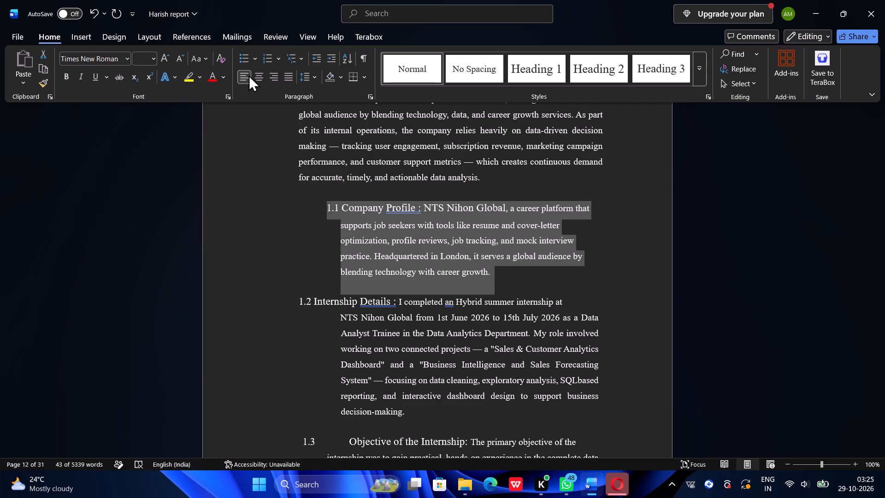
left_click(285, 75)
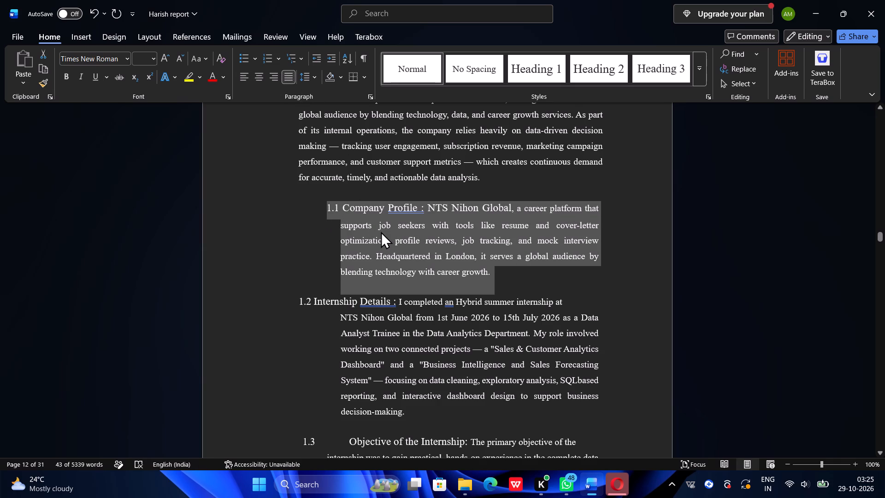
Remove the hanging and left indents from the 1.1 Company Profile paragraph.
left_click_drag(380, 231, 319, 220)
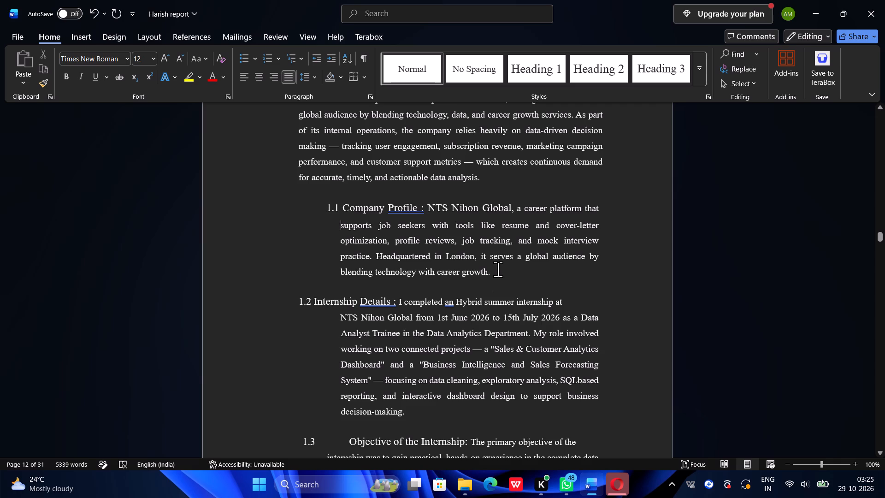
left_click(319, 211)
key("BackSpace")
key("BackSpace")
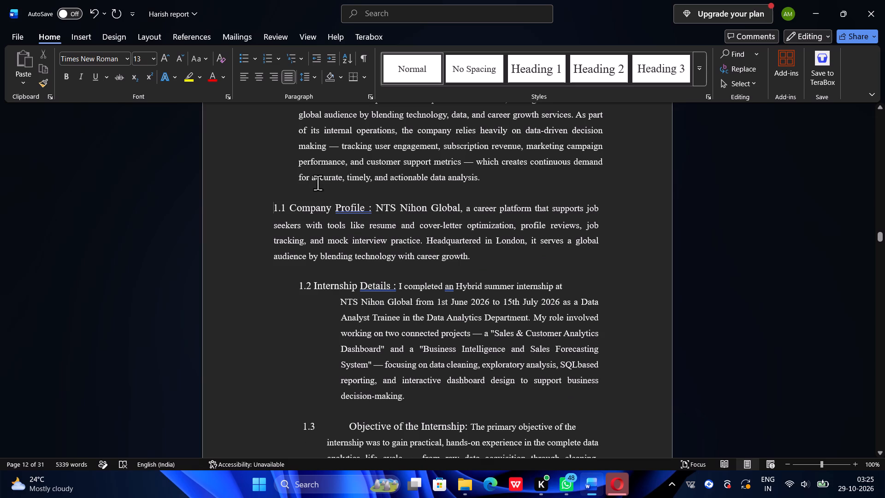
Insert ten spaces before 1.1 Company Profile to line the heading up with the introduction text's left edge.
scroll(319, 169, "up", 1)
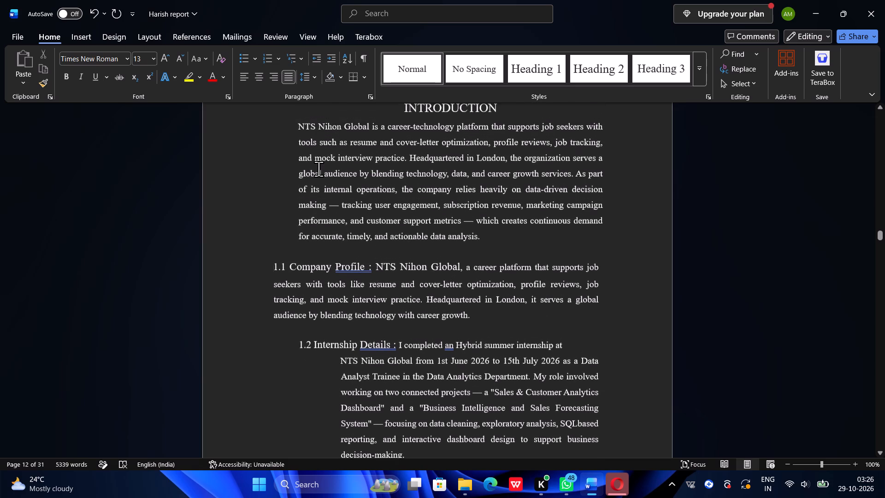
scroll(319, 169, "up", 1)
key("space")
key("space")
key("space")
key("space")
key("space")
key("space")
key("space")
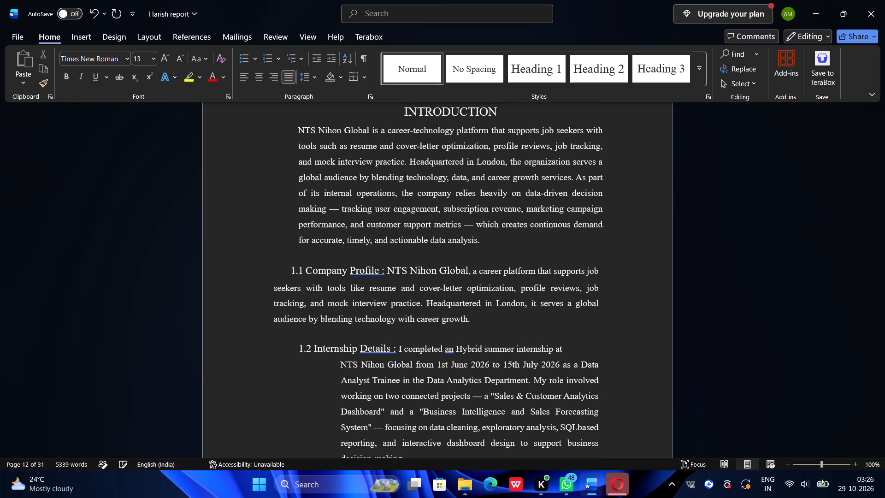
key("space")
key("space")
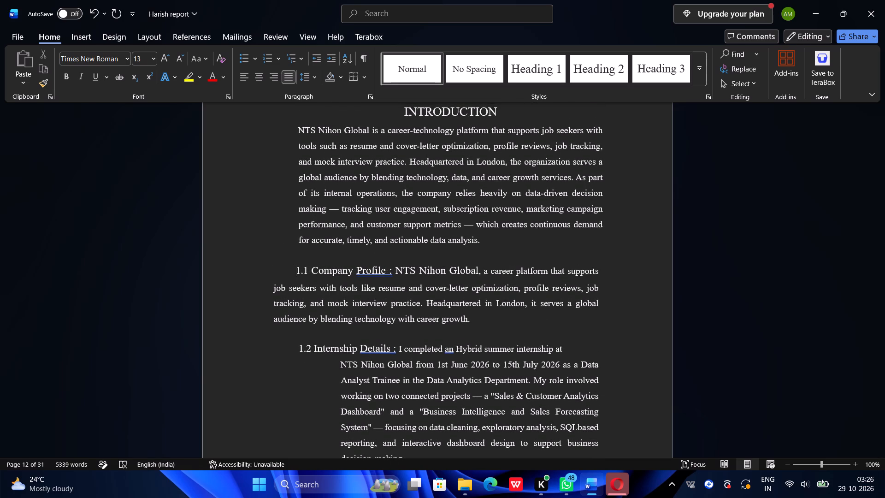
key("space")
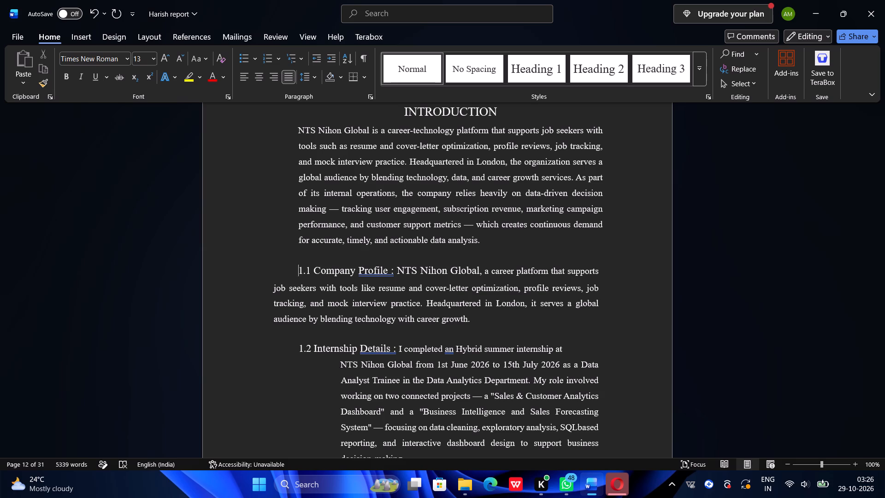
Try to indent the second and third lines of the Company Profile paragraph by inserting spaces at their beginnings.
key("Down")
key("Left")
key("Left")
key("Left")
key("Left")
key("Left")
key("Left")
key("space")
key("space")
key("space")
key("space")
key("space")
key("space")
key("Down")
key("space")
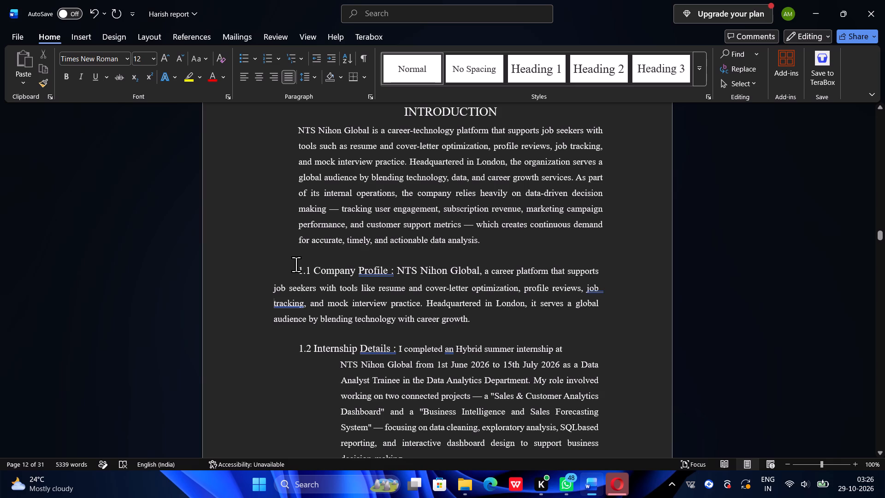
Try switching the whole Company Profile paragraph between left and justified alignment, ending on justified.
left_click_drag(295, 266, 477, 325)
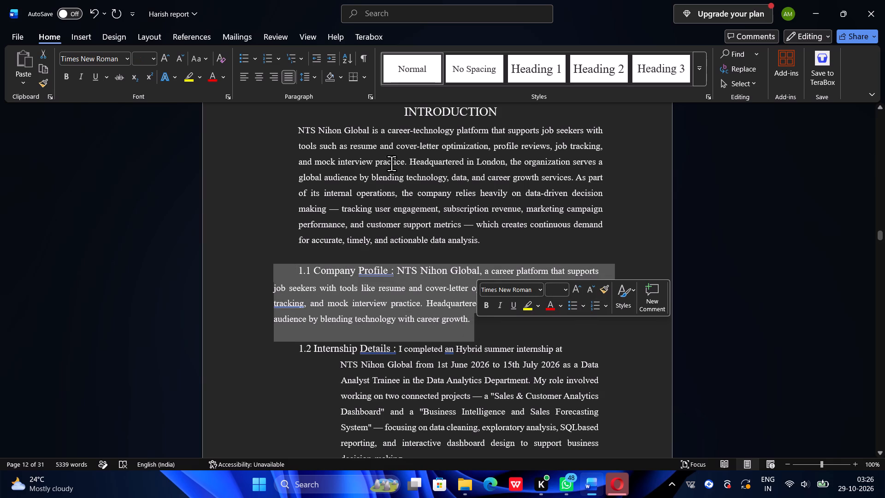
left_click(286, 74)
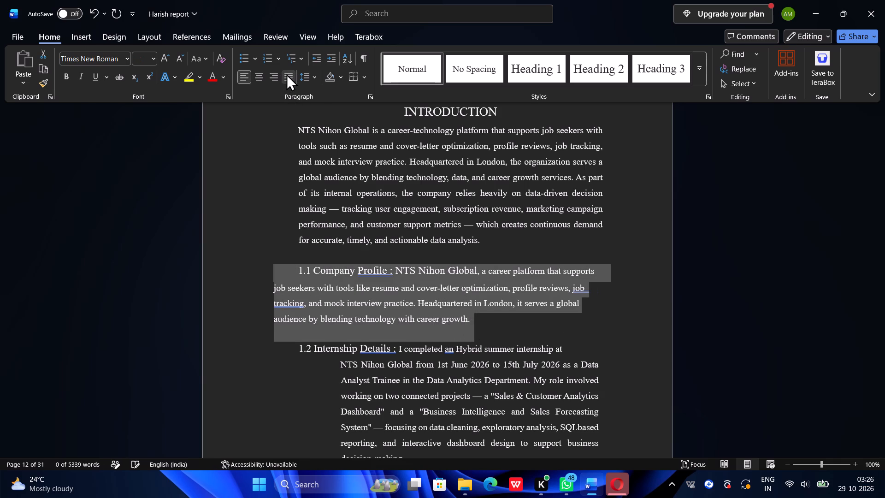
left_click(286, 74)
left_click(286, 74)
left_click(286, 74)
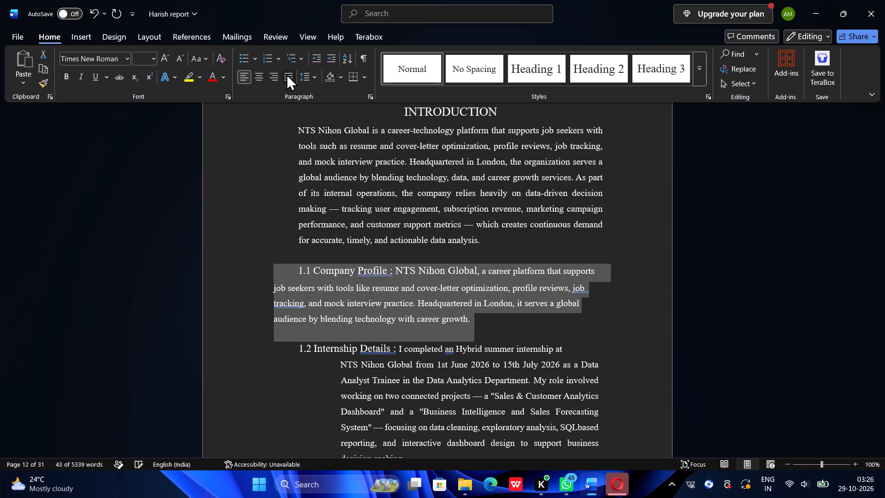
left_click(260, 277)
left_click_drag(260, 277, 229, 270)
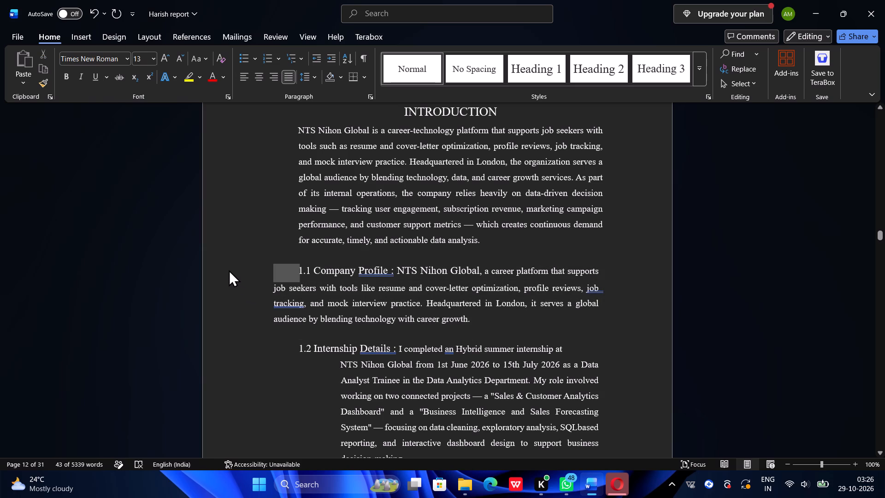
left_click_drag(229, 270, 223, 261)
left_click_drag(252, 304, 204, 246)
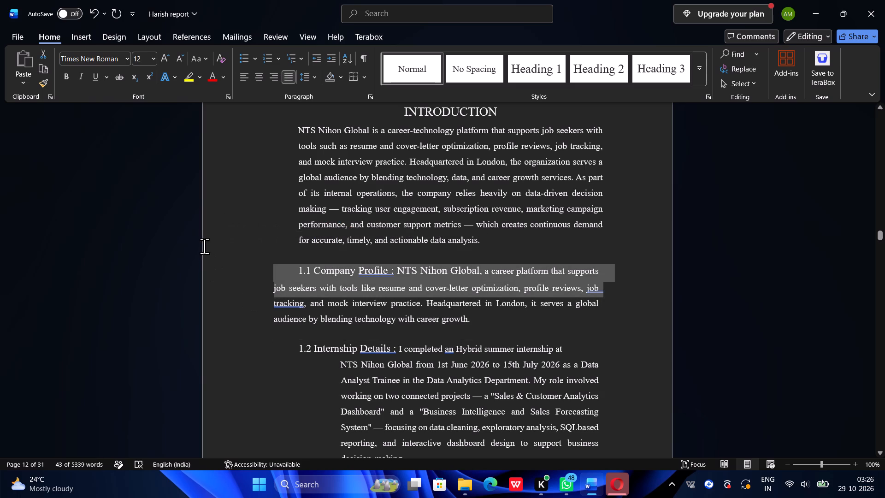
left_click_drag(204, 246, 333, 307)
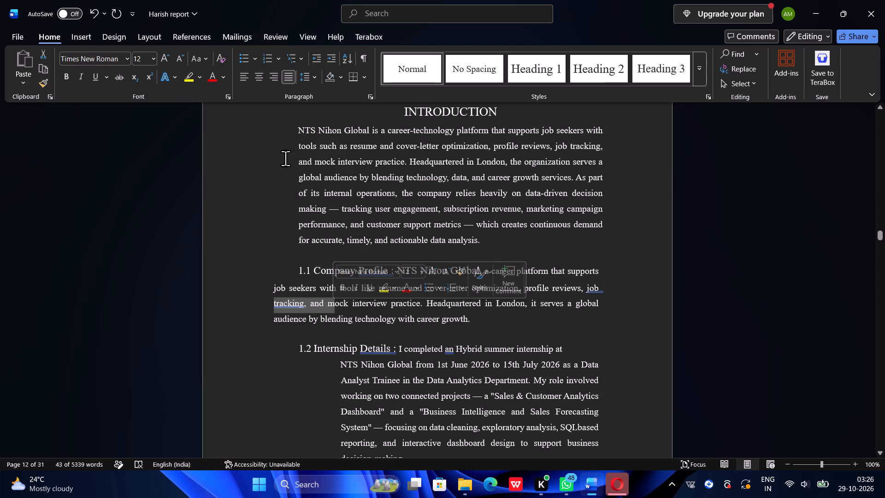
Justify all text from the introduction's first paragraph through the "Specific objectives include:" line.
left_click_drag(278, 131, 518, 398)
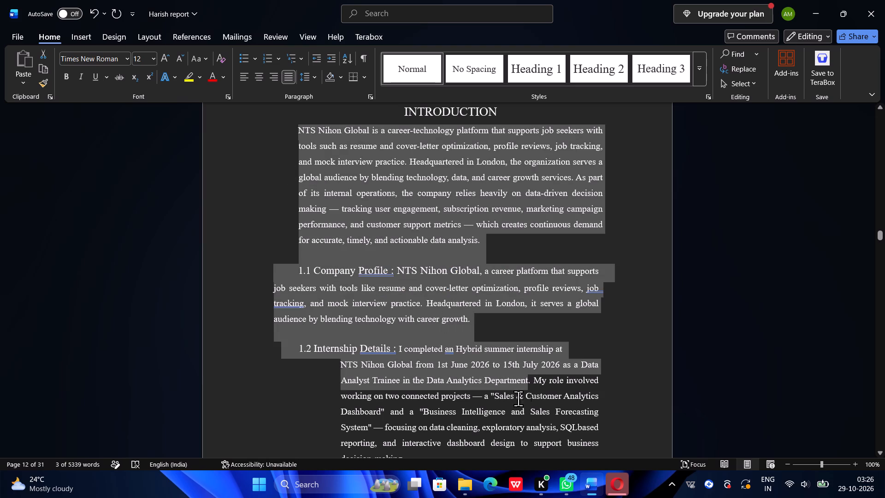
left_click_drag(518, 398, 544, 482)
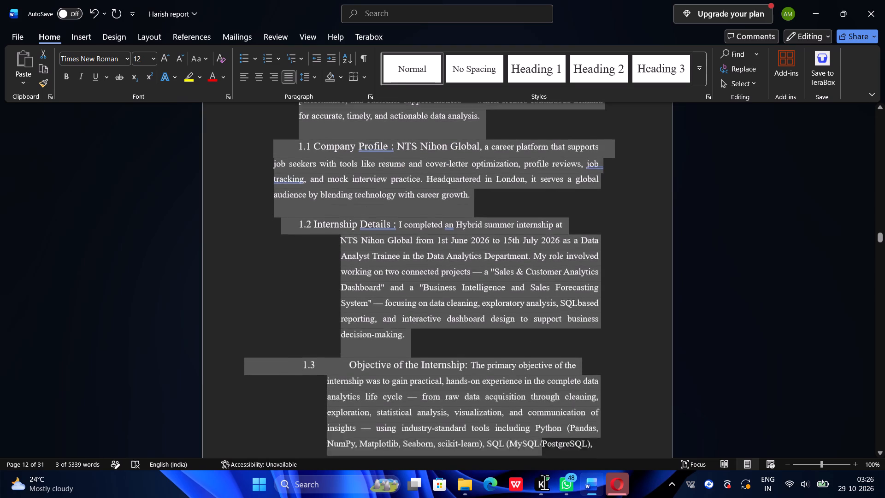
left_click_drag(544, 482, 590, 151)
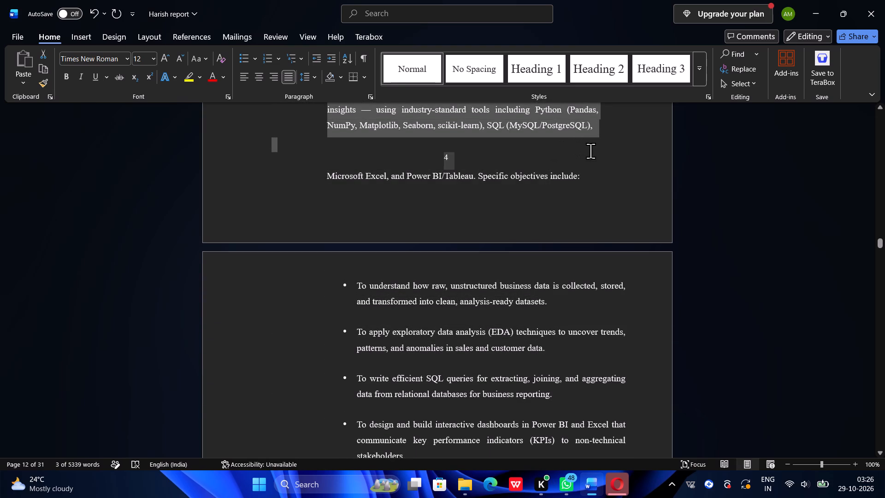
left_click_drag(590, 151, 593, 173)
left_click(292, 71)
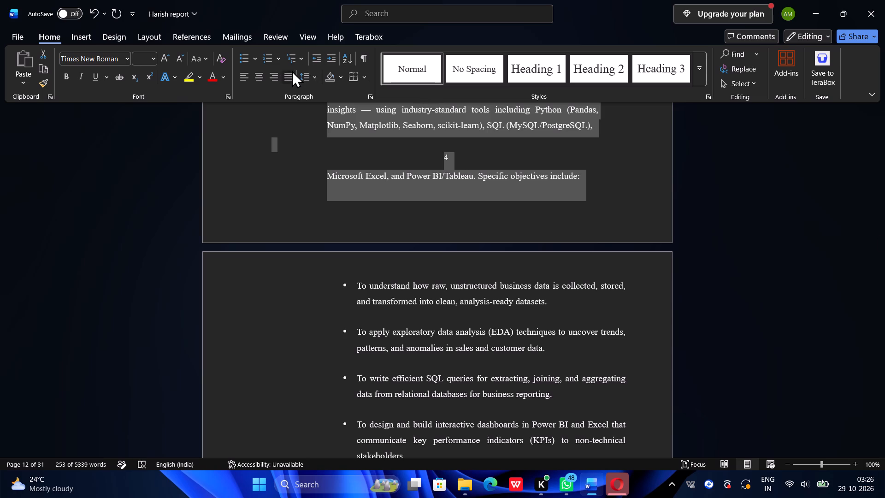
scroll(335, 182, "up", 3)
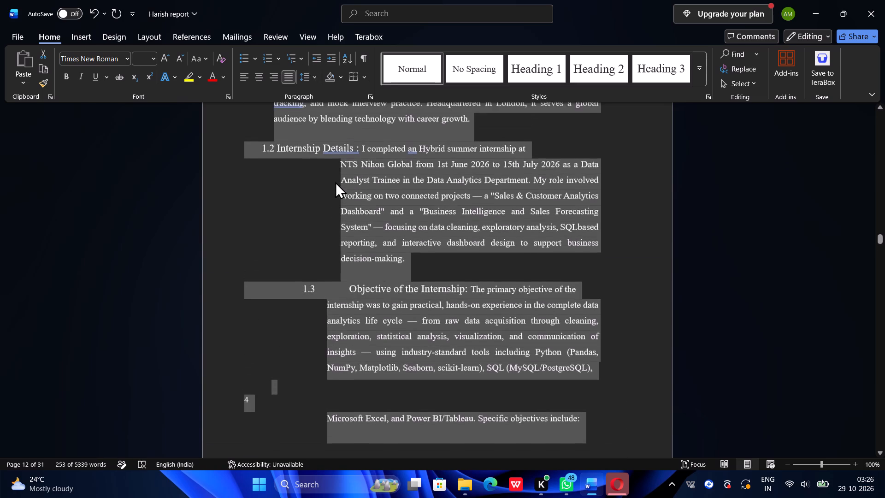
scroll(335, 182, "up", 2)
Switch the selected introduction text to left alignment and centred alignment, ending on justified.
left_click(242, 71)
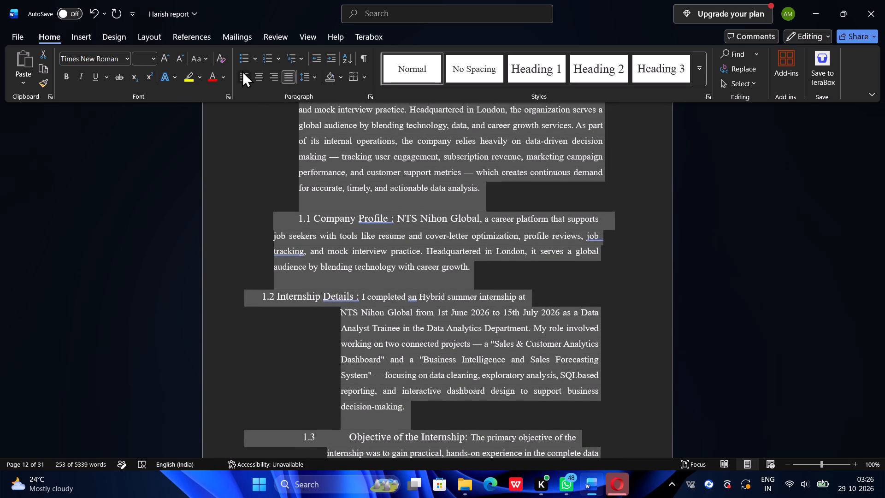
left_click(242, 71)
triple_click(242, 71)
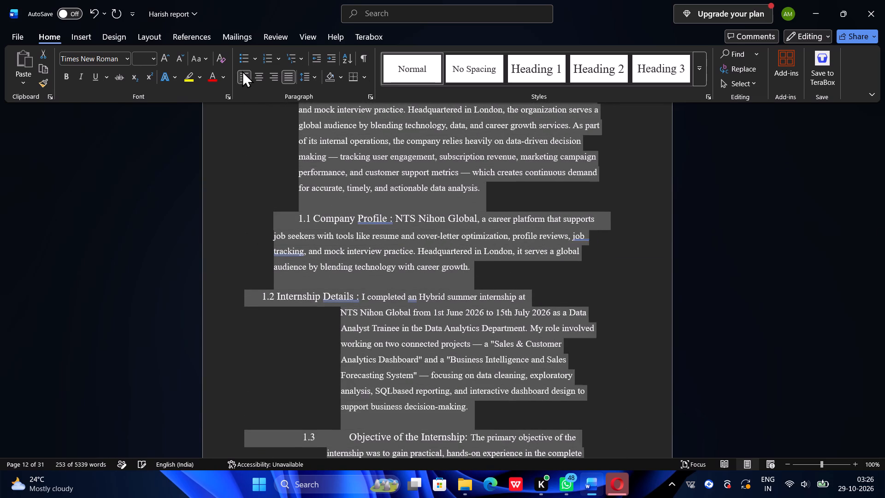
left_click(242, 71)
left_click(262, 71)
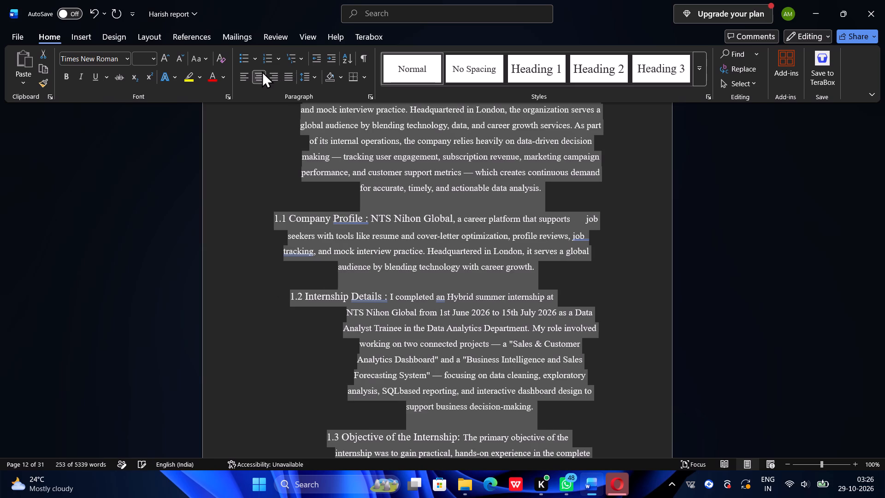
left_click(292, 77)
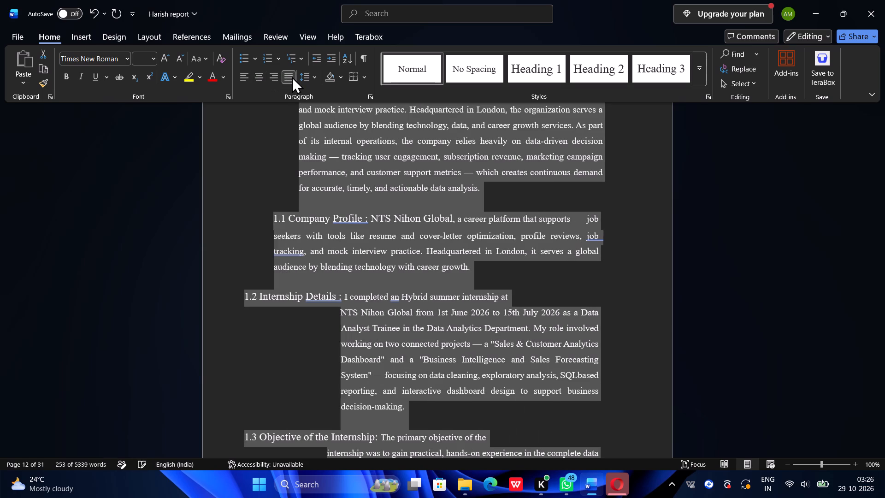
Decrease the left indent of the selected introduction text and its numbered subsections by one level.
scroll(292, 77, "up", 1)
scroll(337, 140, "up", 3)
scroll(337, 140, "down", 1)
scroll(337, 140, "up", 1)
scroll(337, 140, "down", 1)
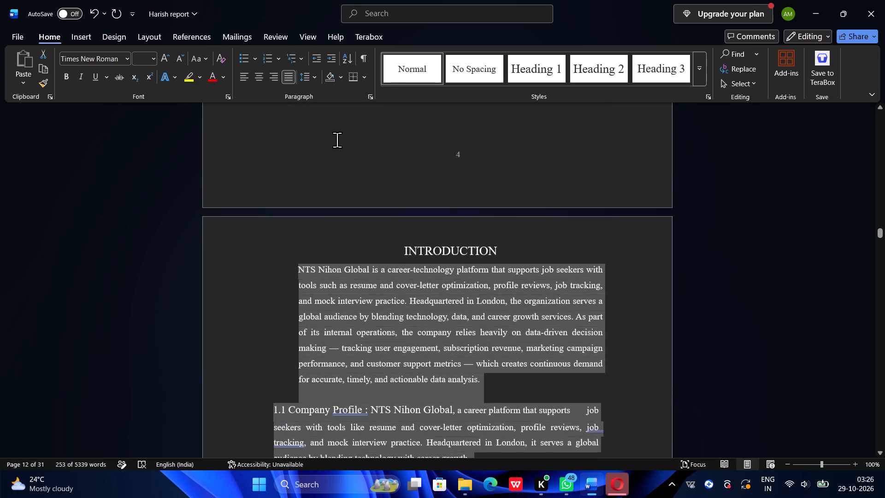
left_click(316, 59)
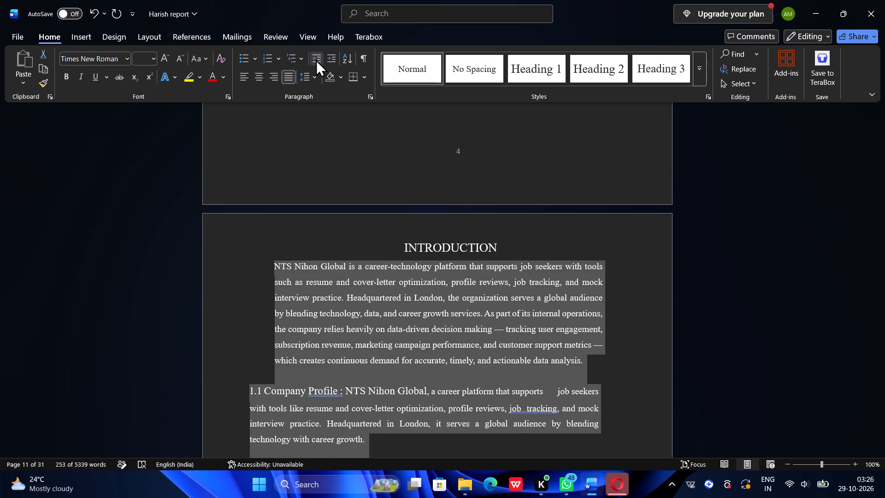
scroll(348, 99, "down", 2)
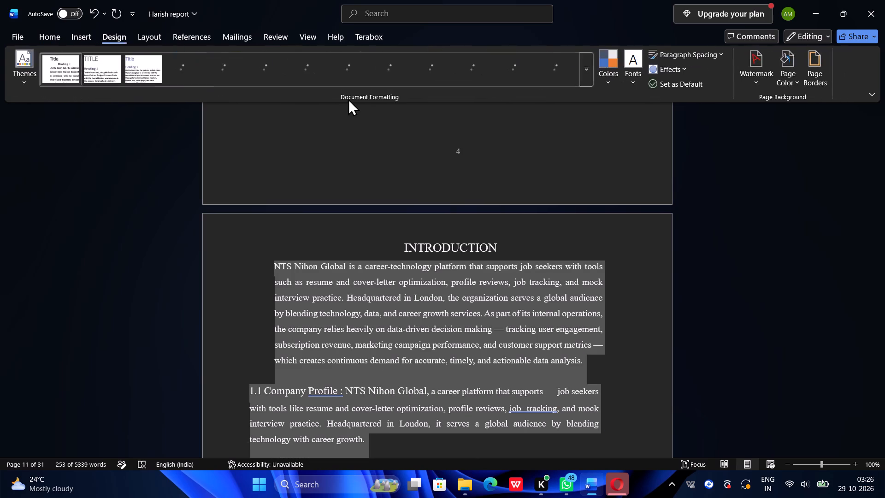
scroll(348, 99, "down", 1)
scroll(348, 99, "up", 1)
scroll(369, 210, "down", 1)
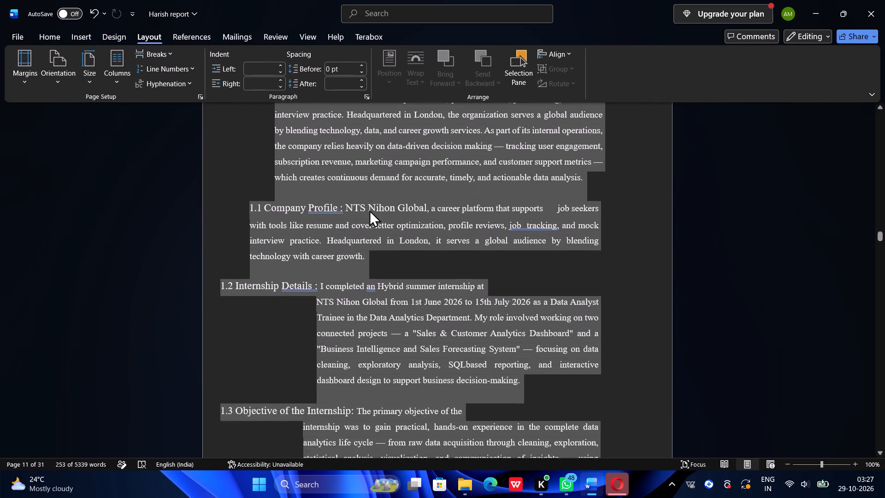
scroll(369, 210, "down", 5)
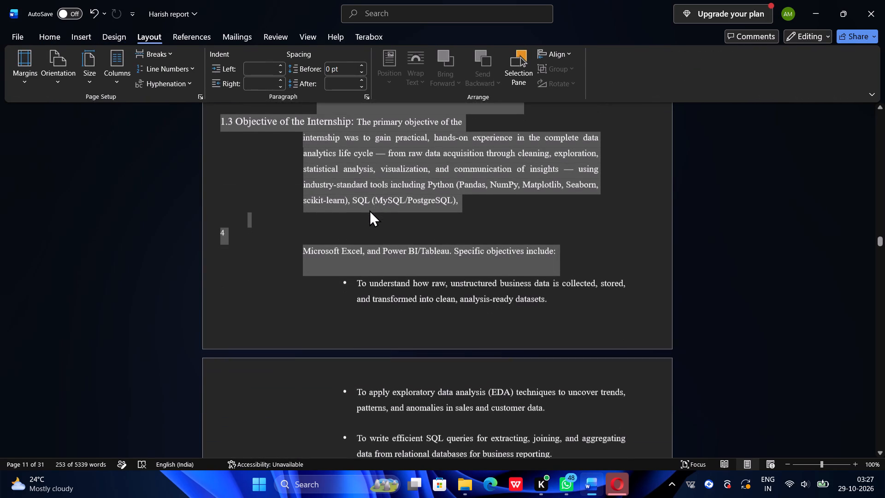
scroll(369, 210, "up", 2)
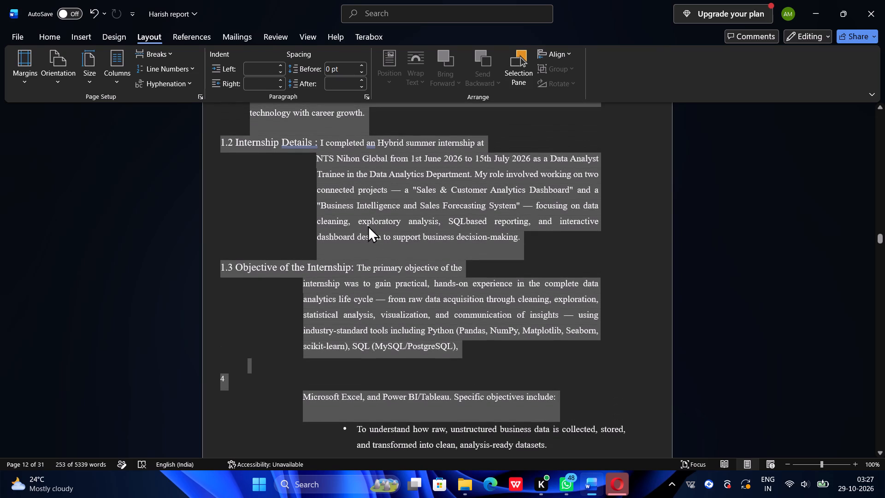
left_click(288, 314)
Insert twelve spaces before 1.2 Internship Details to line it up with the 1.1 Company Profile heading.
scroll(288, 314, "up", 1)
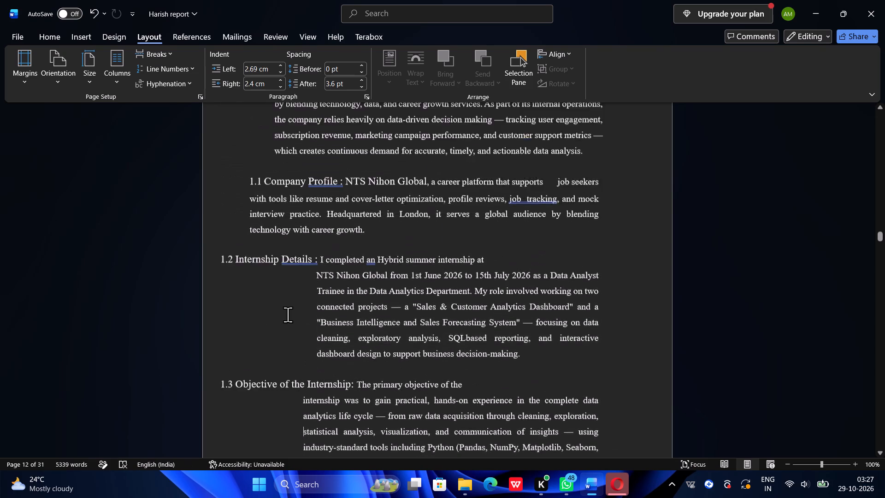
scroll(288, 314, "up", 2)
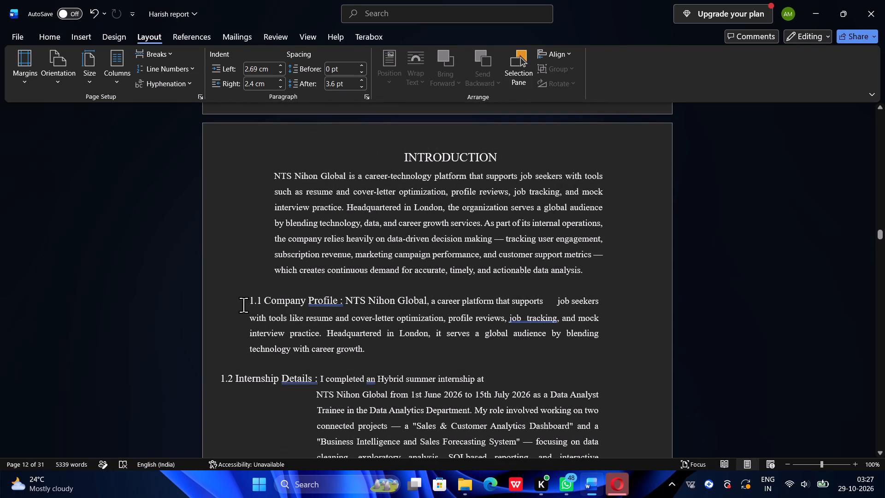
left_click(216, 373)
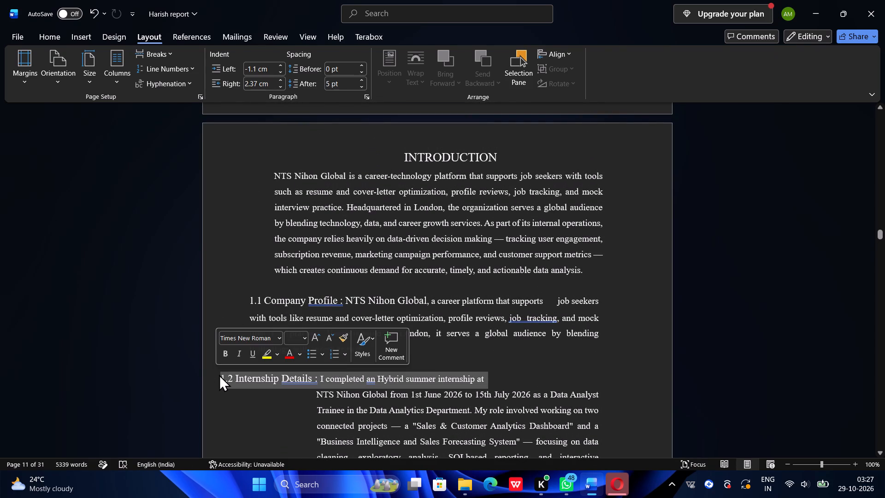
left_click(218, 374)
key("space")
key("space")
key("space")
key("space")
key("space")
key("space")
key("space")
key("space")
key("space")
key("space")
key("space")
key("space")
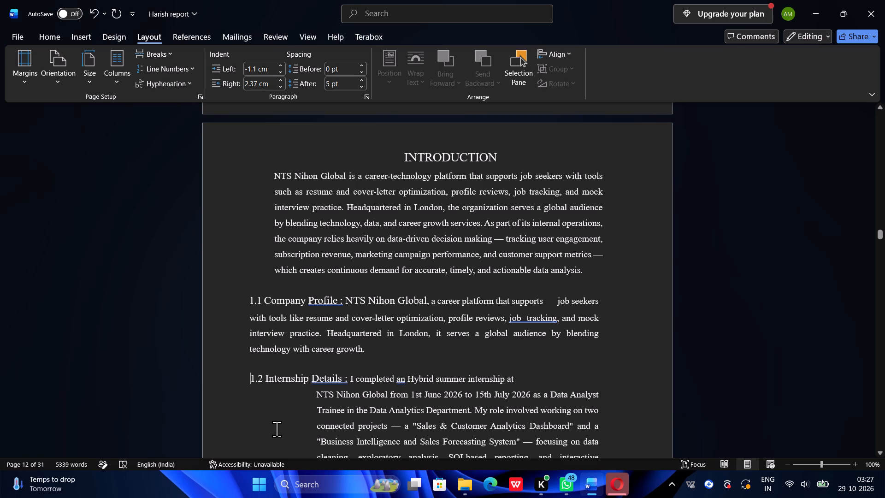
Insert 33 spaces before 1.3 Objective of the Internship to line the heading up with its body text's left edge.
scroll(277, 429, "down", 1)
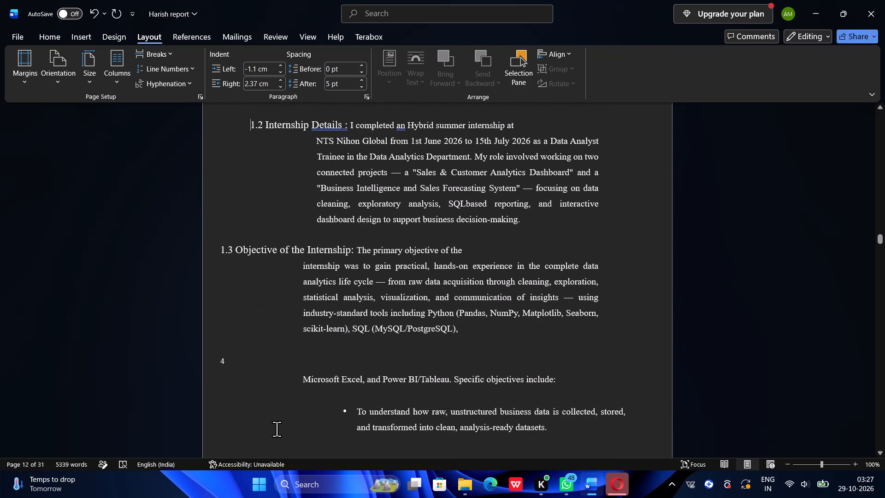
left_click(221, 253)
key("space")
key("space")
key("space")
key("space")
key("space")
key("space")
key("space")
key("space")
key("space")
key("space")
key("space")
key("space")
key("space")
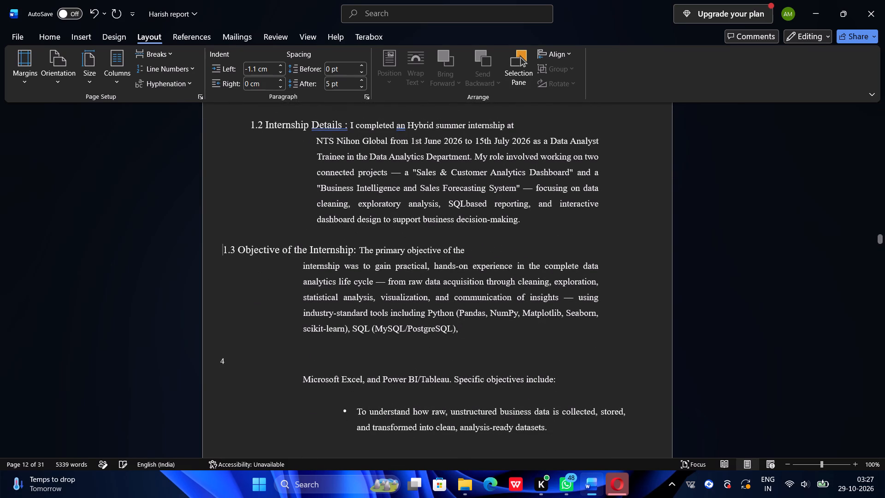
key("space")
key("space")
key("space")
key("space")
key("space")
key("space")
key("space")
key("space")
key("space")
key("space")
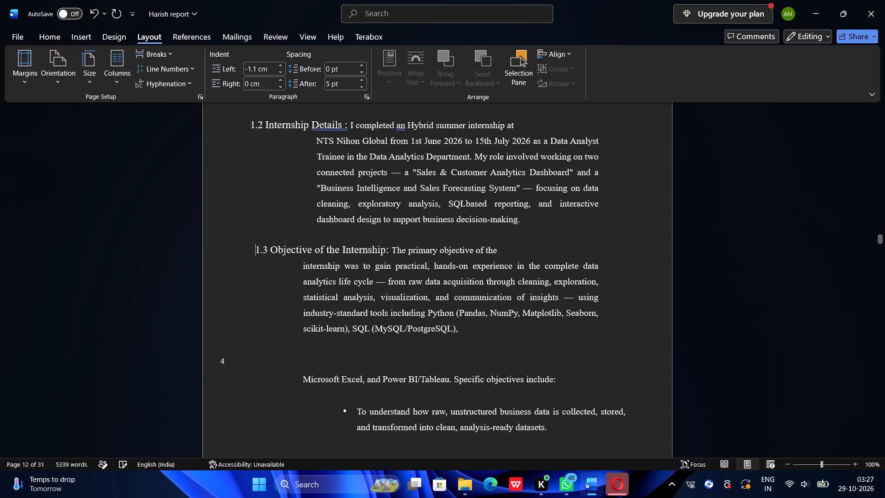
key("space")
key("space")
key("space")
key("space")
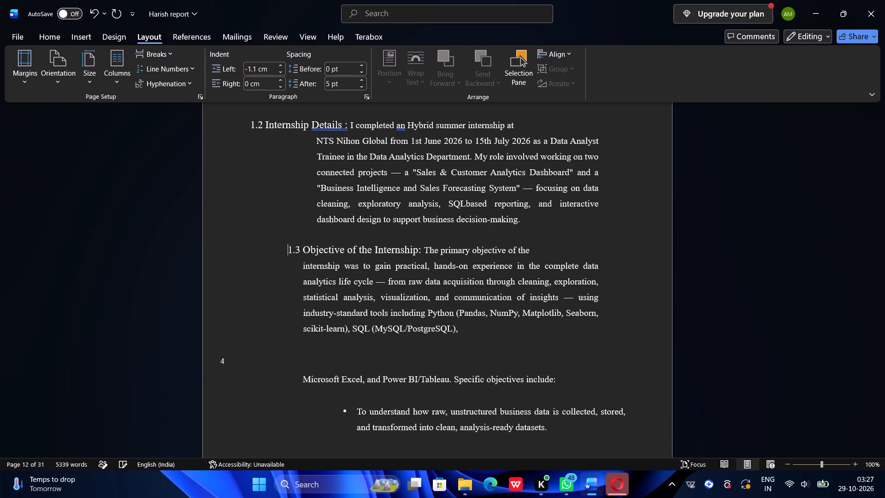
key("space")
key("space")
key("space")
key("space")
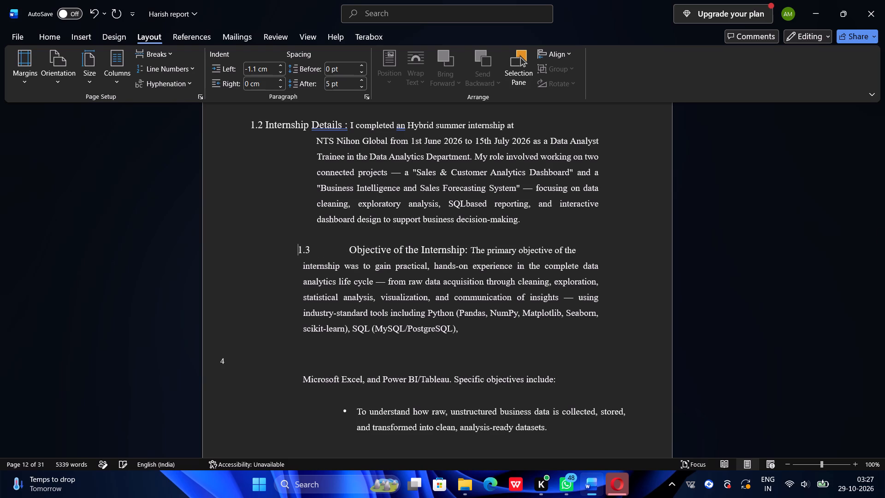
key("space")
scroll(314, 293, "up", 1)
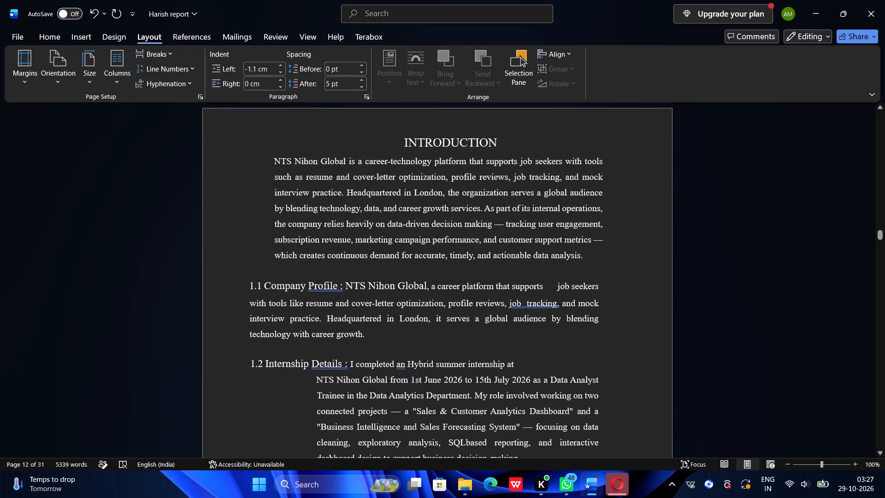
scroll(314, 293, "up", 1)
key("space")
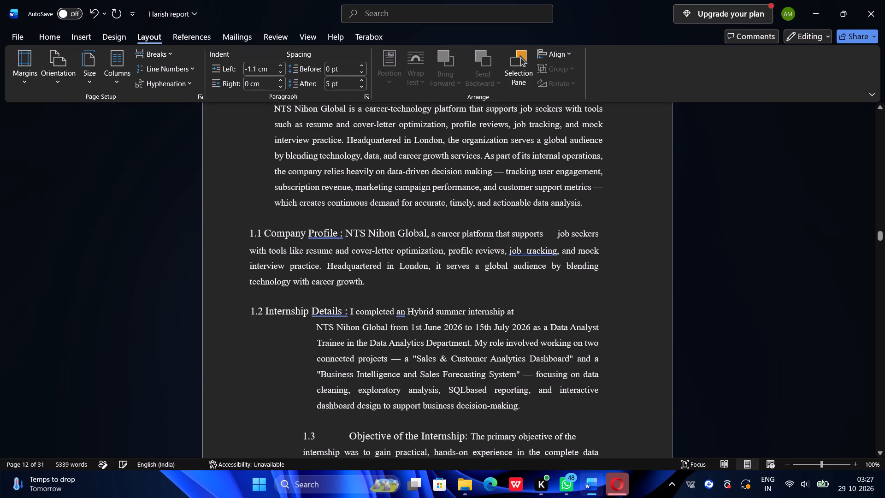
Insert 20 more spaces before 1.2 Internship Details to line it up with the 1.3 heading's number.
left_click(245, 303)
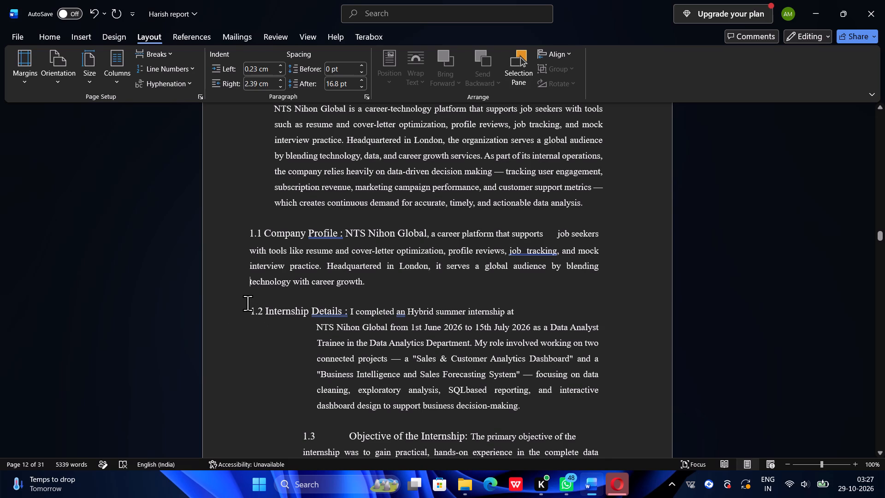
key("Up")
key("Up")
key("Up")
key("Down")
key("Down")
key("Down")
key("Down")
key("space")
key("space")
key("space")
key("space")
key("space")
key("space")
key("space")
key("space")
key("space")
key("space")
key("space")
key("space")
key("space")
key("space")
key("space")
key("space")
key("space")
key("space")
key("space")
key("space")
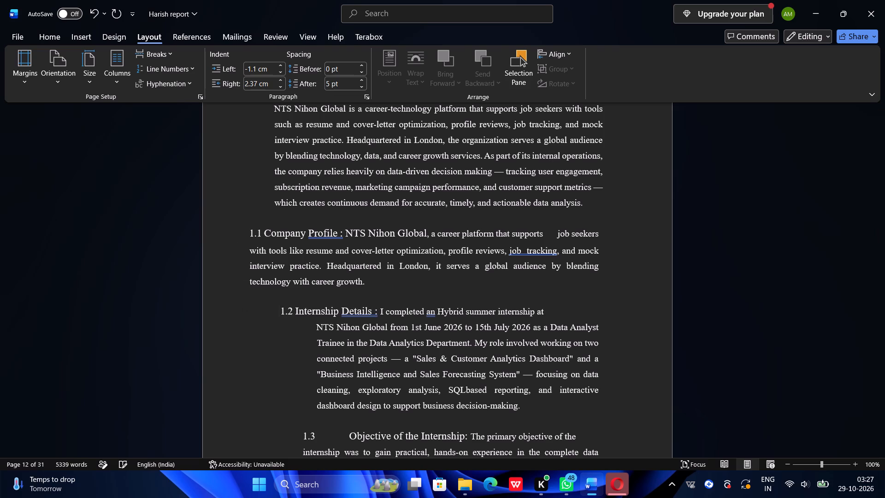
key("space")
key("space")
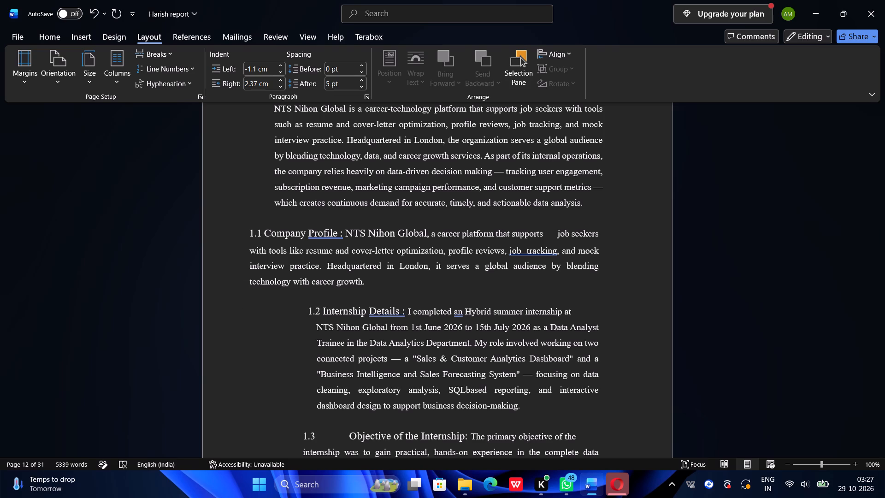
key("BackSpace")
key("BackSpace")
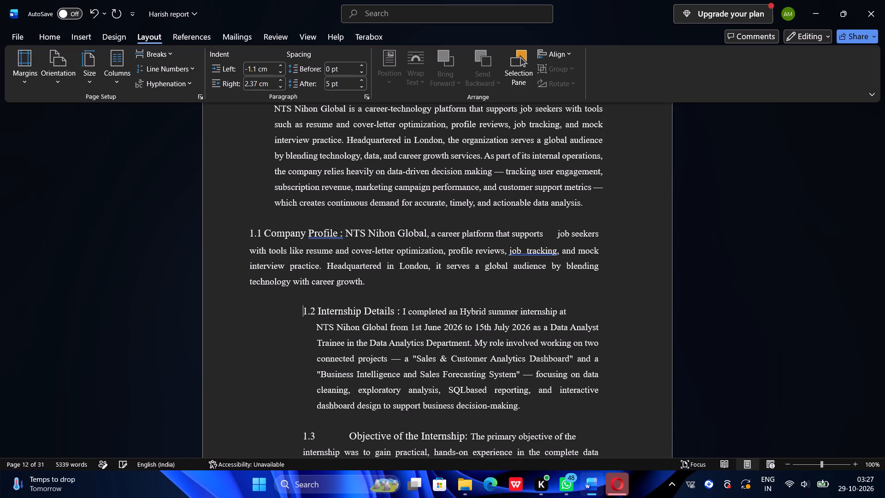
Delete one space before the 1.2 Internship Details heading.
key("BackSpace")
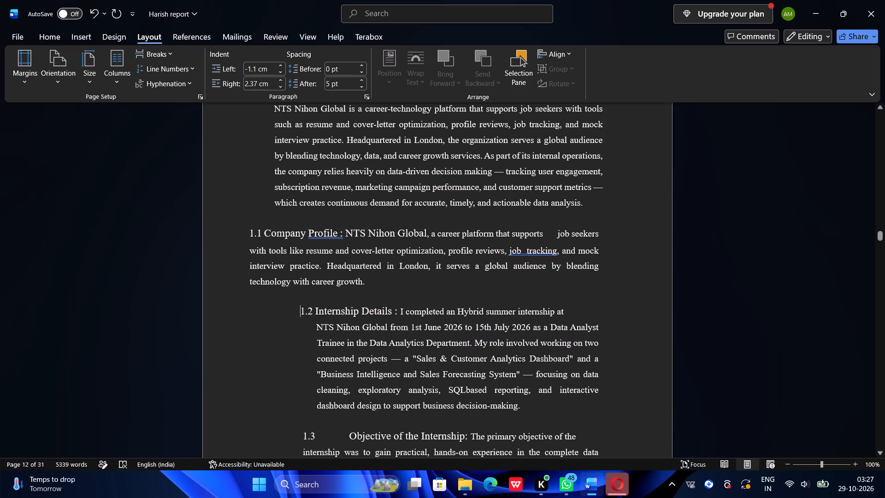
Set the 1.1 Company Profile paragraph's indents to 1.3 cm left and 2.3 cm right to line it up with the introduction text above.
left_click_drag(249, 228, 277, 249)
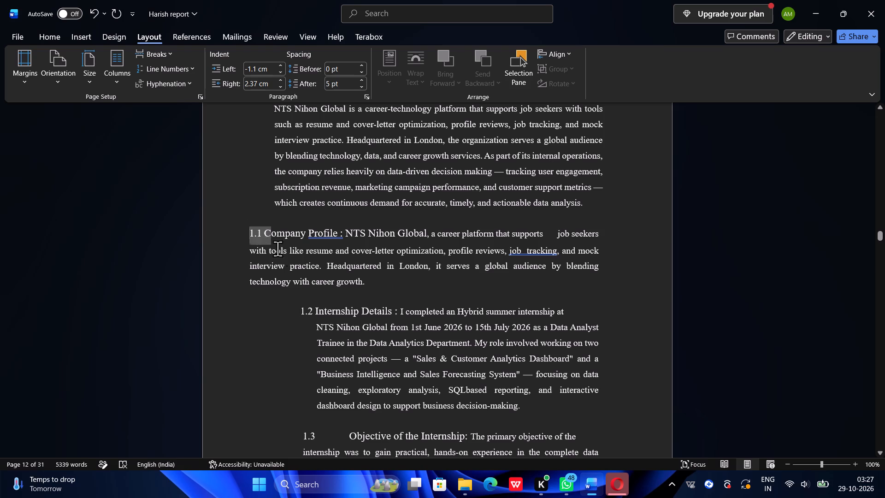
left_click_drag(277, 249, 382, 287)
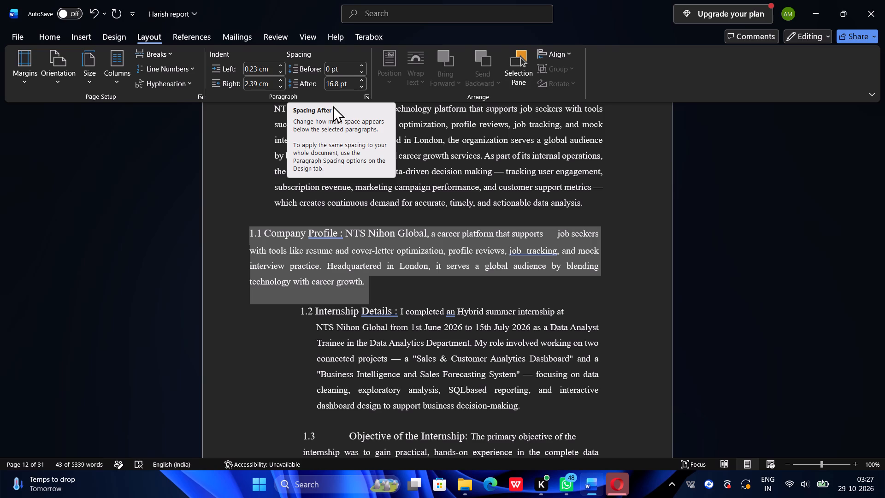
left_click(278, 80)
left_click(278, 80)
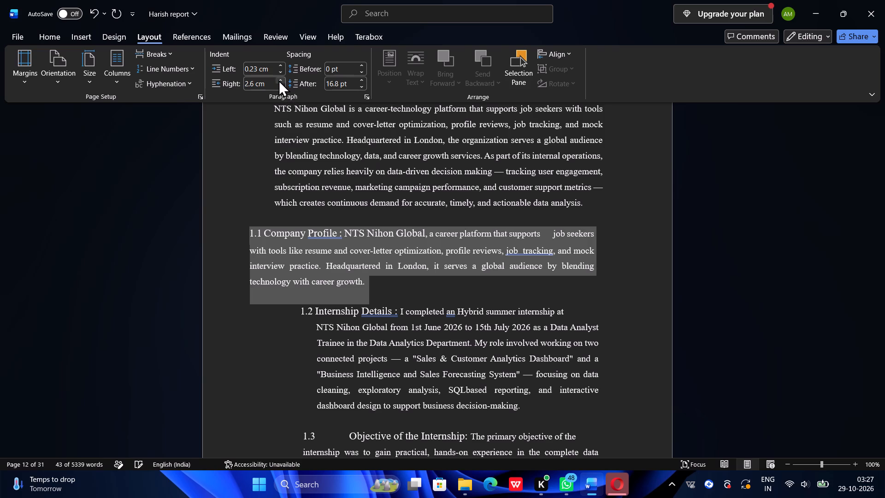
left_click(278, 80)
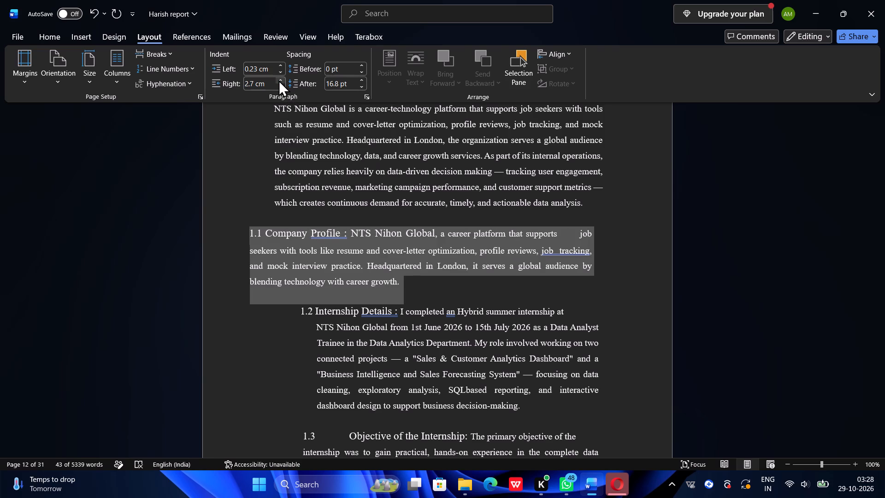
triple_click(279, 64)
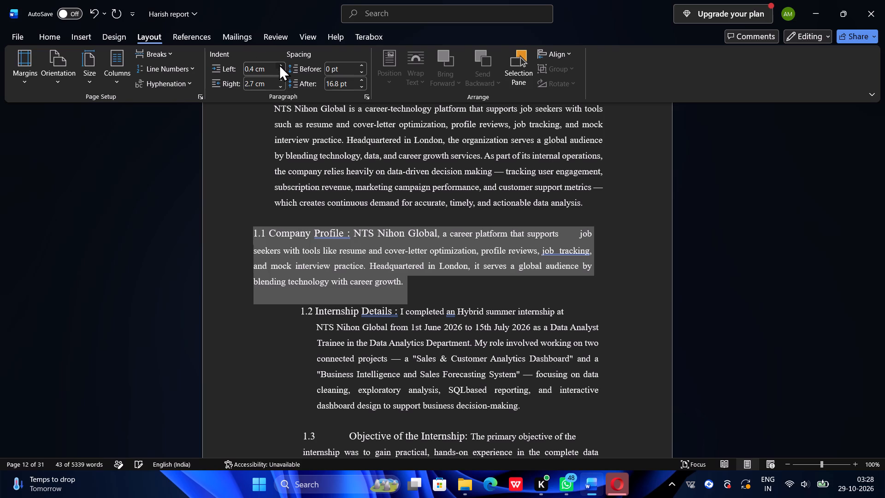
triple_click(279, 64)
triple_click(279, 64)
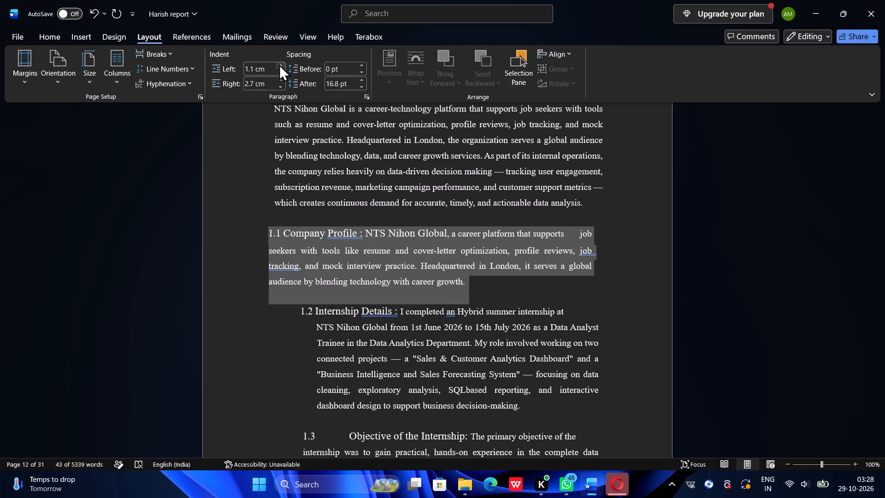
left_click(279, 64)
left_click(279, 64)
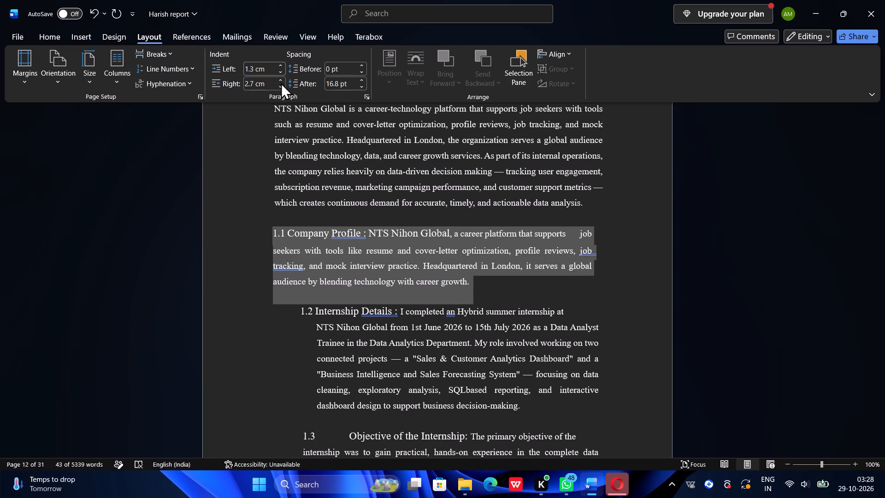
double_click(281, 85)
left_click(281, 85)
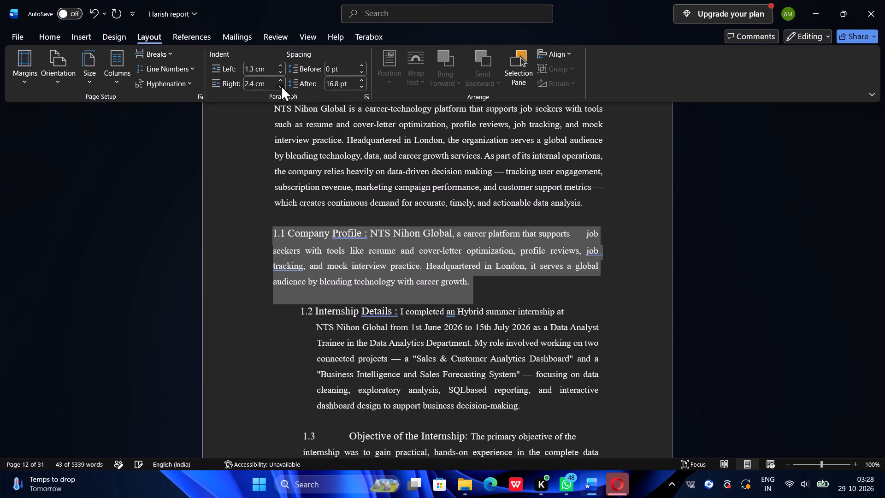
left_click(281, 85)
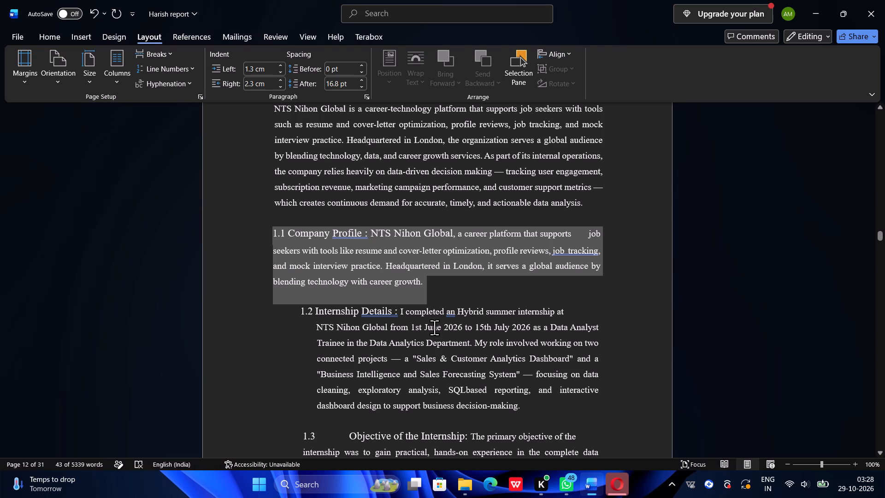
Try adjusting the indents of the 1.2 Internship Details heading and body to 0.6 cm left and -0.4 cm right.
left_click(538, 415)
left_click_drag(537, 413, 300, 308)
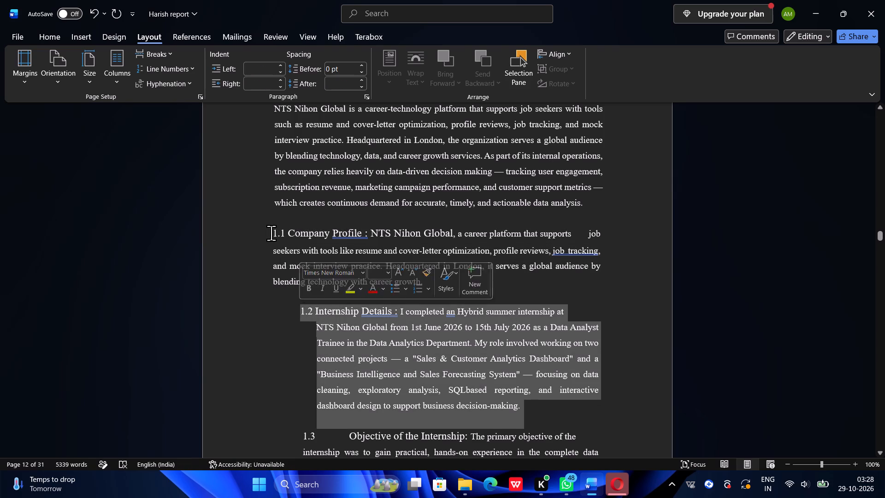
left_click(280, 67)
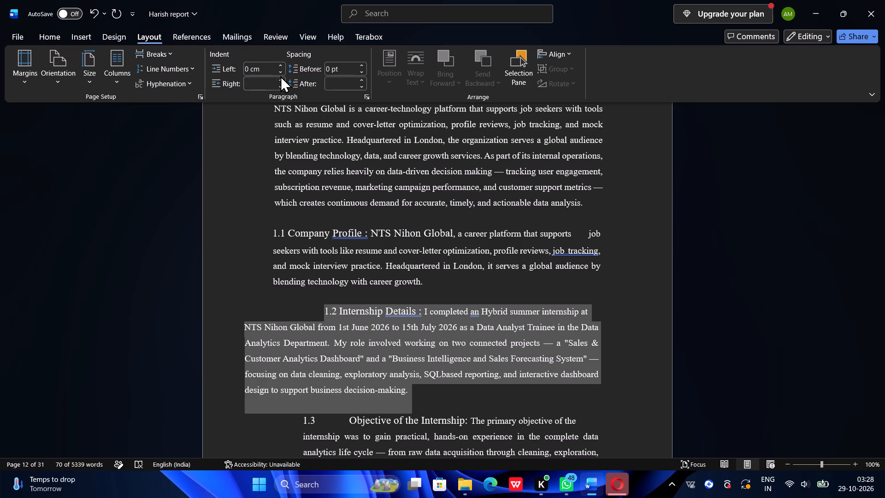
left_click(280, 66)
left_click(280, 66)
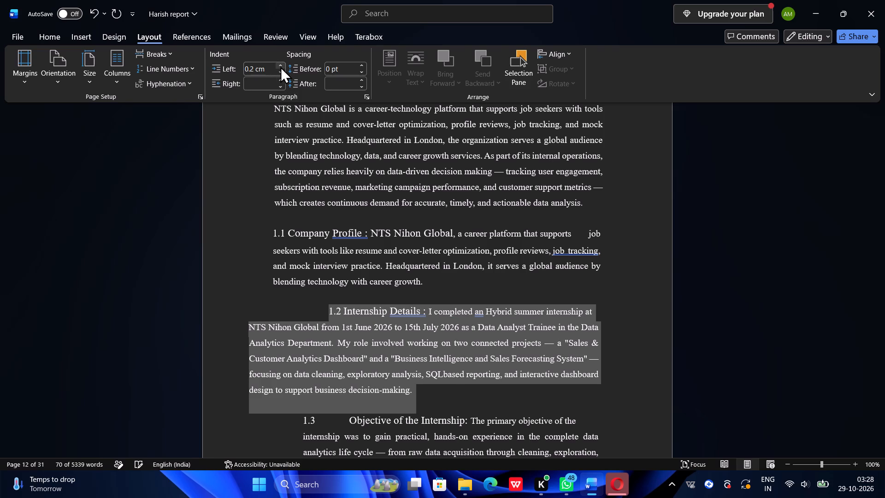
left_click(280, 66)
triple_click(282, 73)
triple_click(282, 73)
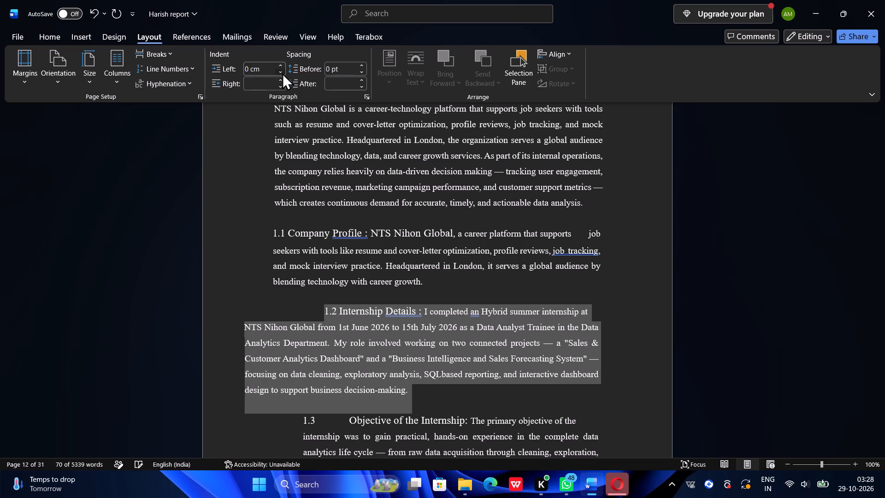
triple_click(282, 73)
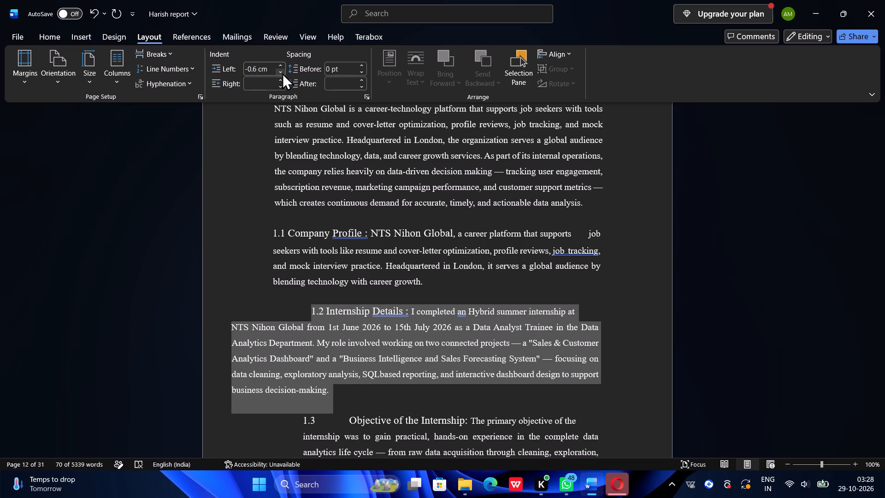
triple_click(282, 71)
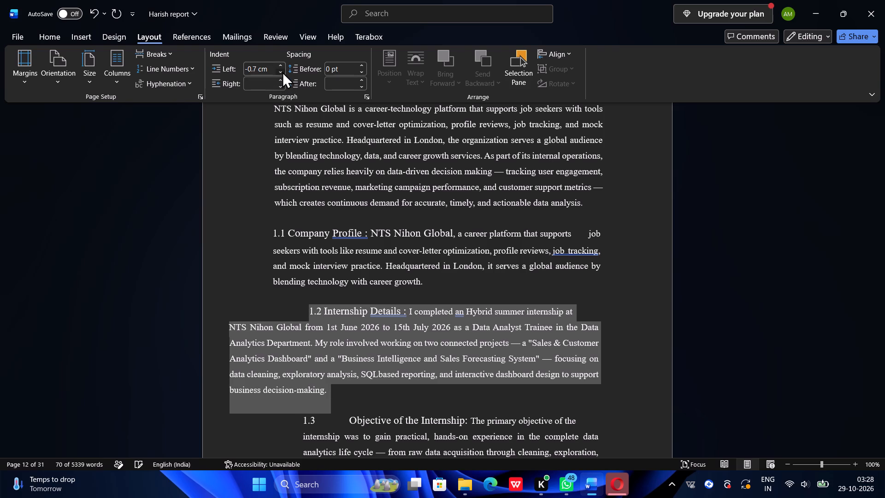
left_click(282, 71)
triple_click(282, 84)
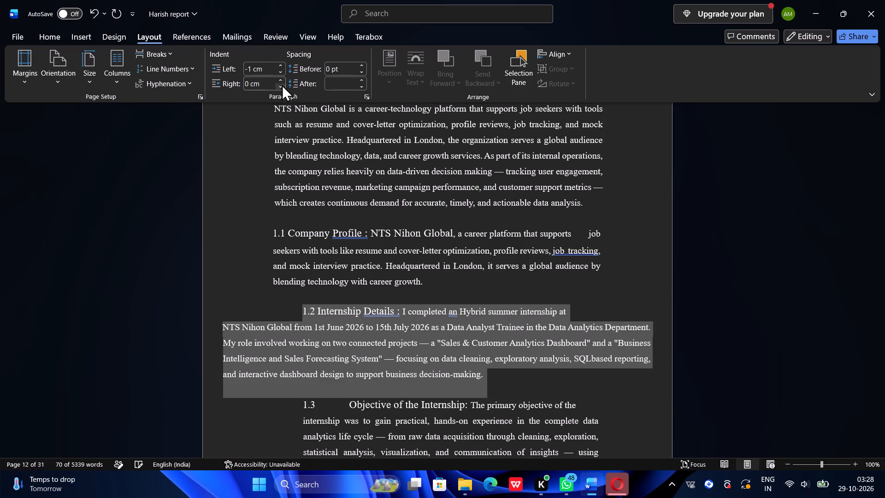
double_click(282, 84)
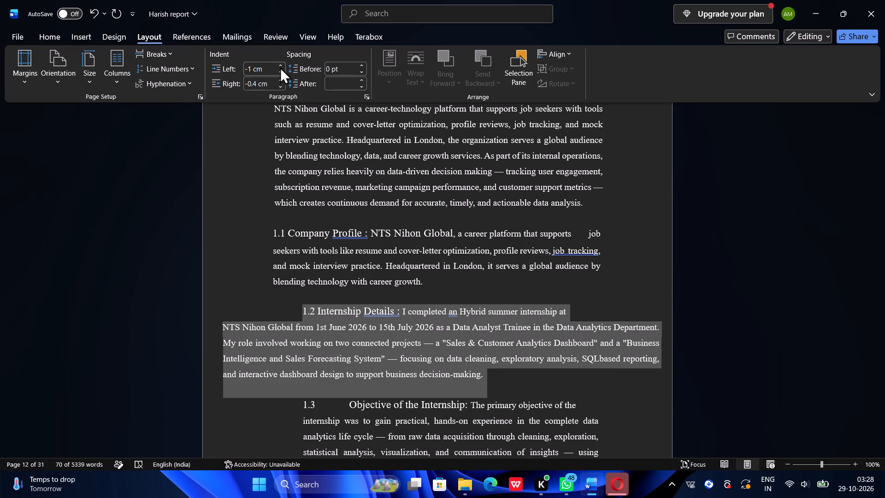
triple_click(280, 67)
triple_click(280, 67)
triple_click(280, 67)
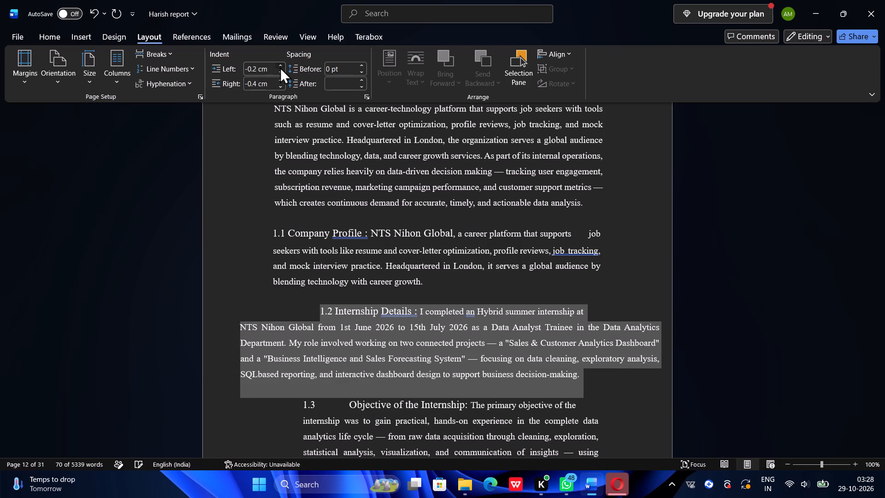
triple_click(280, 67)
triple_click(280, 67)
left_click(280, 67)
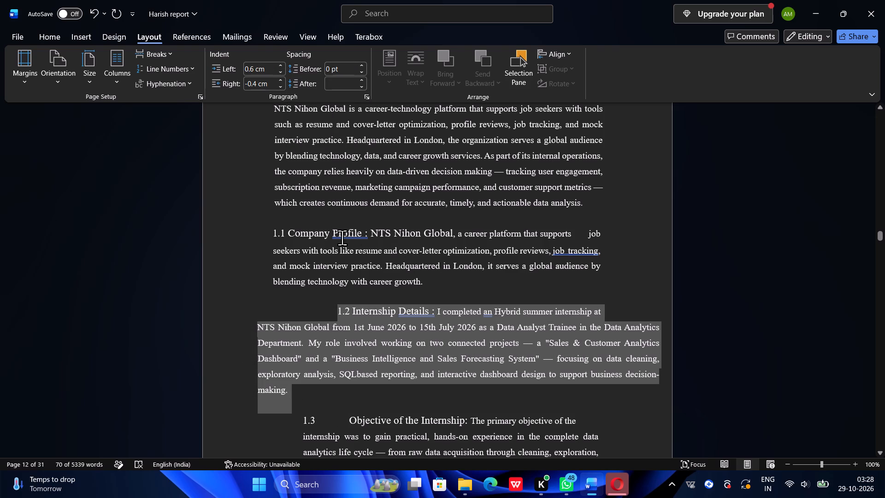
Select the 1.1 Company Profile paragraph and check its indent and spacing values.
left_click(437, 285)
scroll(437, 285, "left", 1)
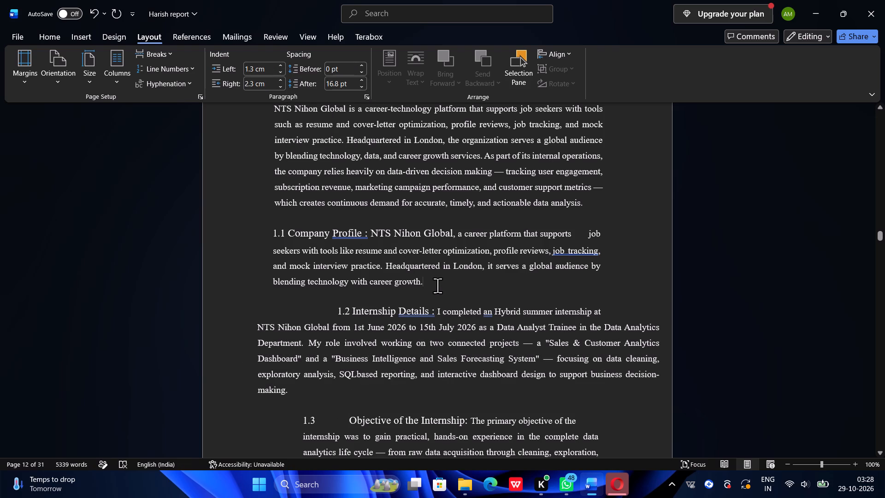
scroll(437, 285, "left", 1)
left_click_drag(418, 263, 332, 247)
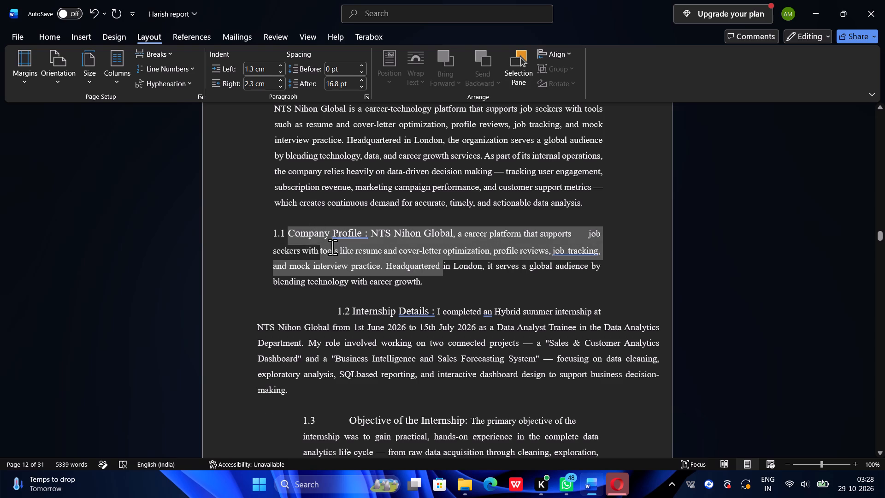
left_click_drag(332, 247, 275, 228)
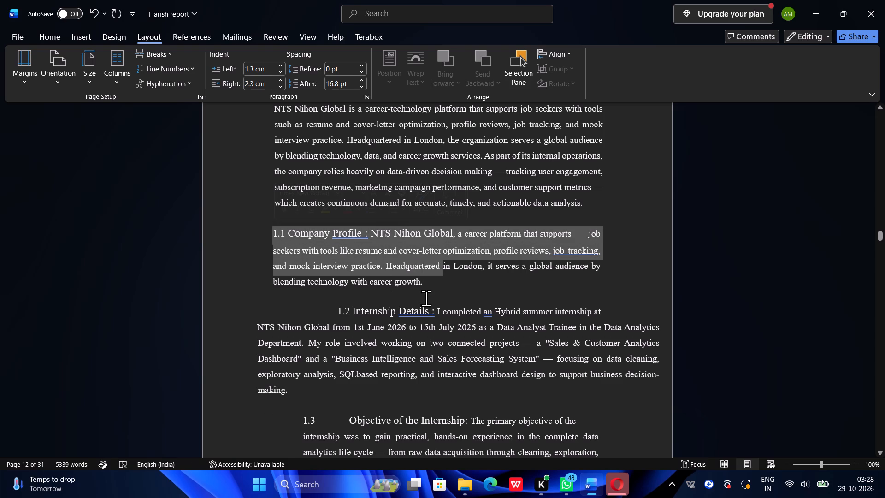
left_click(432, 292)
left_click_drag(432, 292, 296, 223)
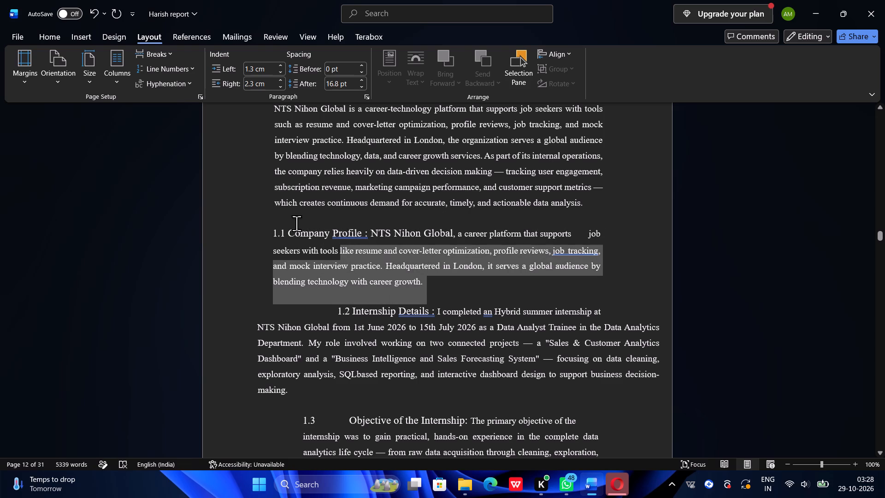
left_click_drag(296, 223, 273, 228)
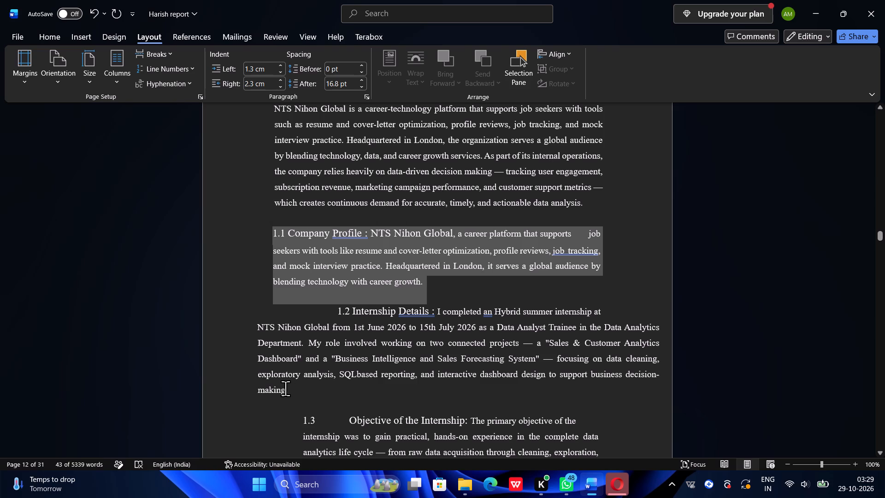
Set the 1.2 Internship Details heading and body to 16.8 pt spacing after, 1.3 cm left indent and 2.3 cm right indent.
left_click(300, 389)
left_click_drag(300, 389, 326, 310)
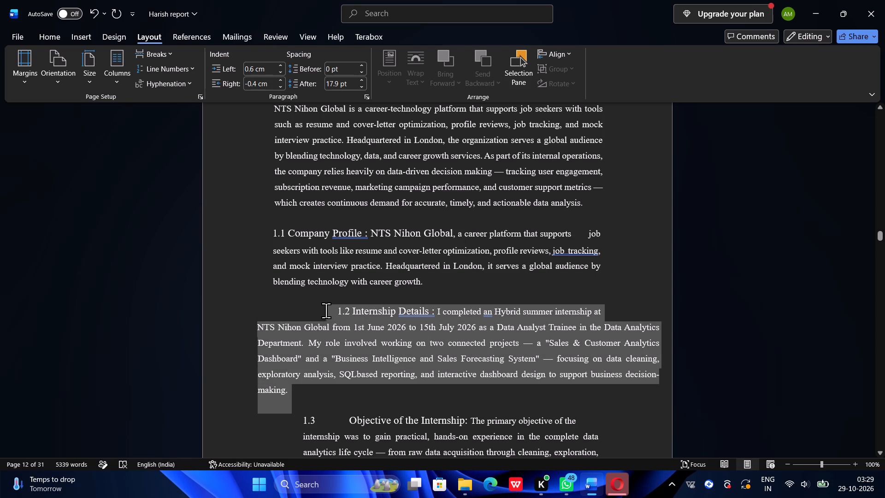
left_click(343, 79)
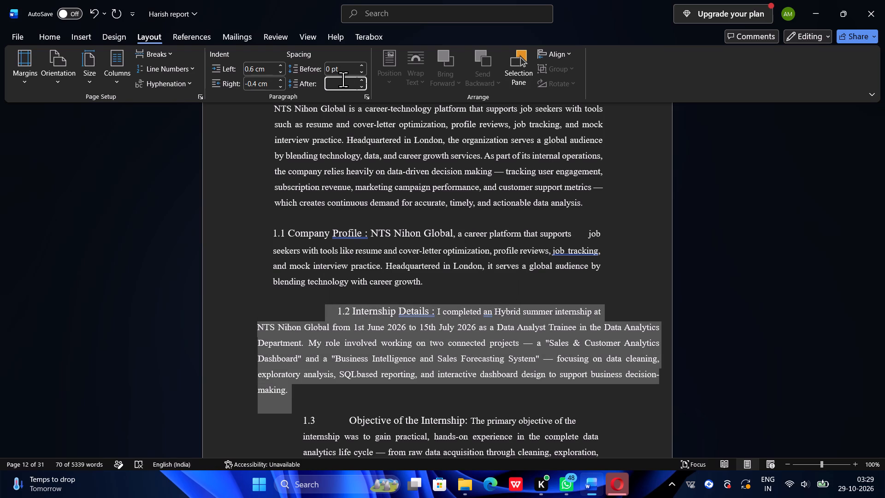
type("16.8")
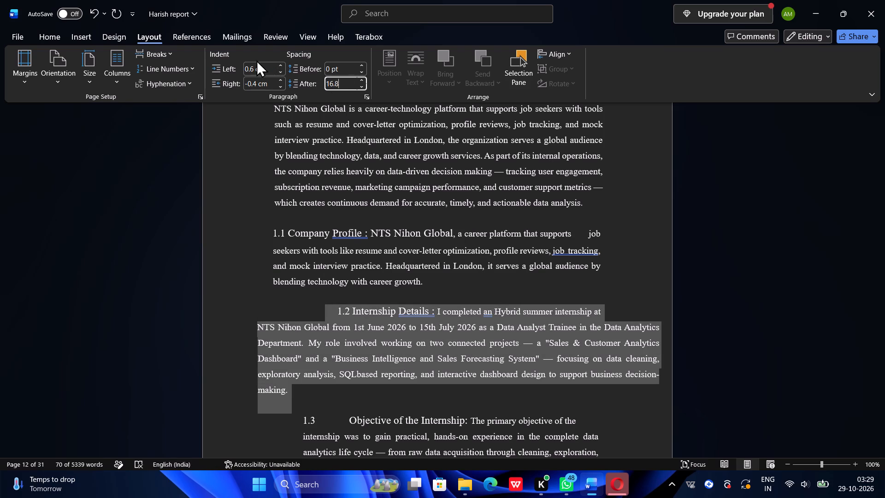
left_click(255, 63)
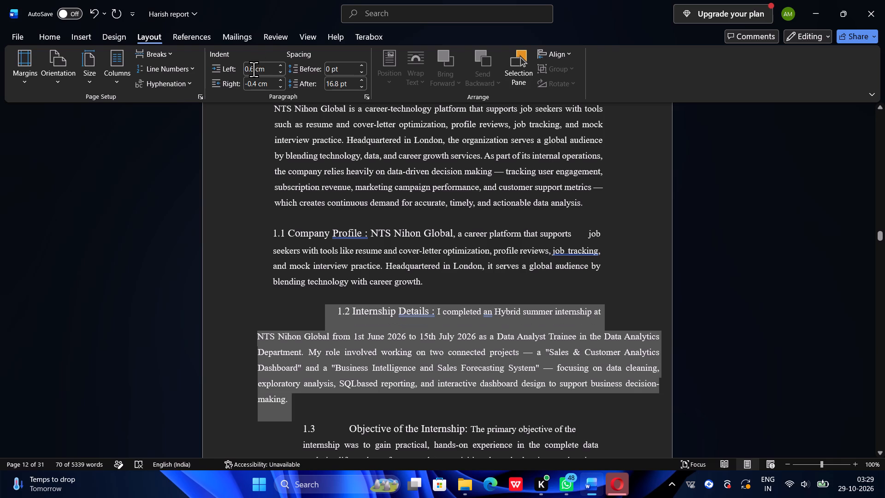
left_click(254, 69)
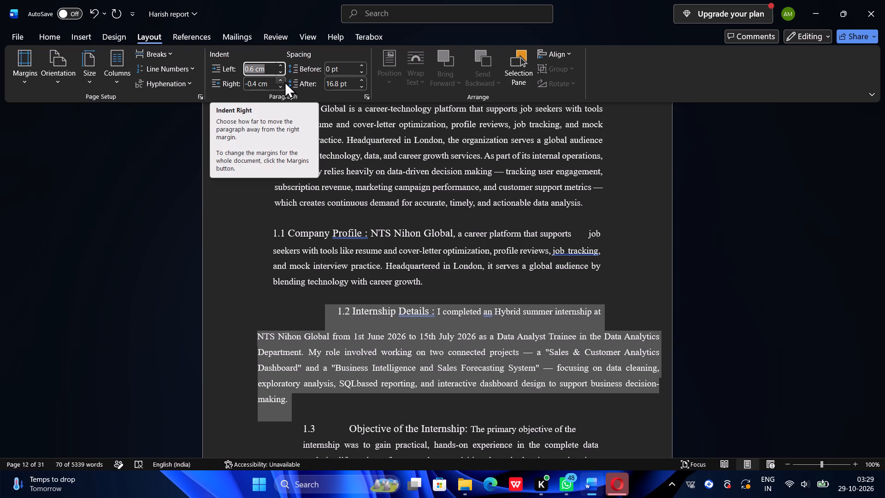
key("BackSpace")
type("1.3")
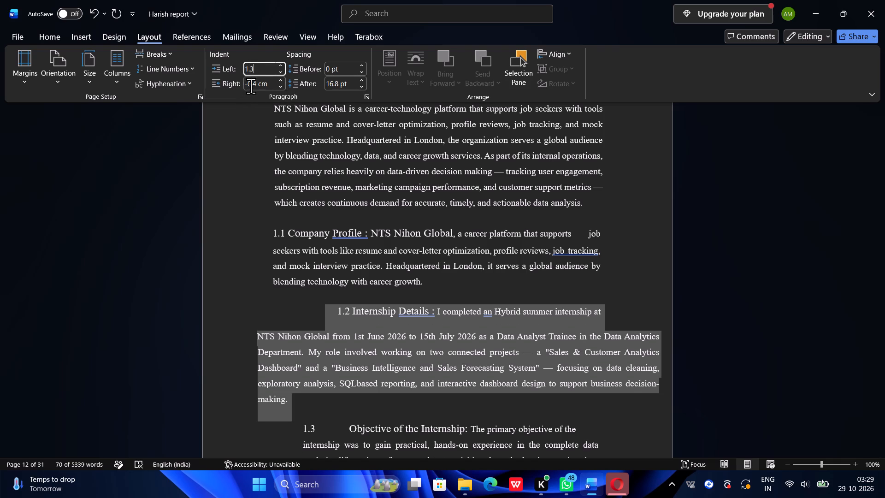
left_click(253, 85)
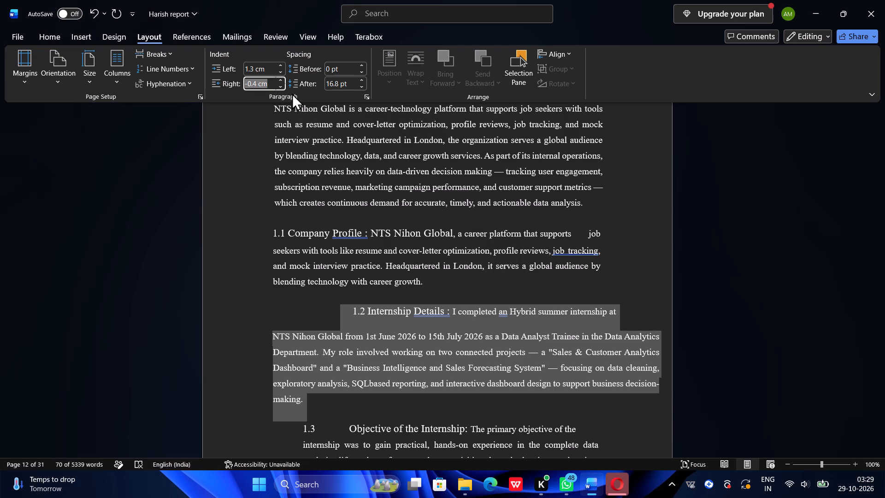
type("2.3")
key("Return")
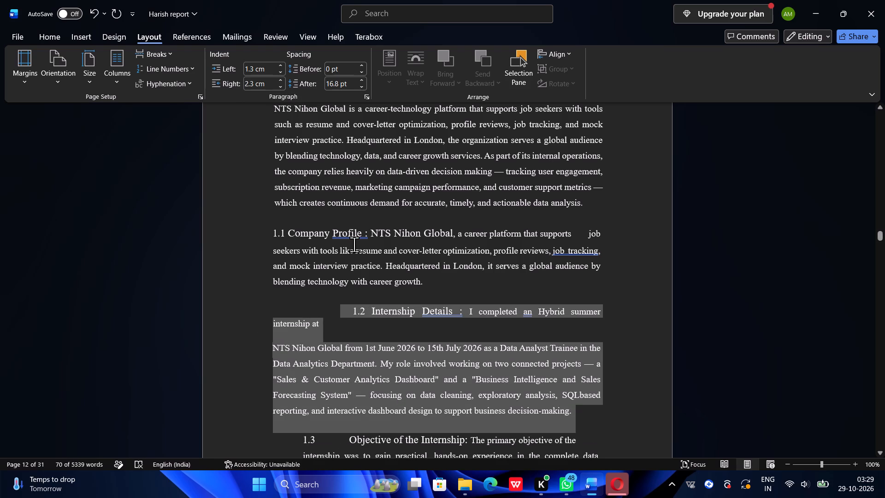
scroll(413, 302, "down", 1)
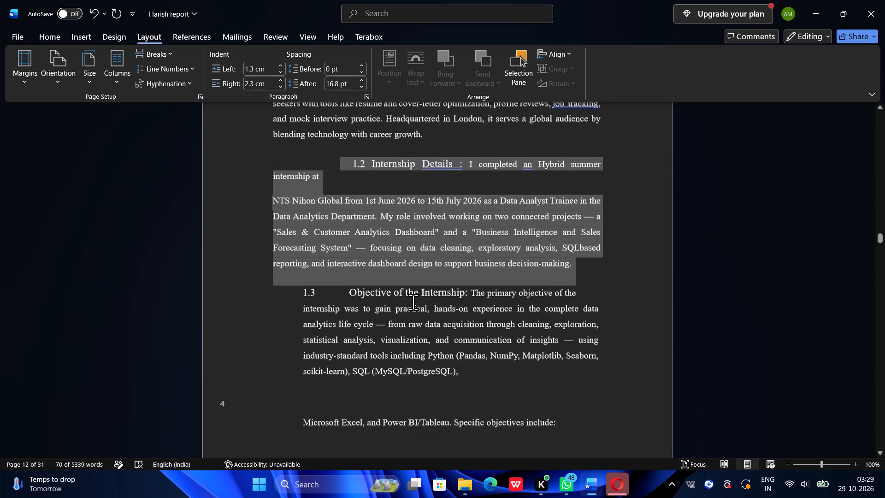
Remove the leading spaces and indentation before the 1.2 Internship Details heading, bringing its left indent to 0 cm.
scroll(413, 302, "down", 1)
left_click(339, 206)
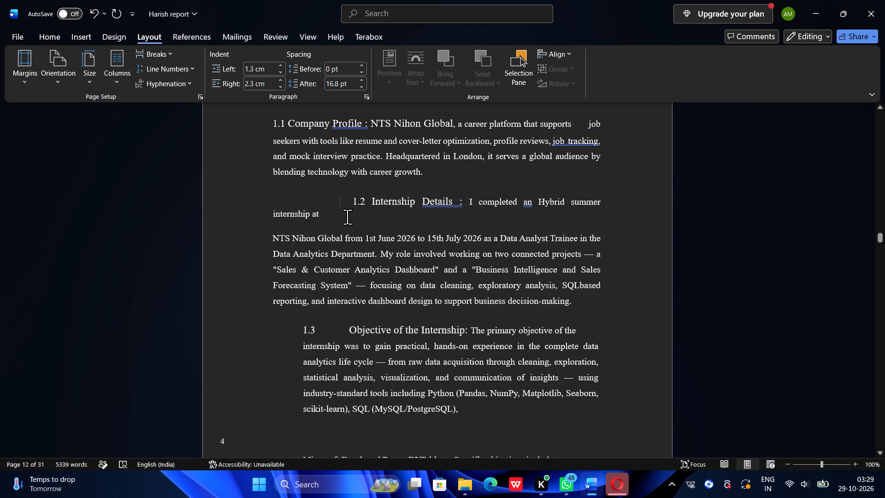
key("BackSpace")
key("BackSpace")
key("BackSpace")
key("BackSpace")
key("BackSpace")
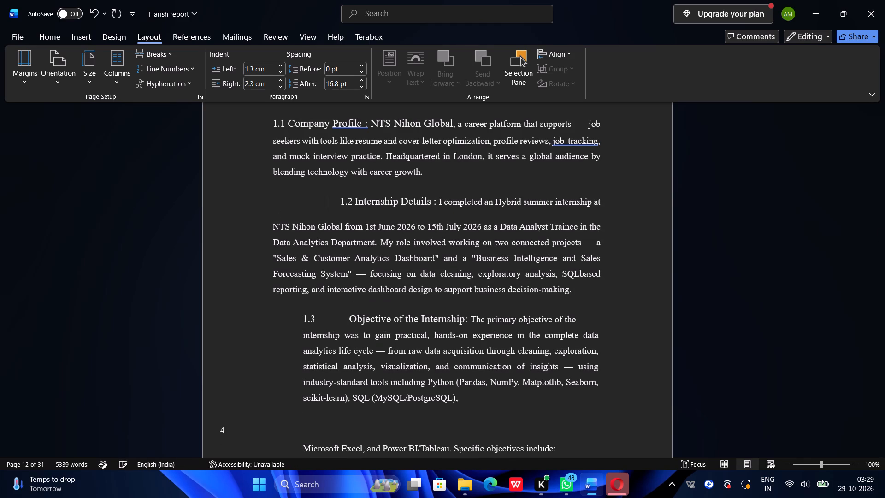
key("BackSpace")
key("BackSpace")
key("BackSpace")
key("BackSpace")
key("BackSpace")
key("BackSpace")
key("BackSpace")
key("BackSpace")
key("BackSpace")
key("BackSpace")
key("BackSpace")
key("BackSpace")
key("BackSpace")
key("BackSpace")
key("BackSpace")
key("BackSpace")
key("BackSpace")
key("BackSpace")
key("BackSpace")
key("BackSpace")
key("BackSpace")
key("BackSpace")
key("BackSpace")
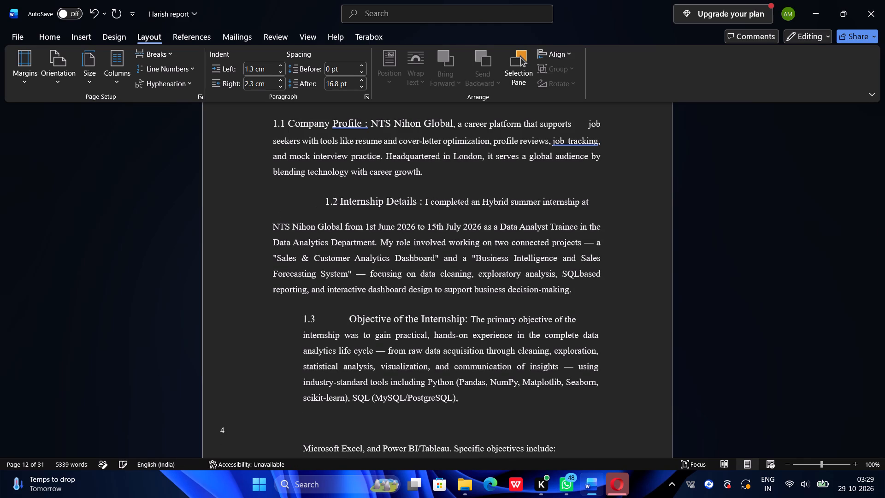
Insert leading spaces before the 1.2 Internship Details heading to line it up with the 1.1 heading.
key("space")
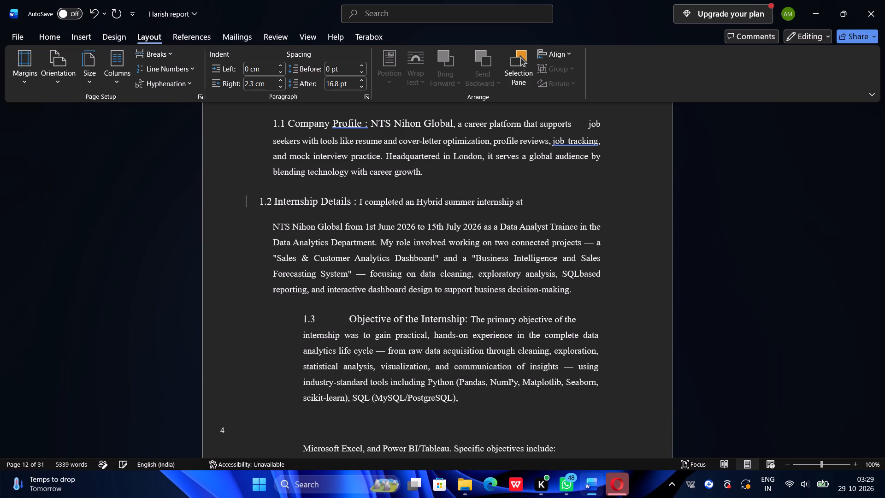
key("space")
key("space")
key("space")
key("space")
key("space")
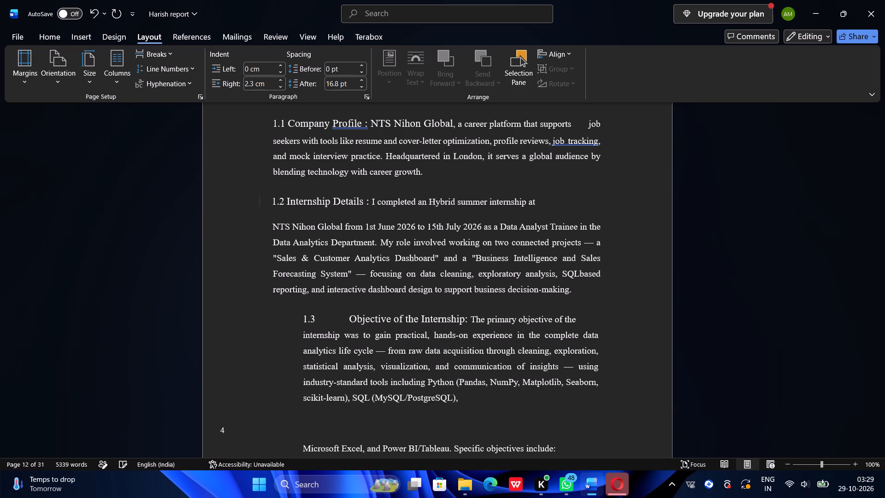
Delete backwards from the start of the "NTS Nihon Global" paragraph under 1.2, giving it a 1.33 cm left indent.
key("Down")
key("BackSpace")
key("BackSpace")
key("BackSpace")
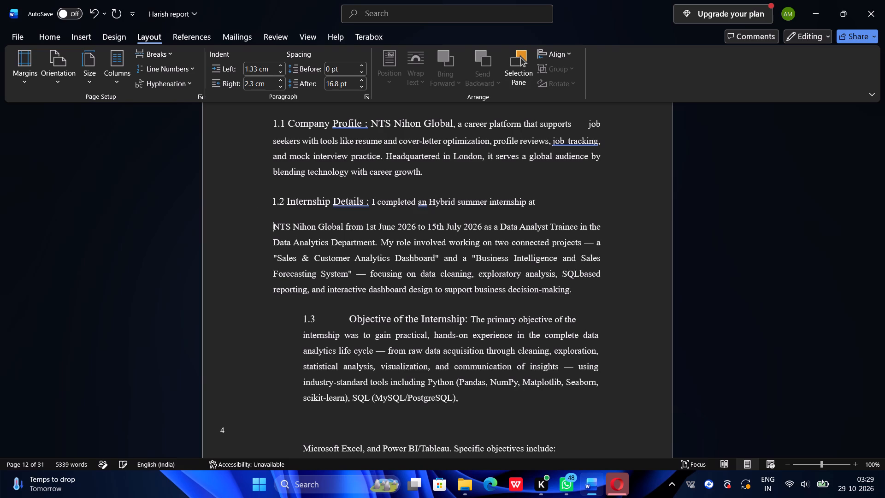
key("BackSpace")
key("BackSpace")
key("BackSpace")
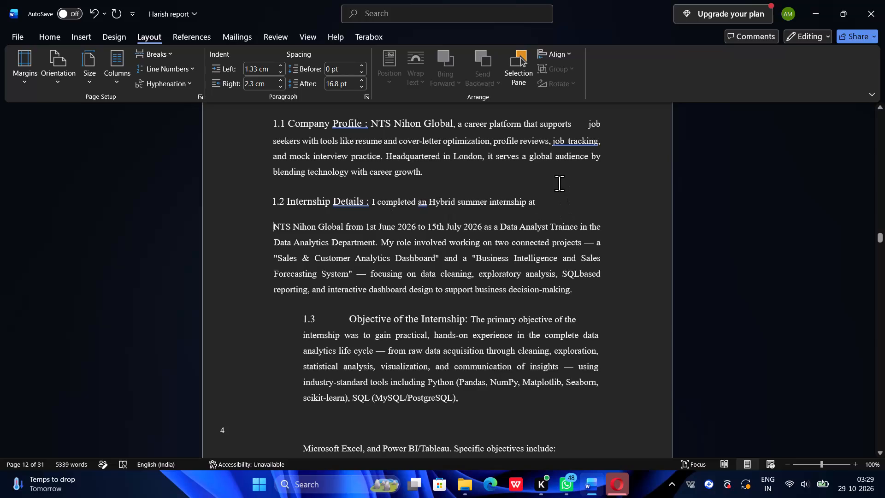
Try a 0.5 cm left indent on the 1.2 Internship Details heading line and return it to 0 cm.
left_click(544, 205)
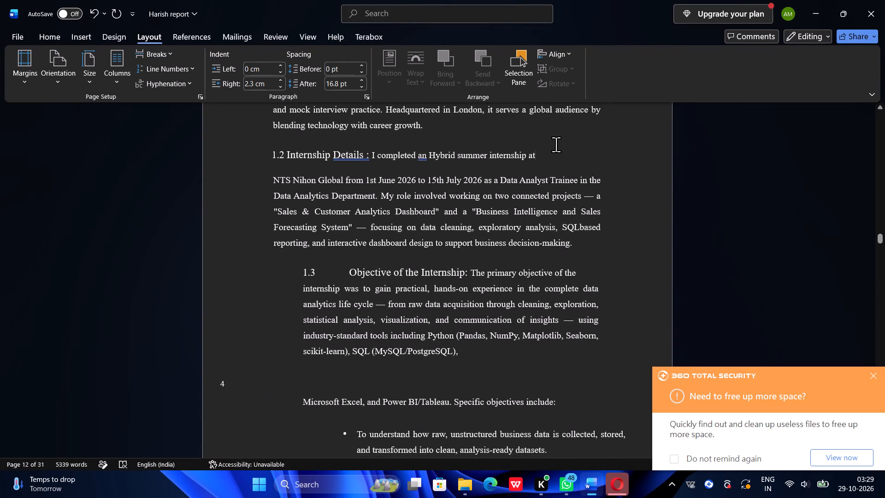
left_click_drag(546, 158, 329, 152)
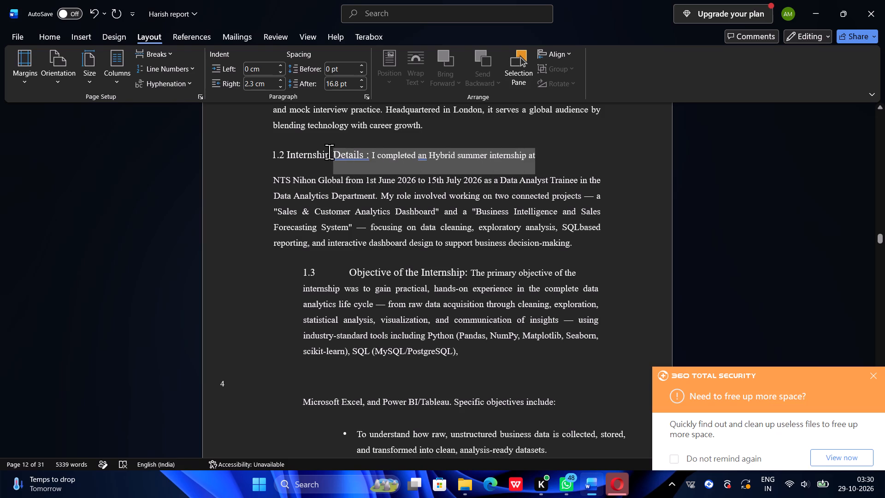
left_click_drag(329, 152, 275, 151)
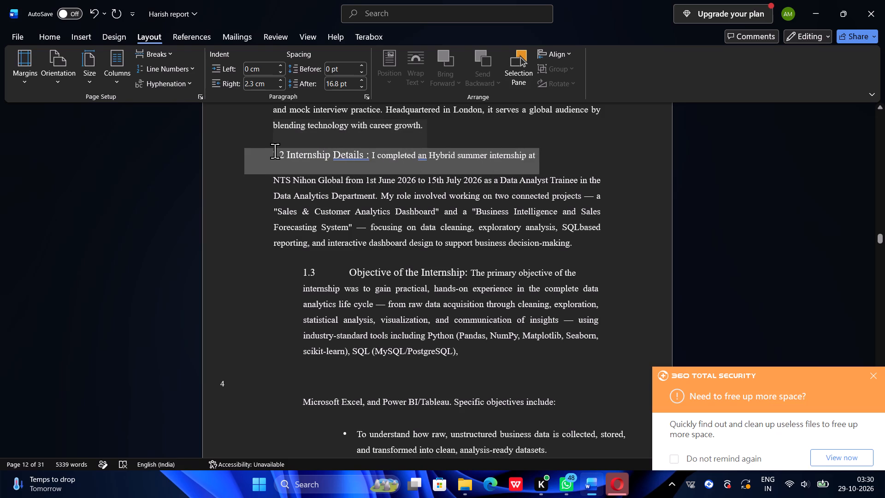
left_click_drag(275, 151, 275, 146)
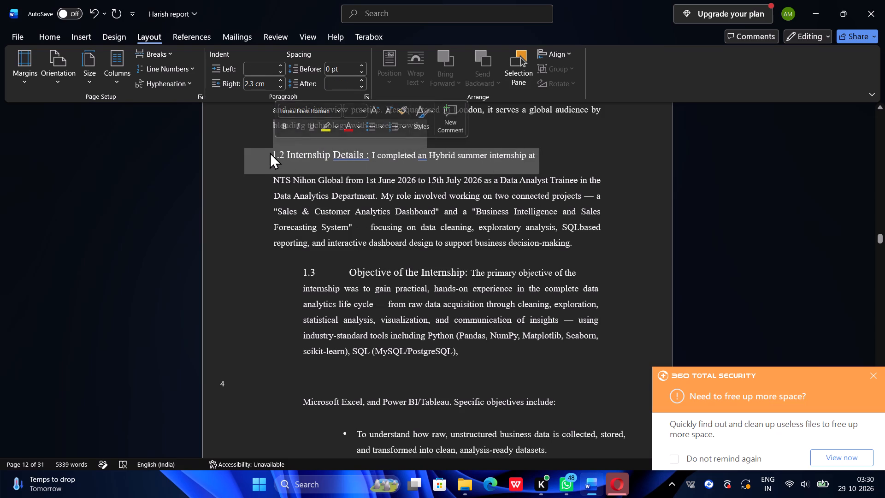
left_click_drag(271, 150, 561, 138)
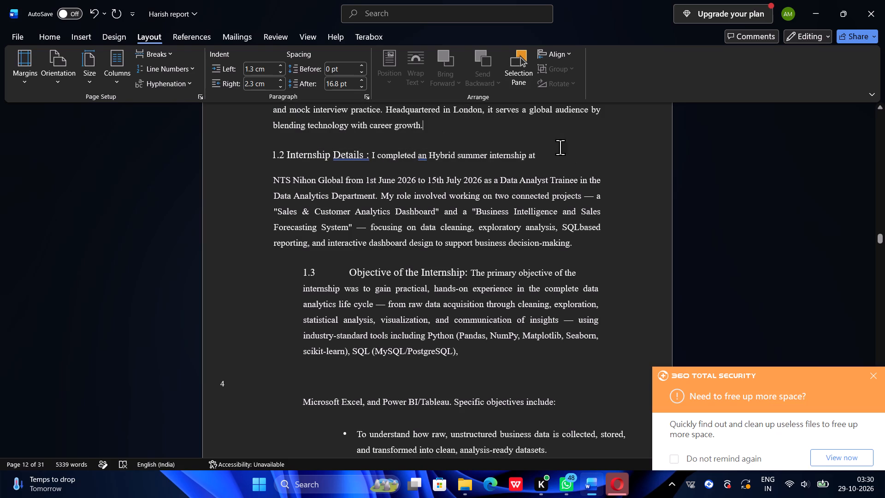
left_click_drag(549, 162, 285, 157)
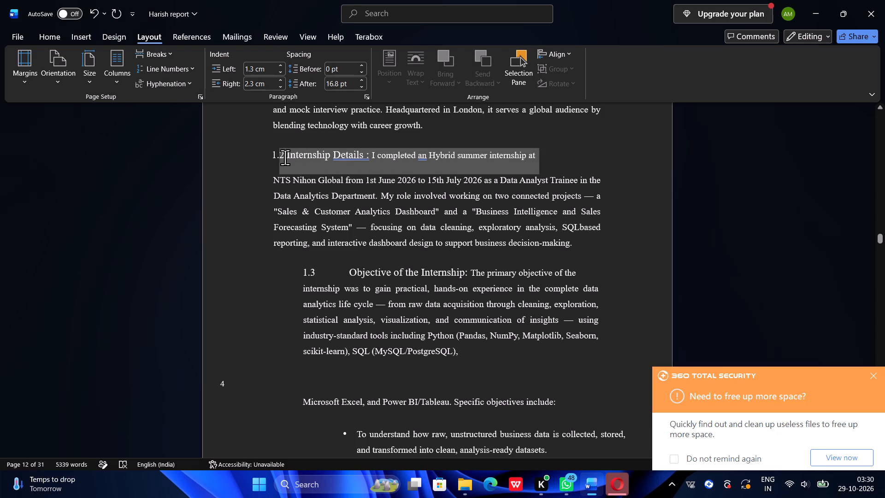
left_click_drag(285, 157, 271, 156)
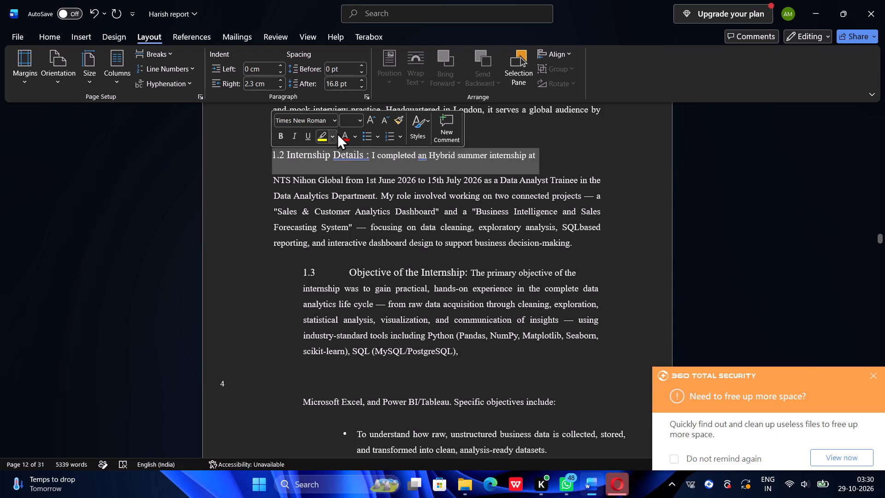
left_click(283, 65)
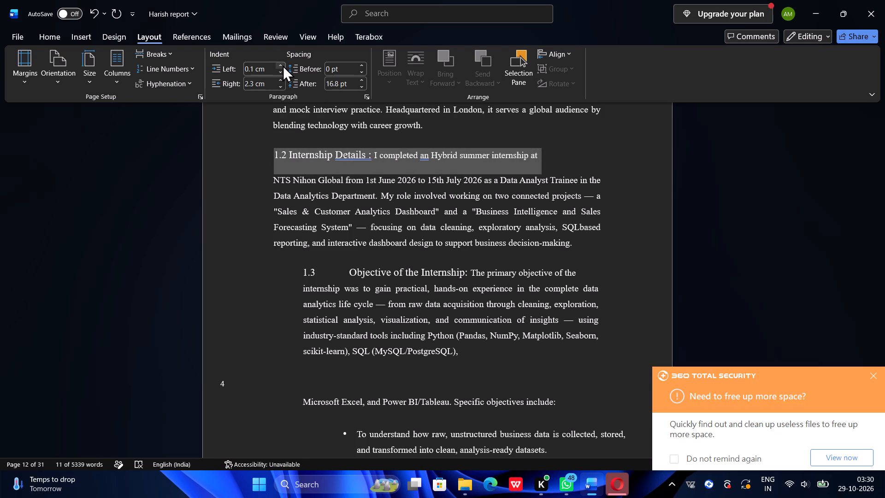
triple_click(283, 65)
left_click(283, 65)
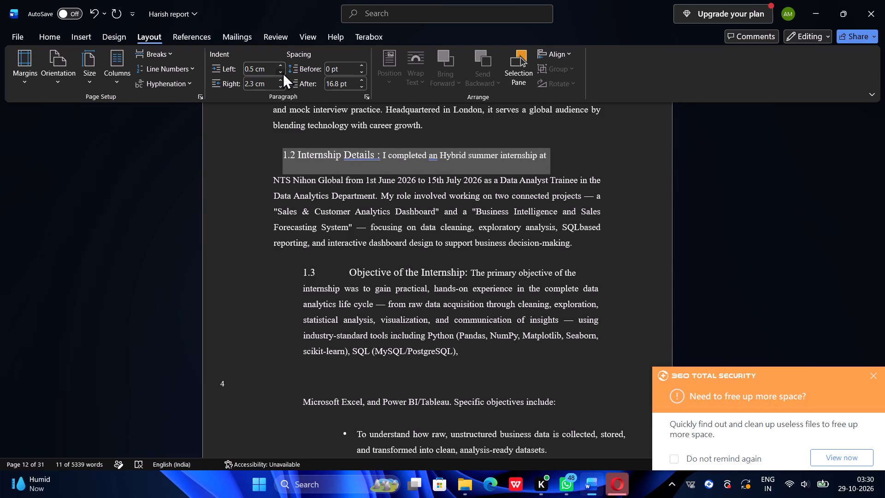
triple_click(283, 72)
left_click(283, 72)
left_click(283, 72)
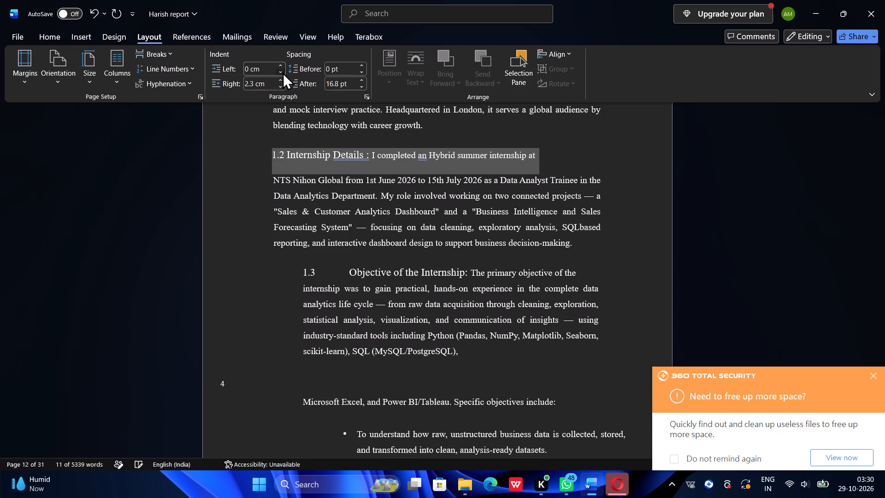
Set the spacing before the 1.2 Internship Details heading line to 12 pt.
left_click(362, 71)
double_click(362, 71)
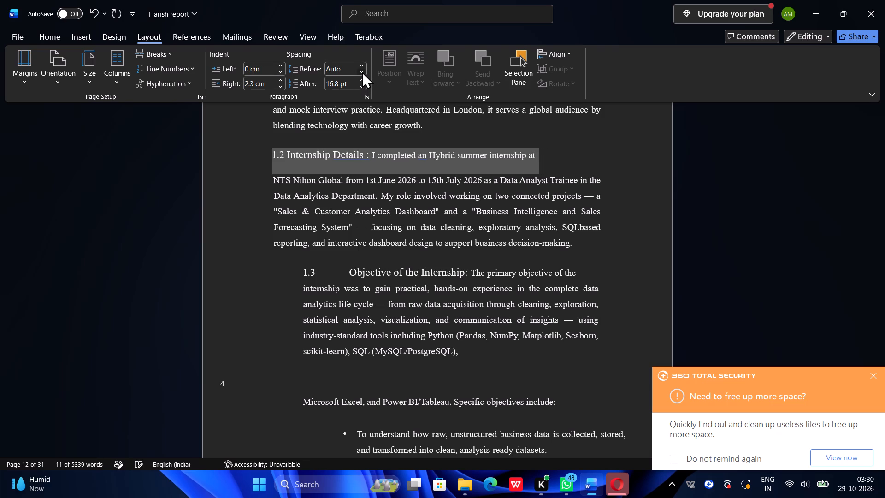
left_click(362, 71)
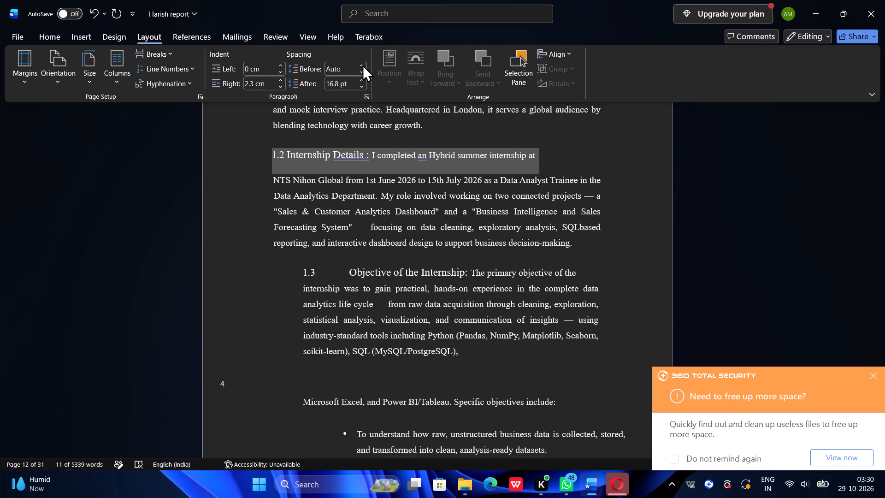
left_click(362, 65)
triple_click(362, 65)
left_click(362, 65)
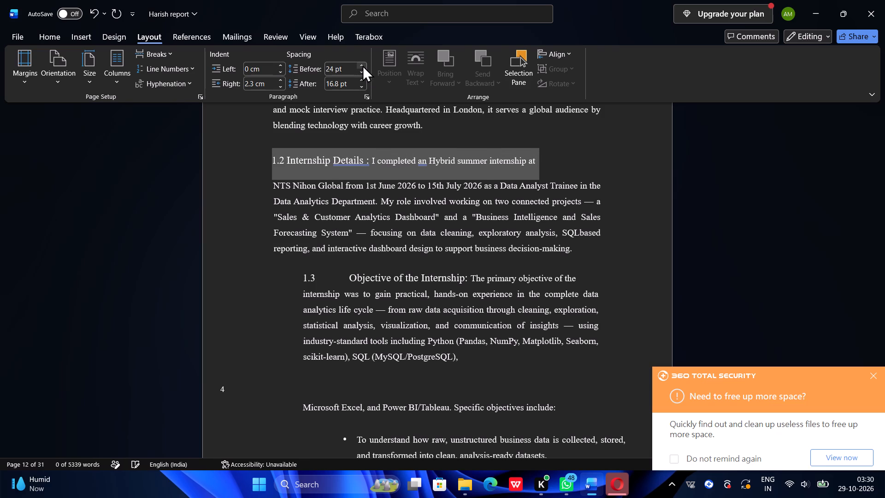
double_click(366, 64)
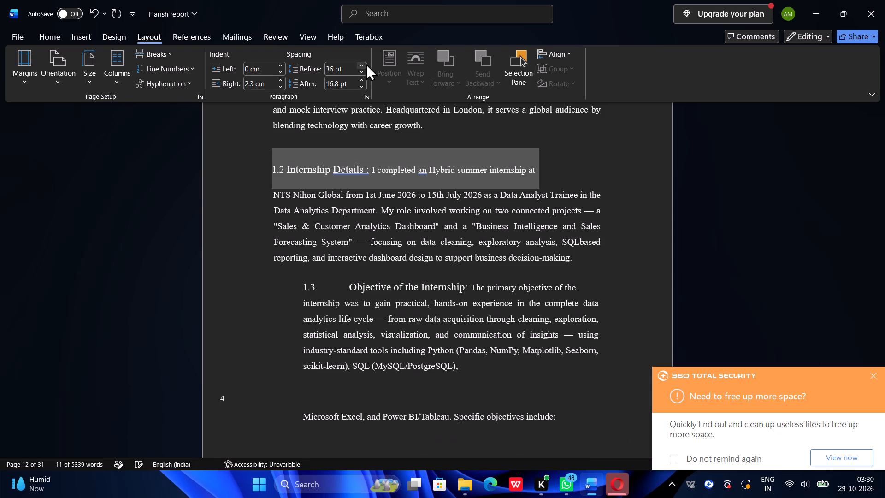
left_click(365, 72)
double_click(365, 72)
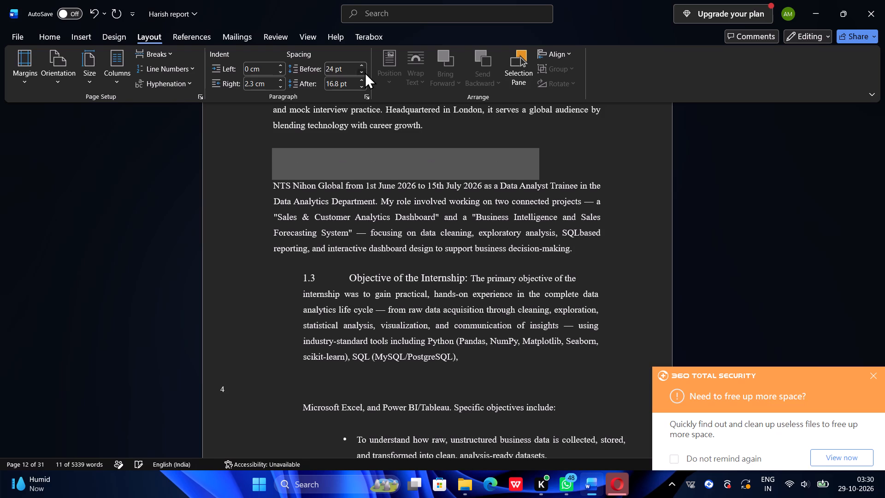
left_click(365, 72)
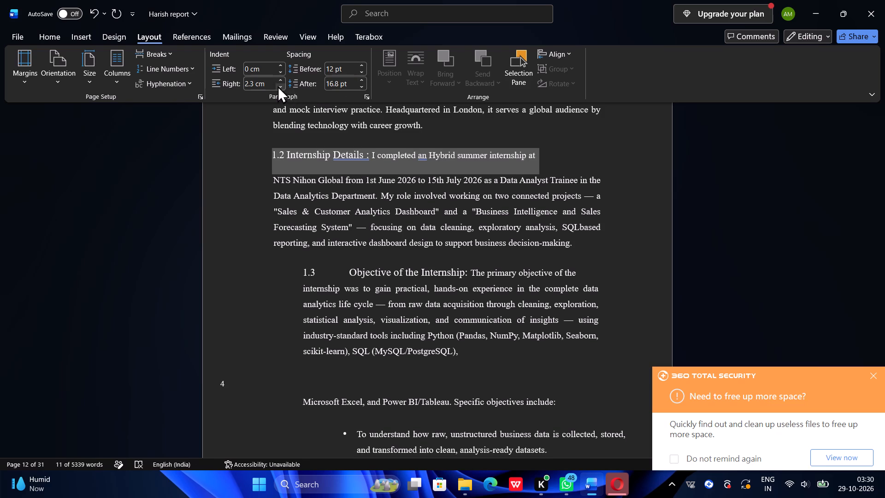
Set the spacing after the 1.2 Internship Details heading line to 6 pt to bring the body text closer.
left_click(359, 86)
left_click(359, 86)
left_click(359, 86)
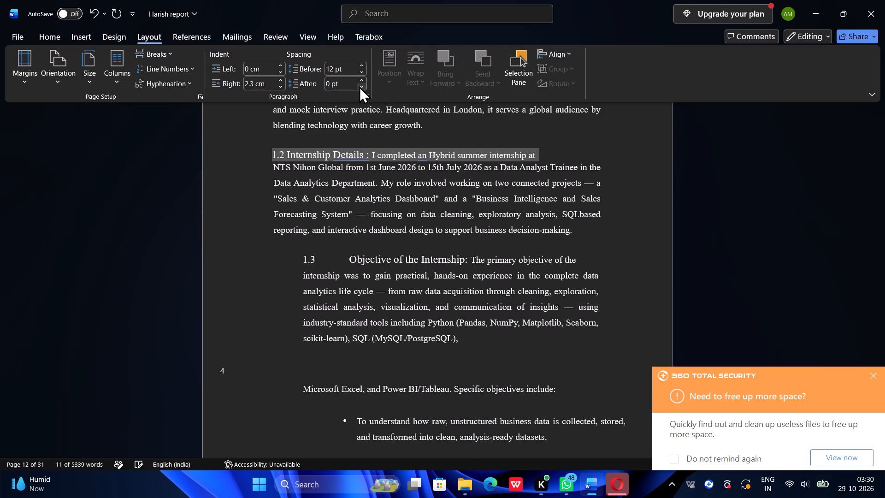
left_click(360, 81)
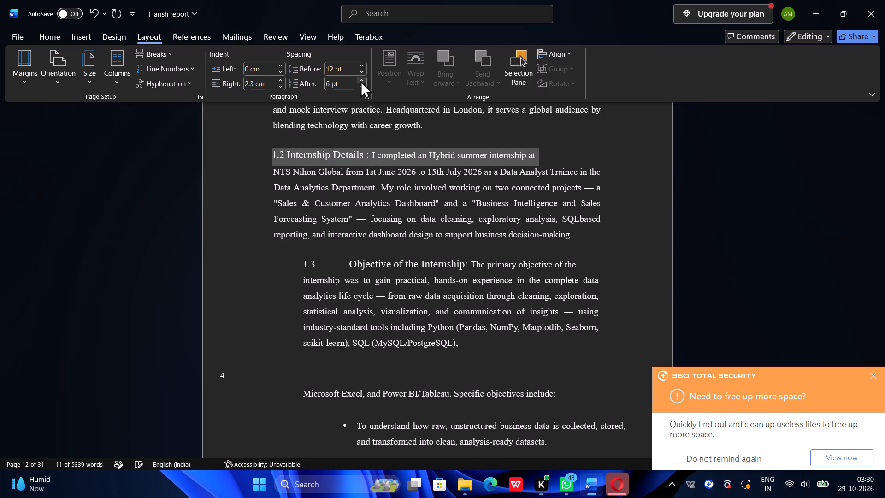
left_click(360, 81)
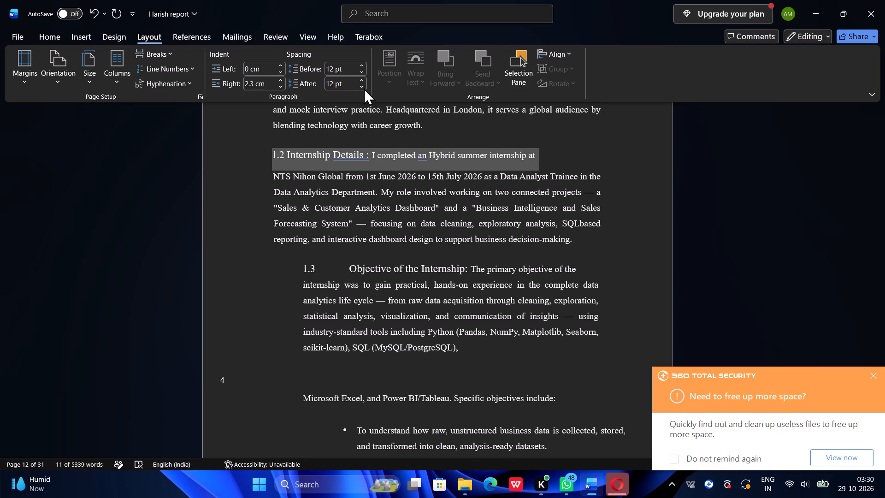
left_click(365, 89)
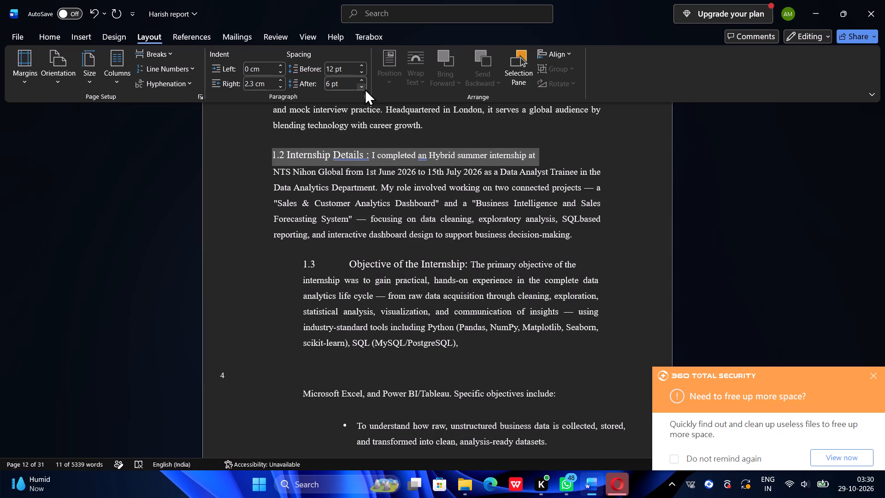
left_click(237, 285)
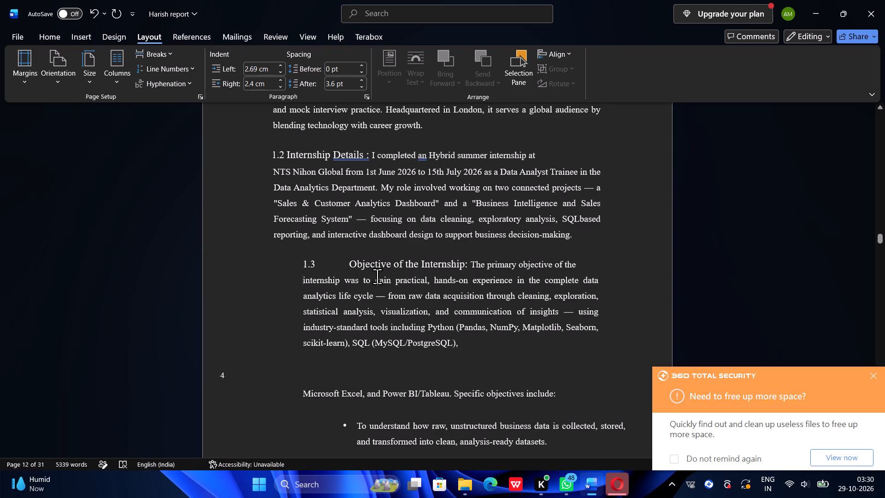
Delete the extra spaces between "supports" and "job" in the first line of the 1.1 Company Profile paragraph.
scroll(377, 276, "up", 1)
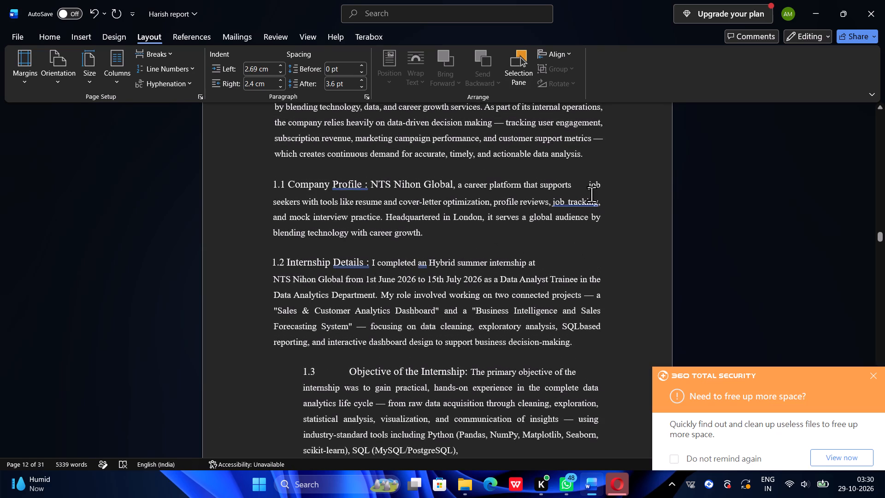
left_click(586, 188)
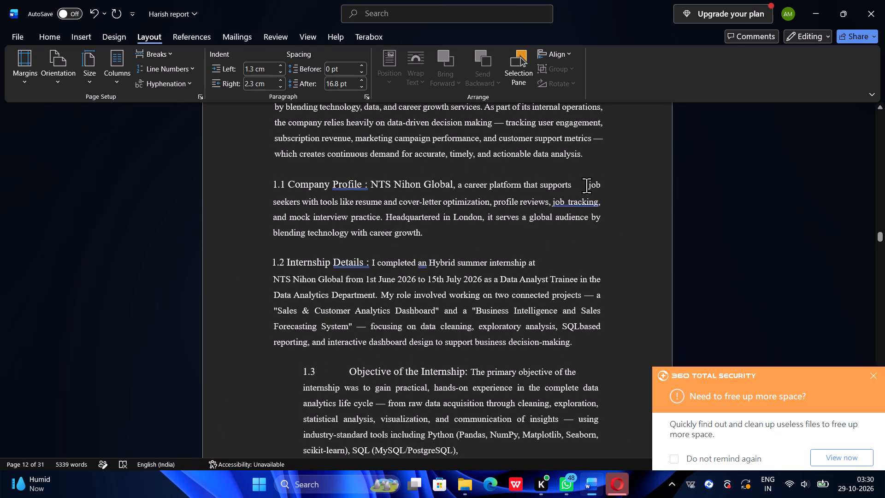
left_click(586, 185)
key("BackSpace")
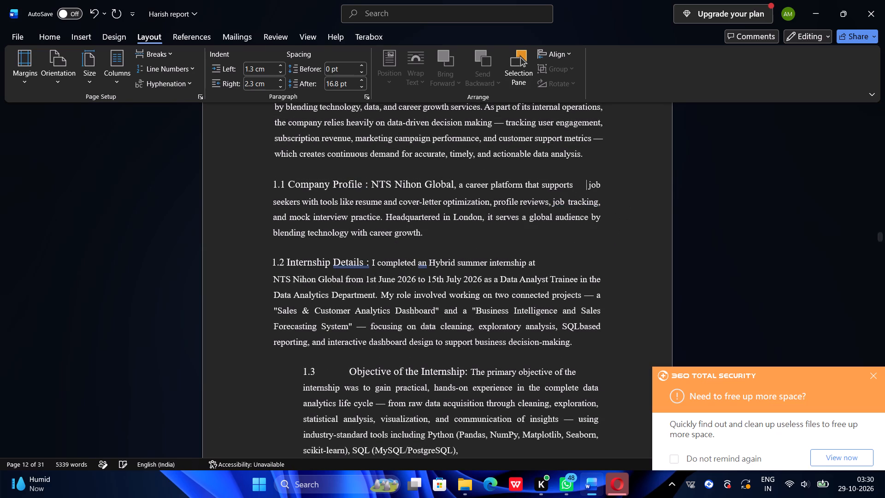
key("BackSpace")
key("BackSpace")
key("BackSpace")
key("BackSpace")
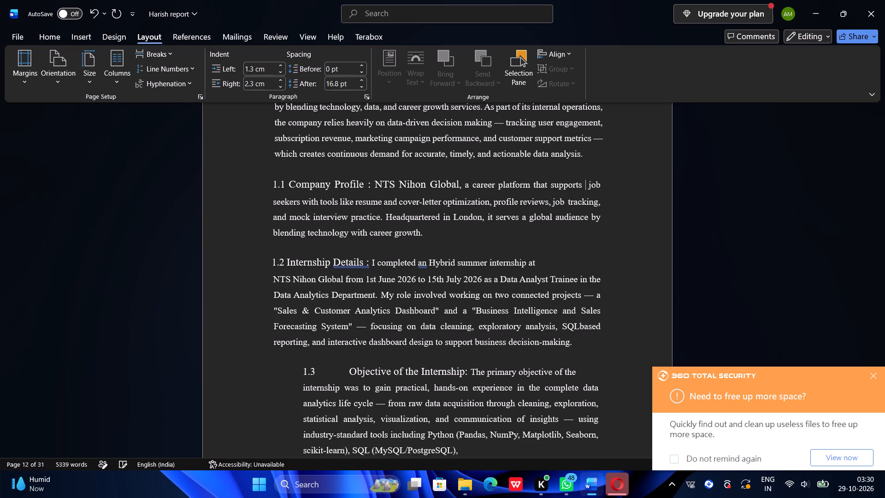
key("BackSpace")
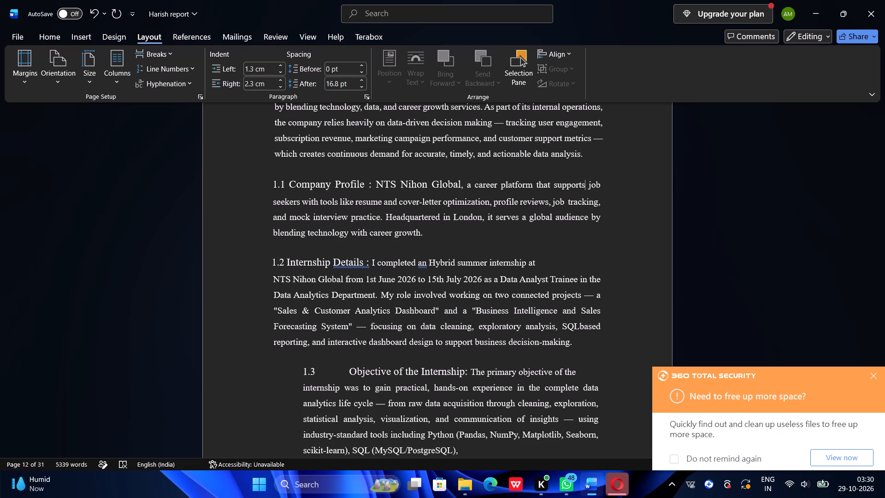
key("Down")
key("Down")
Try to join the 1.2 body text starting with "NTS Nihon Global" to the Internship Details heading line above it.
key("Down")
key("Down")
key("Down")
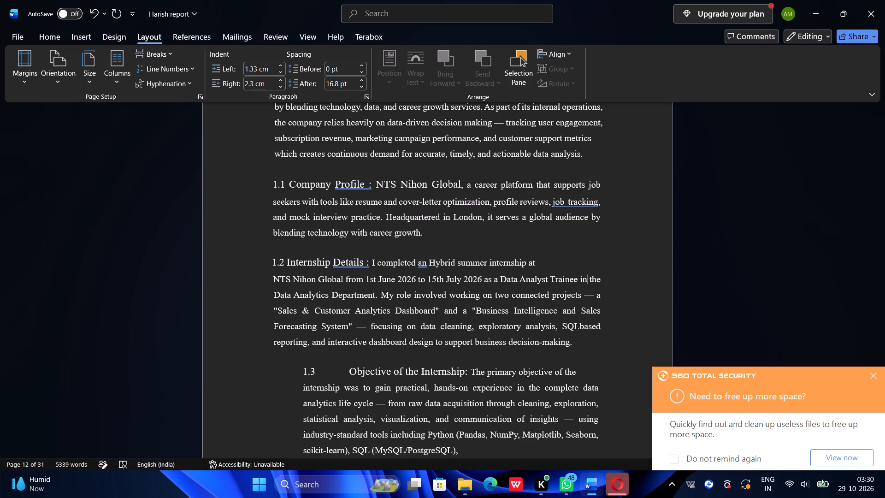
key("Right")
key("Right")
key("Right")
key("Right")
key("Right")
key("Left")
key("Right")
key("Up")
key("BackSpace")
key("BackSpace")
Retype the end of "internship at" on the 1.2 Internship Details heading line and add a trailing space.
key("Up")
key("Right")
key("Right")
key("Right")
key("Right")
key("Right")
key("Right")
key("Right")
key("Right")
key("Right")
key("Right")
key("Right")
key("Right")
key("Right")
key("Right")
key("Right")
key("Right")
key("Right")
key("Right")
key("Right")
key("Right")
key("Left")
key("Left")
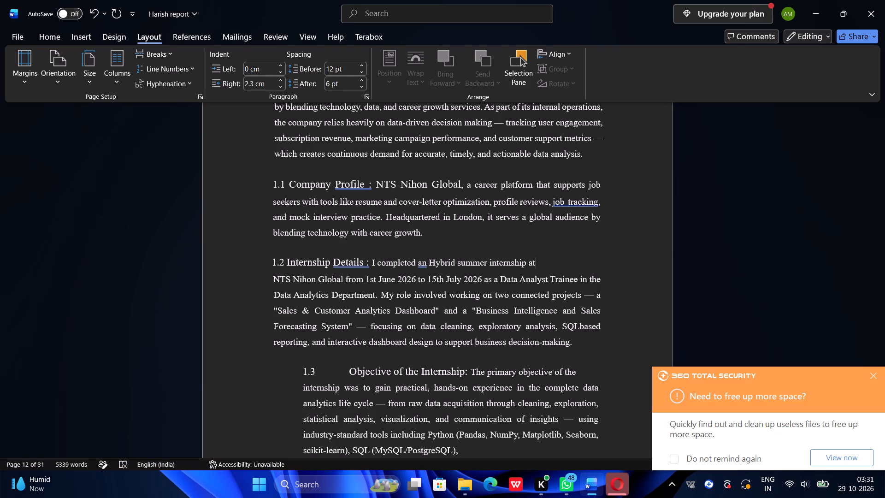
key("BackSpace")
key("t")
key("space")
type("dg")
key("BackSpace")
key("BackSpace")
key("Down")
key("Down")
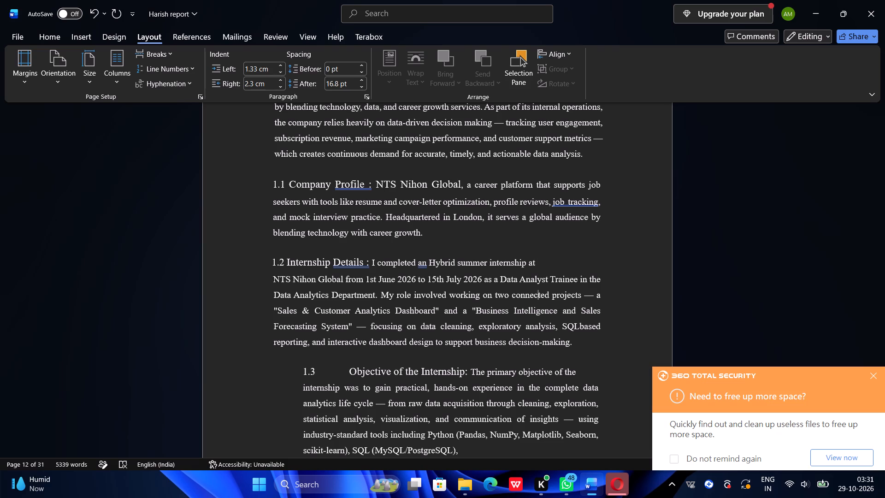
Delete "NTS" from the start of the body text under the 1.2 Internship Details heading line.
left_click(341, 280)
left_click(290, 281)
key("BackSpace")
key("BackSpace")
key("BackSpace")
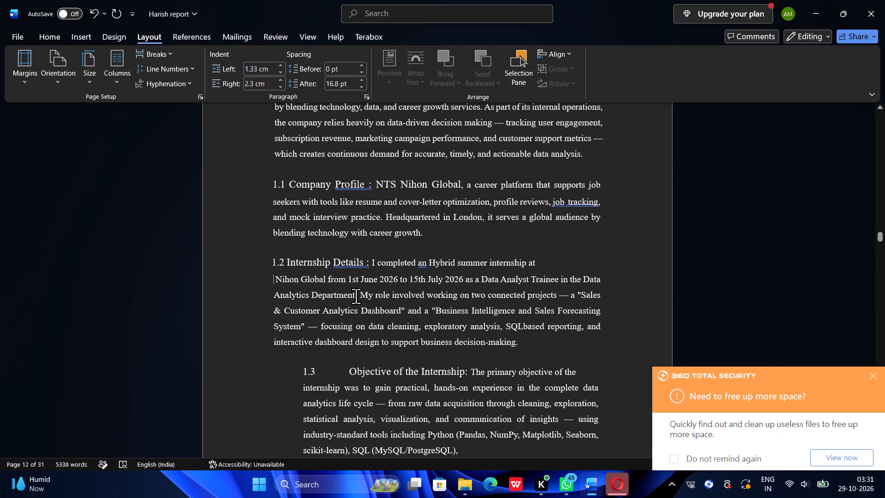
Move "Nihon Global" from the start of the 1.2 body text to the end of the heading line, after "internship at".
left_click_drag(327, 282, 283, 280)
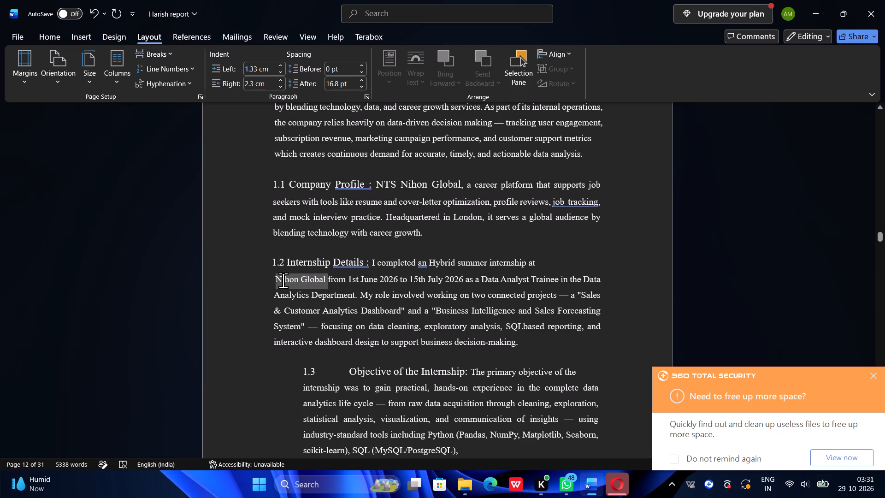
left_click_drag(283, 280, 278, 280)
key("ctrl+c")
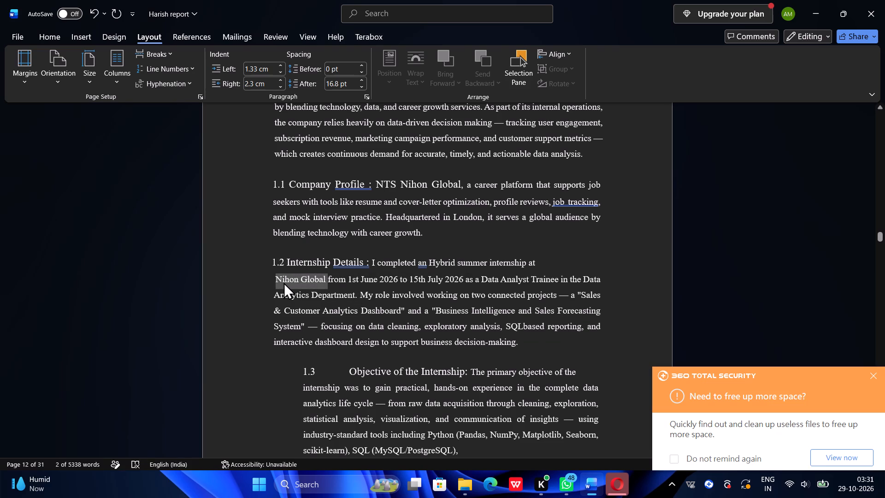
key("BackSpace")
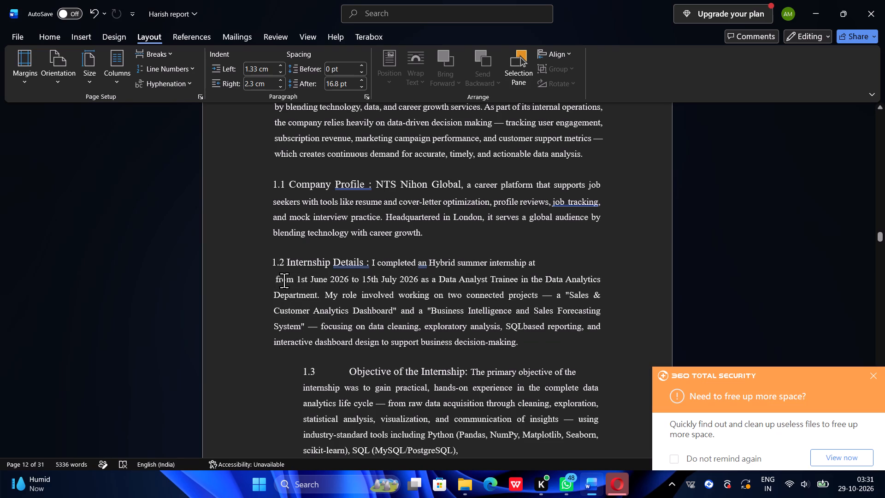
key("BackSpace")
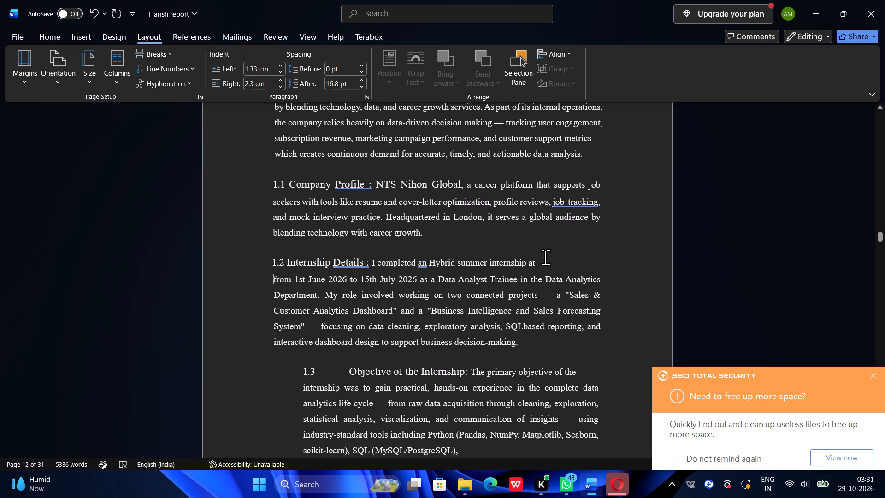
left_click(545, 261)
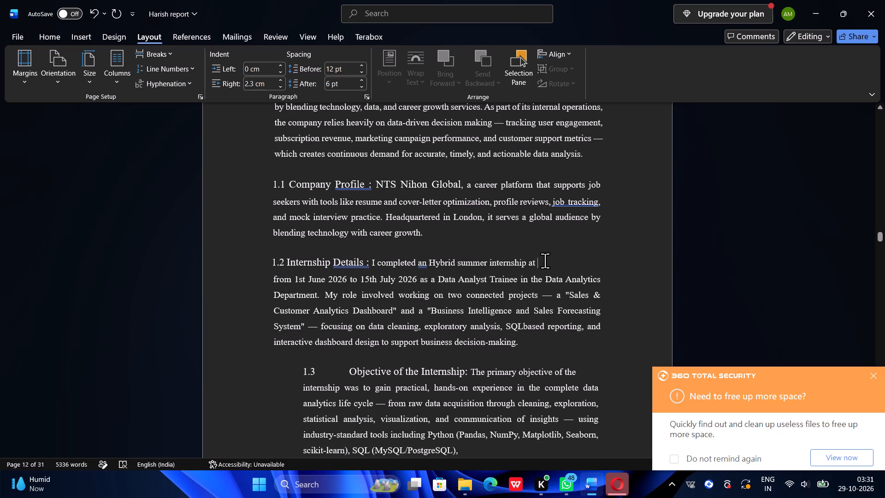
key("ctrl+v")
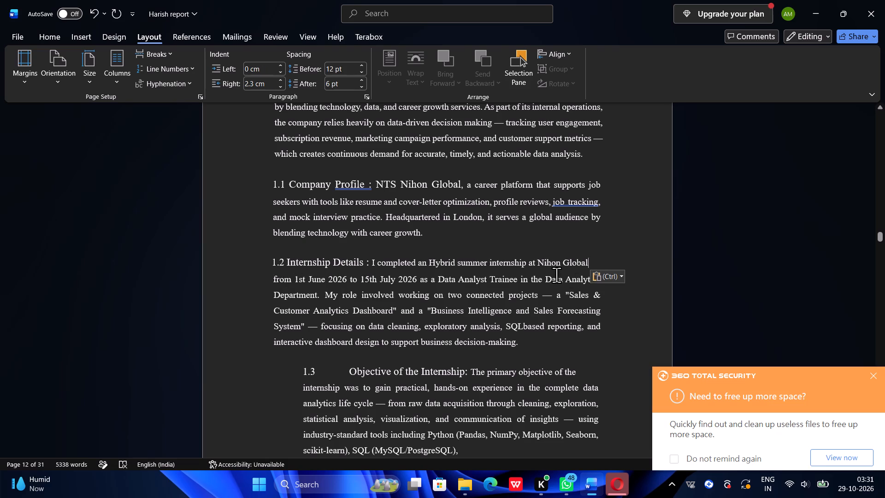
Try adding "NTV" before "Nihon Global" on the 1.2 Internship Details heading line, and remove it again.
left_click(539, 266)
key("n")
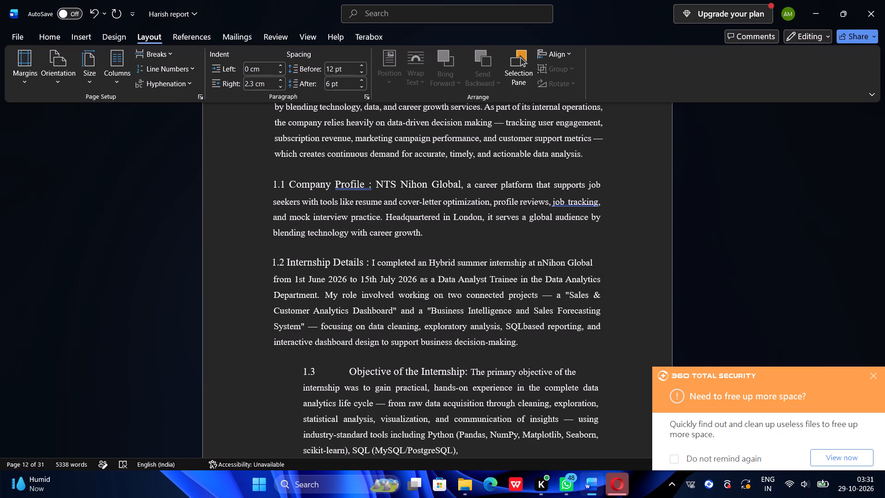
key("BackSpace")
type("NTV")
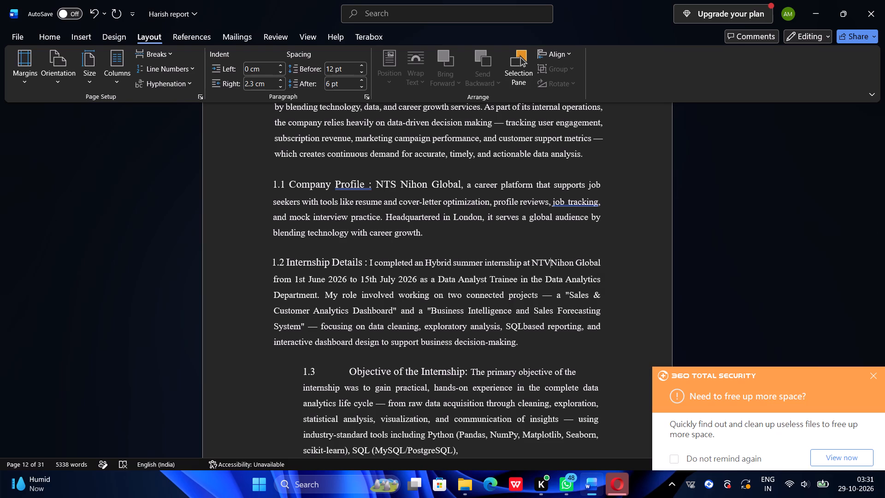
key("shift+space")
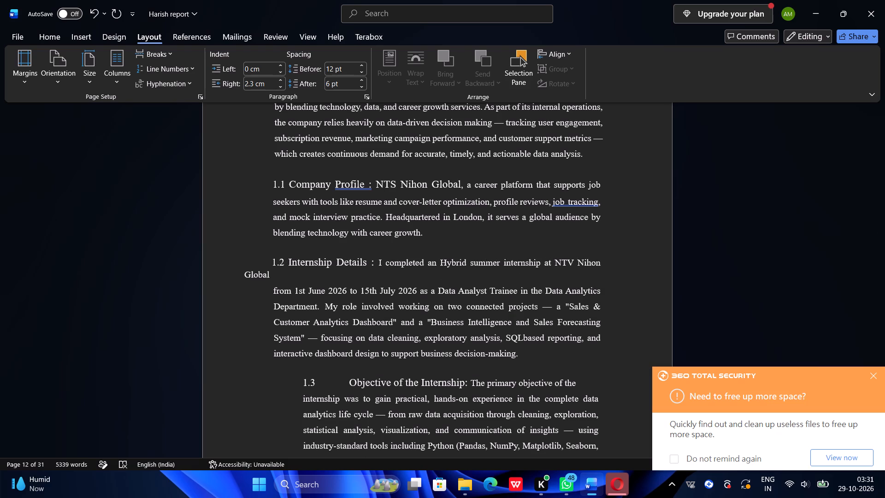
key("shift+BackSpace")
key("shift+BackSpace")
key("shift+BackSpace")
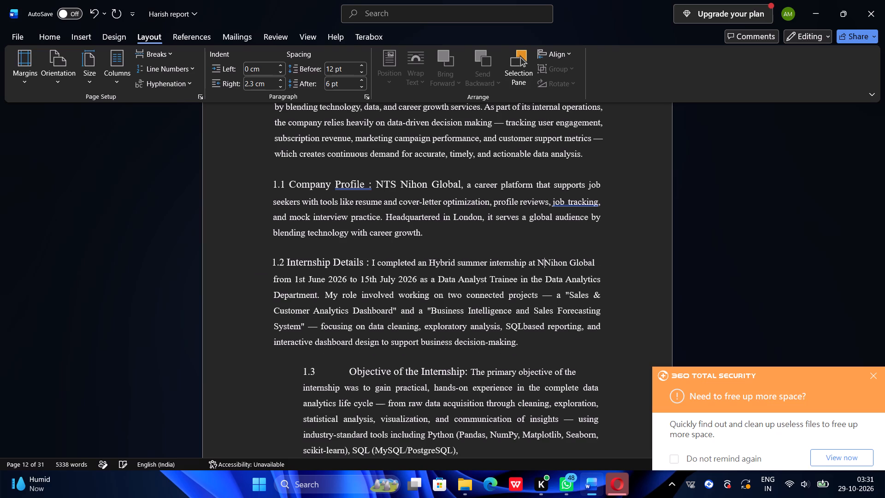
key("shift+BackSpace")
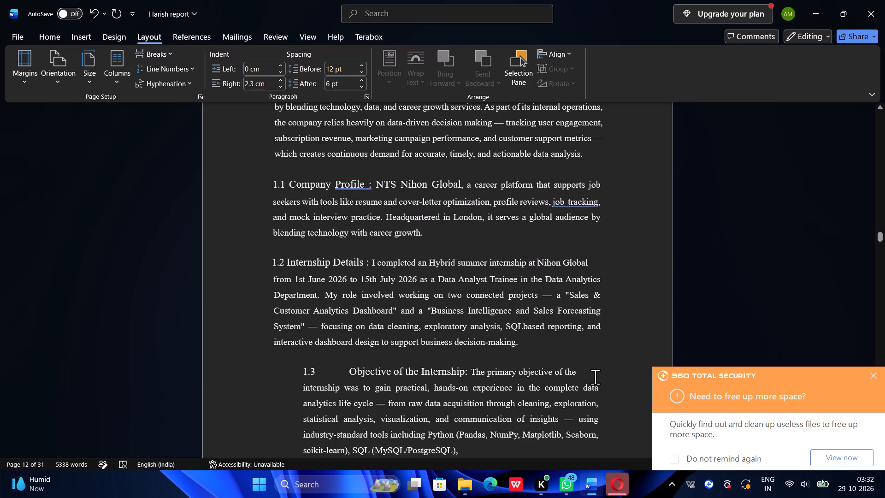
Set the spacing after the 1.3 Objective of the Internship heading line and its body paragraph to 16.8 pt.
scroll(553, 356, "down", 1)
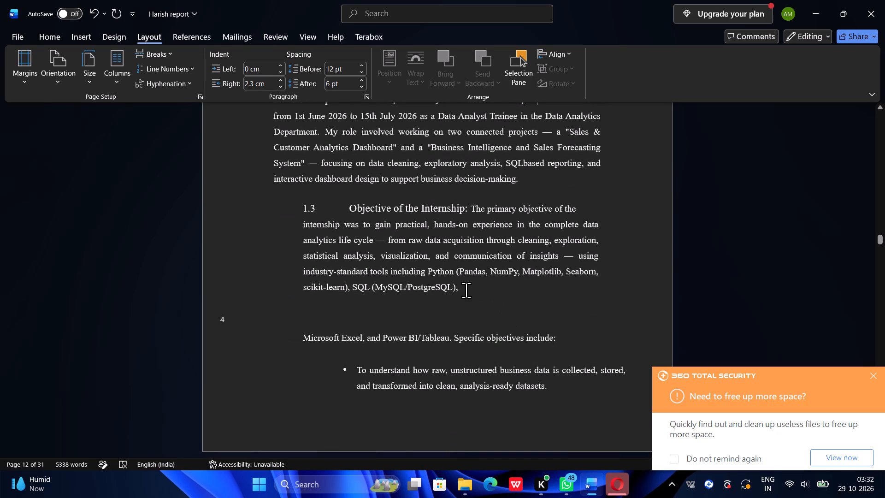
left_click_drag(457, 287, 299, 216)
left_click(330, 78)
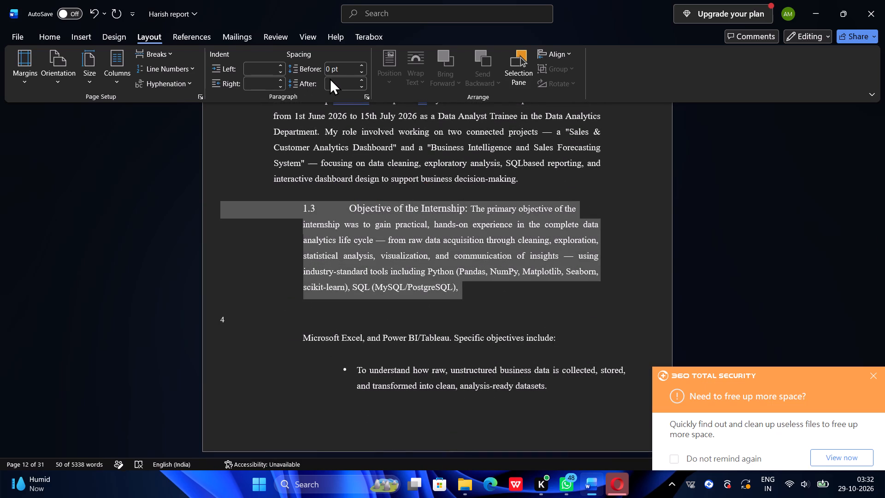
left_click(333, 81)
type("16.8")
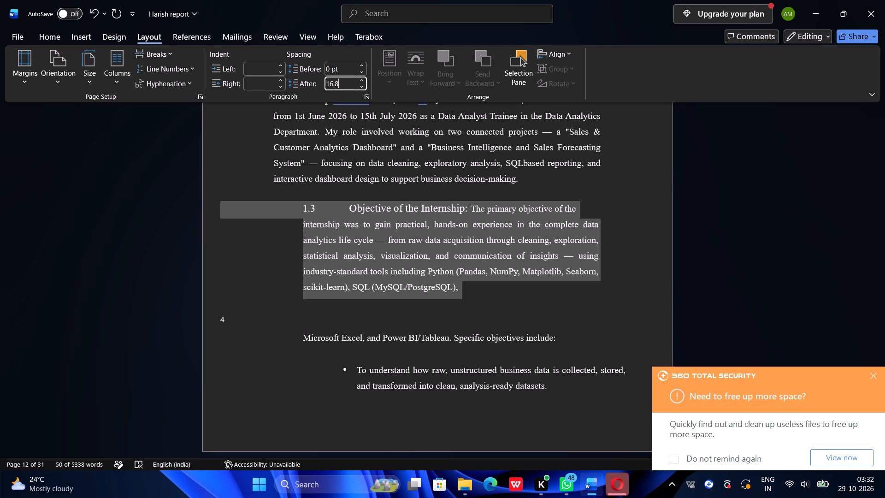
Set the 1.3 Objective of the Internship heading line and body paragraph to a 1.3 cm left and 2.3 cm right indent.
left_click(260, 66)
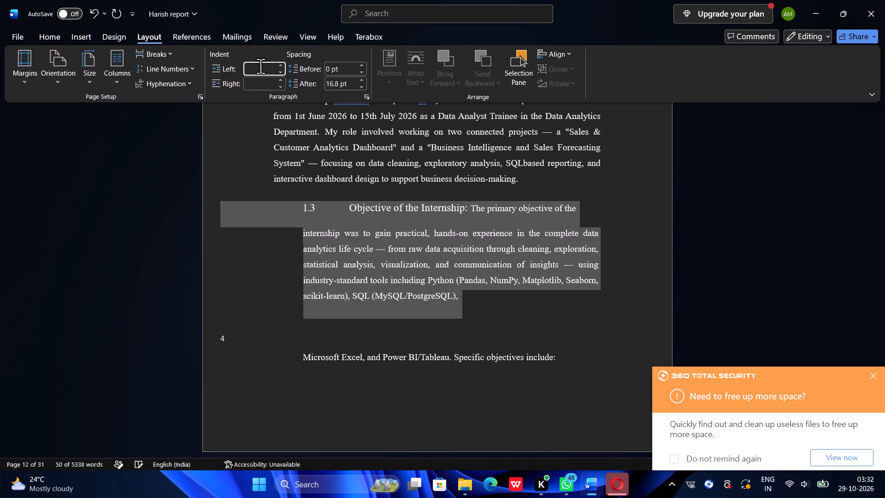
type("1.3")
left_click(260, 77)
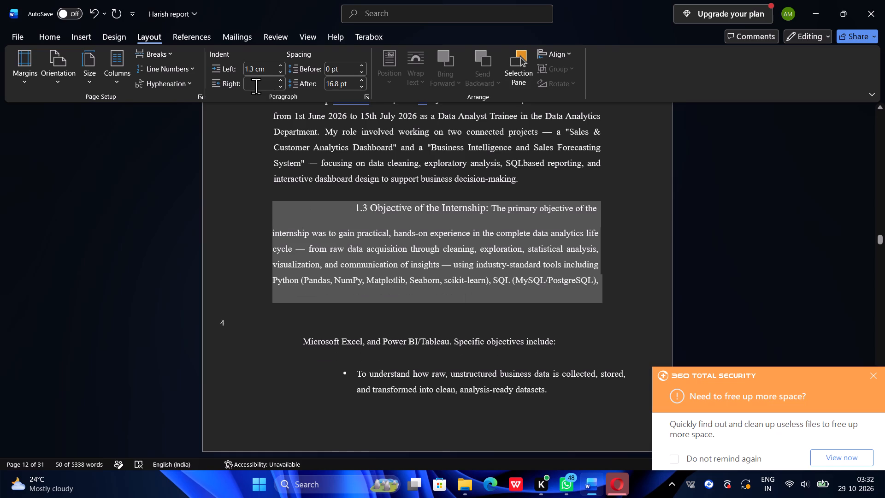
left_click(256, 86)
type("2.3")
key("Return")
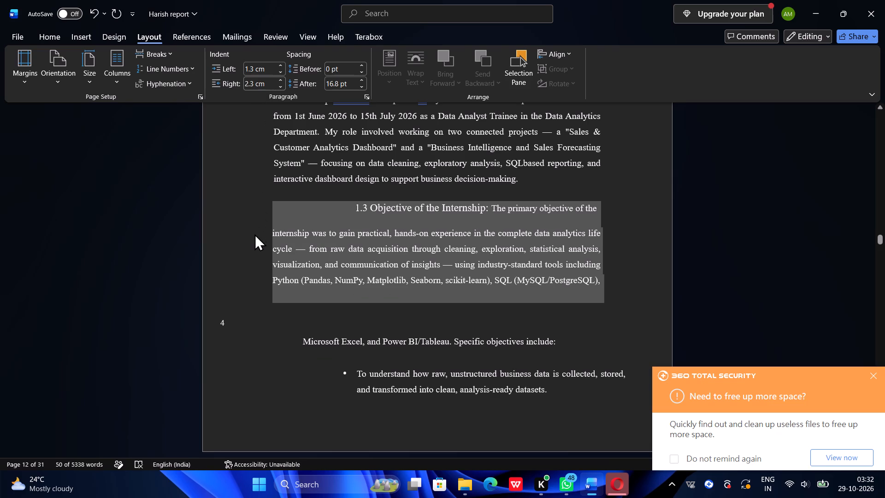
right_click(478, 240)
left_click(228, 231)
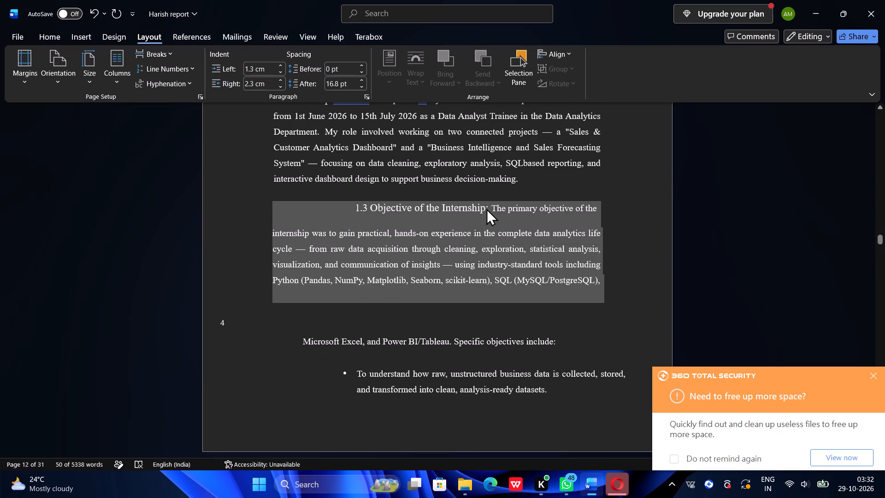
Remove the blank space before the "1.3 Objective of the Internship" heading so it lines up with the body text's left edge.
right_click(486, 208)
double_click(643, 226)
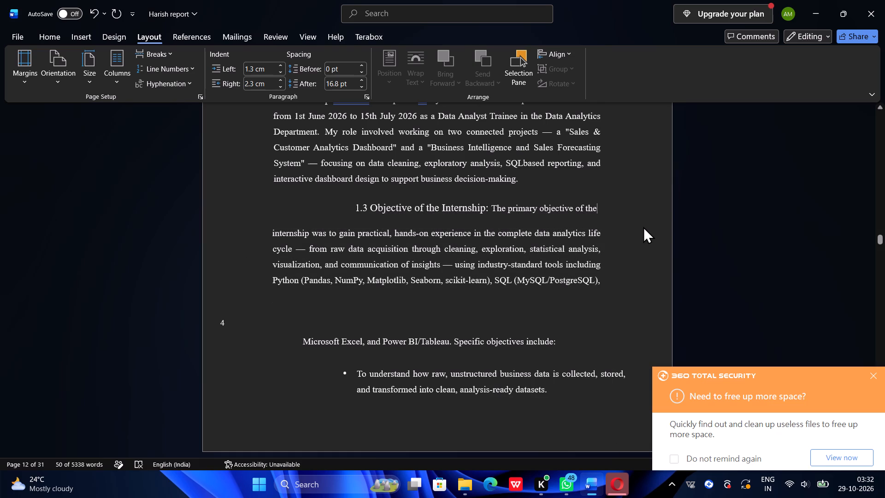
left_click(355, 209)
key("BackSpace")
key("BackSpace")
key("BackSpace")
key("BackSpace")
key("BackSpace")
key("BackSpace")
key("BackSpace")
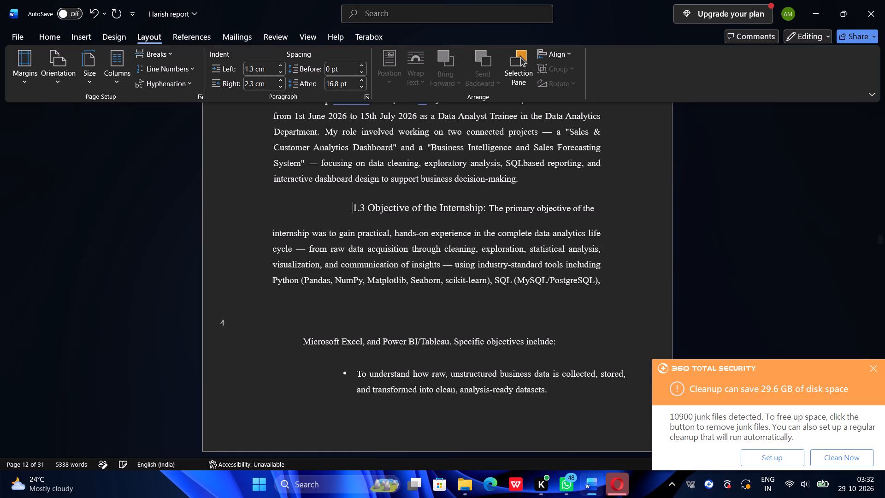
key("BackSpace")
key("BackSpace")
key("BackSpace")
key("BackSpace")
key("BackSpace")
key("BackSpace")
key("BackSpace")
key("BackSpace")
key("BackSpace")
key("BackSpace")
key("BackSpace")
key("BackSpace")
key("BackSpace")
key("BackSpace")
key("BackSpace")
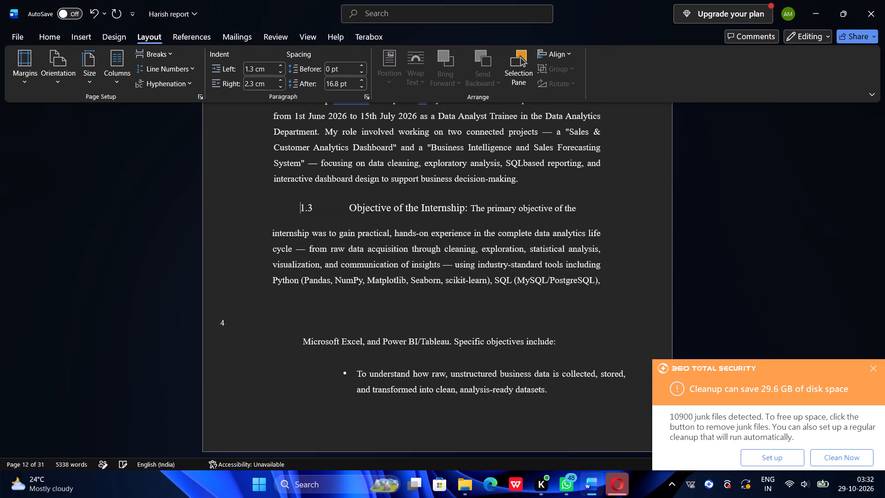
key("BackSpace")
key("BackSpace")
key("BackSpace")
key("BackSpace")
key("BackSpace")
key("BackSpace")
key("BackSpace")
key("BackSpace")
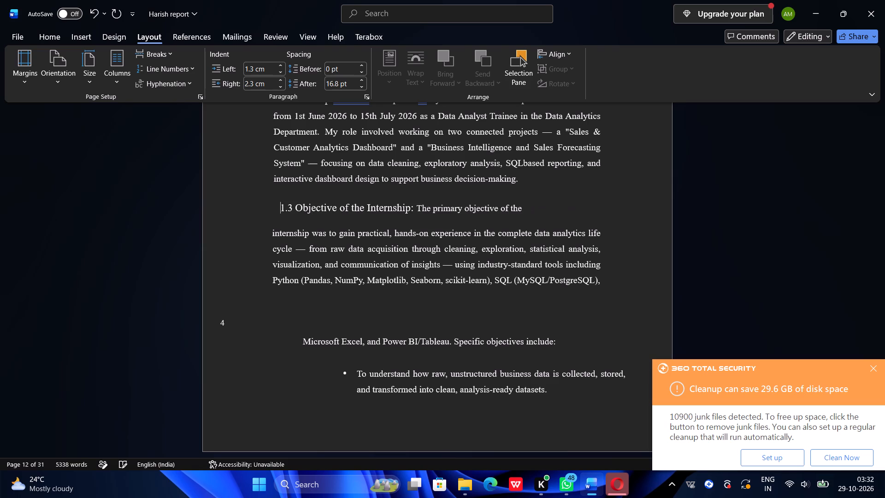
key("BackSpace")
key("BackSpace")
key("BackSpace")
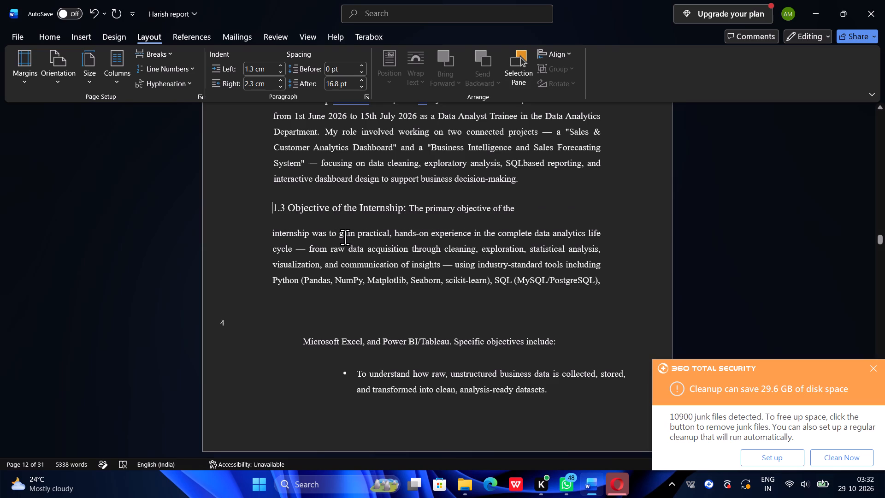
Move "internship was to" from the start of the 1.3 body text to the end of the heading line, after "objective of the".
left_click(329, 236)
left_click_drag(329, 236, 278, 234)
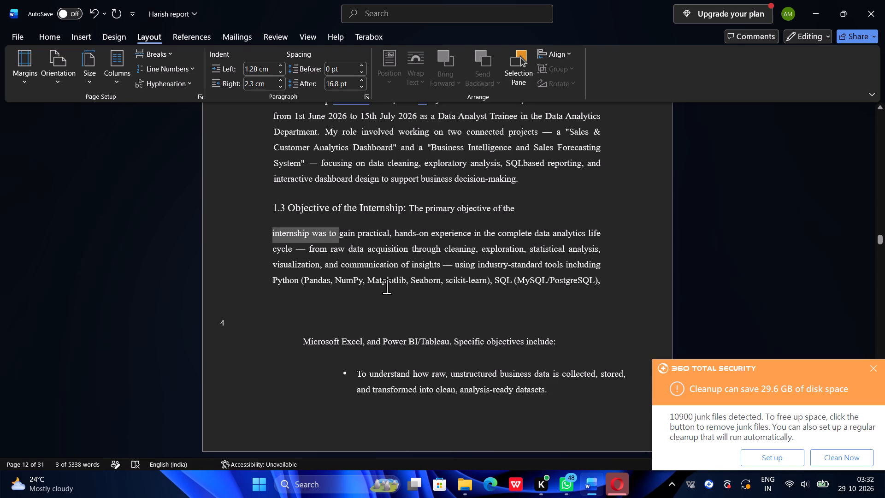
key("ctrl+c")
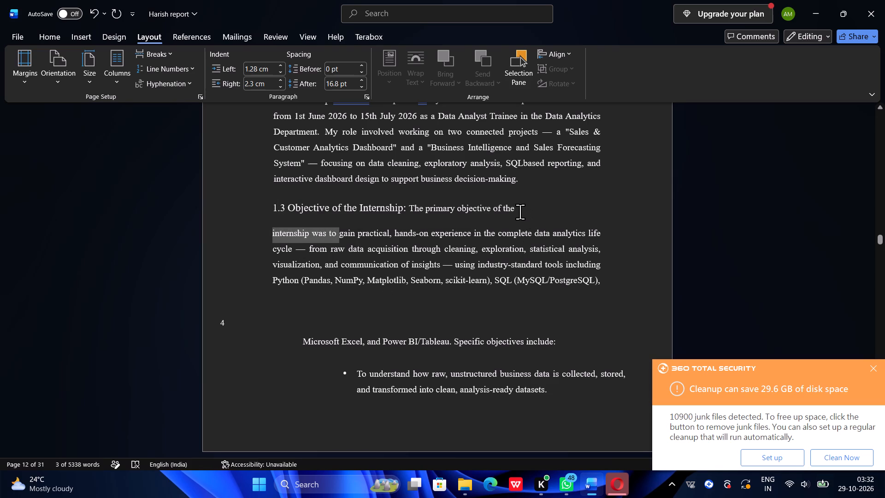
left_click(520, 212)
key("space")
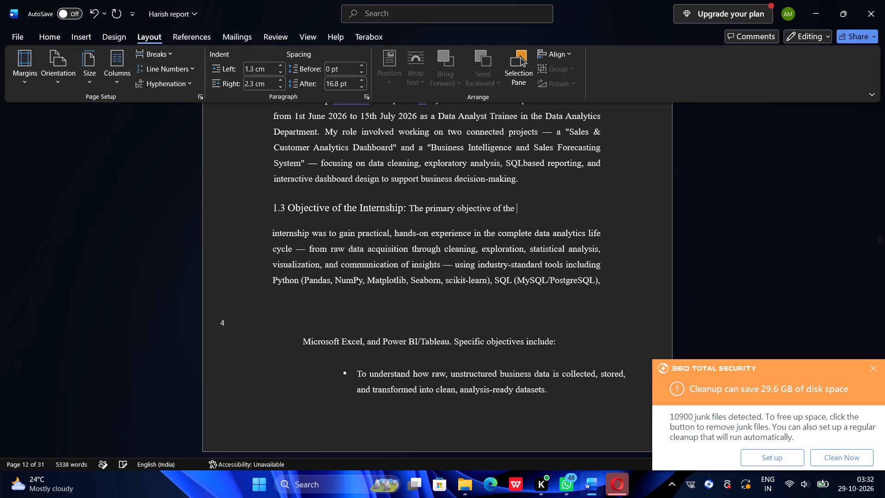
key("ctrl+v")
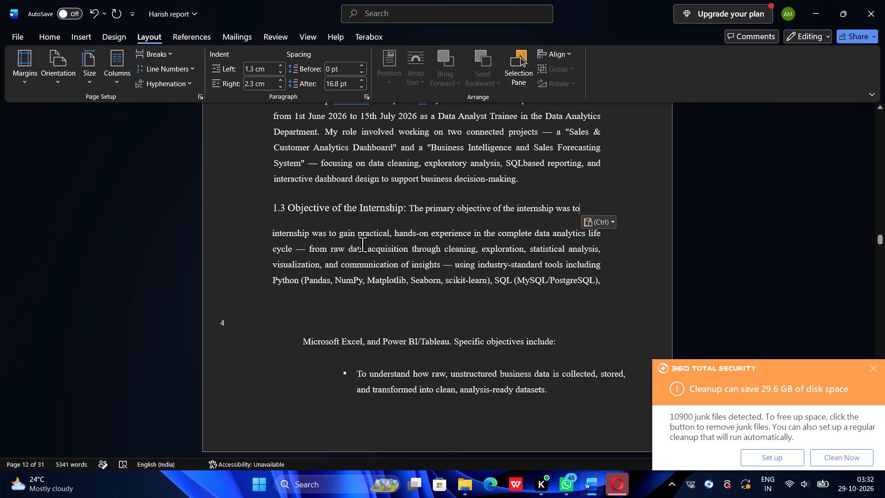
left_click(336, 237)
key("BackSpace")
key("BackSpace")
key("BackSpace")
key("BackSpace")
key("BackSpace")
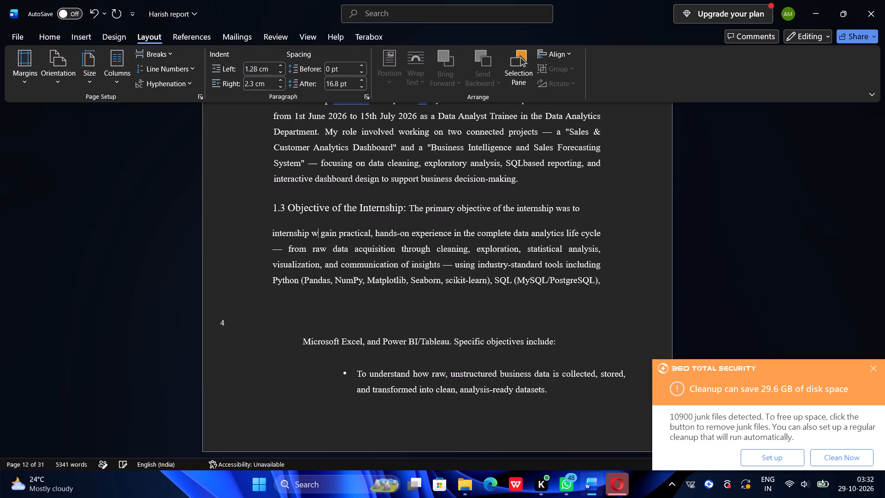
key("BackSpace")
key("BackSpace")
key("BackSpace")
key("BackSpace")
key("BackSpace")
key("BackSpace")
key("BackSpace")
key("BackSpace")
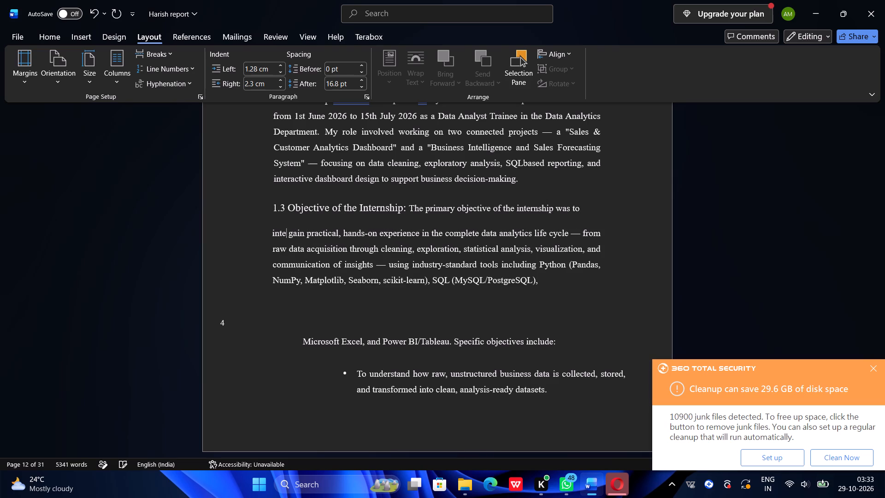
key("Right")
key("BackSpace")
key("BackSpace")
key("BackSpace")
key("BackSpace")
key("BackSpace")
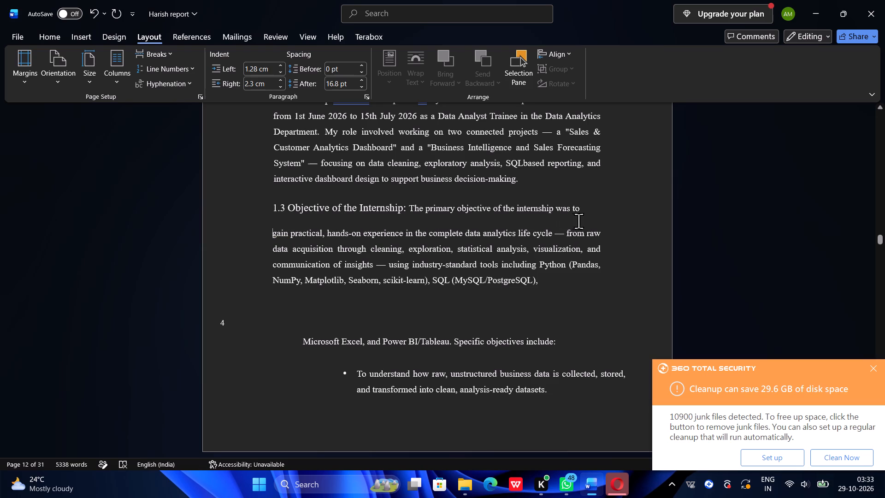
Set the spacing after the 1.3 Objective of the Internship heading line to 3 pt.
left_click_drag(590, 213, 277, 211)
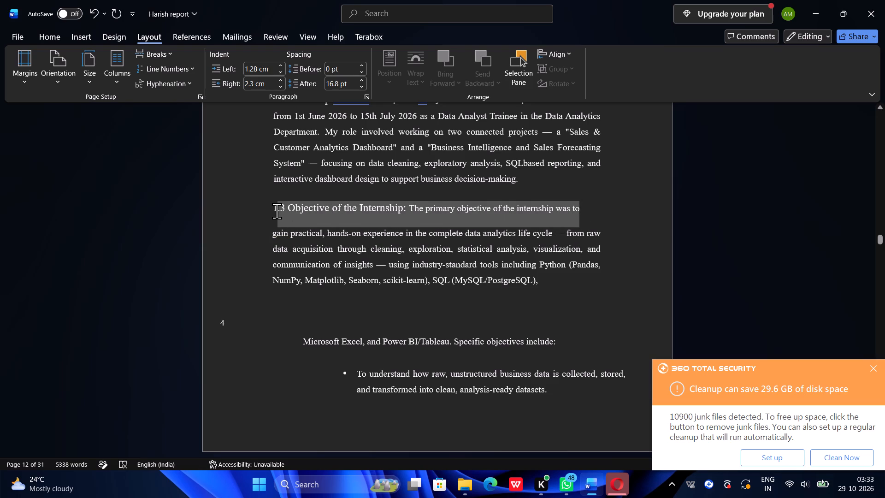
left_click_drag(277, 211, 277, 210)
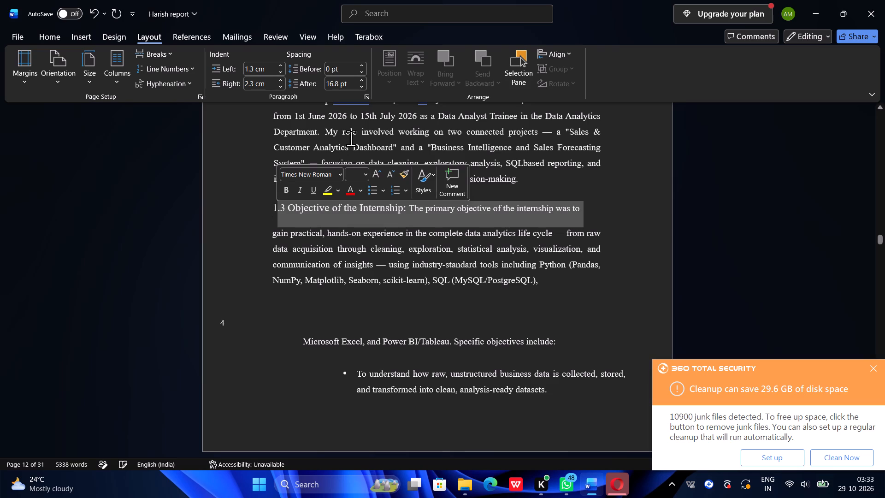
left_click(361, 86)
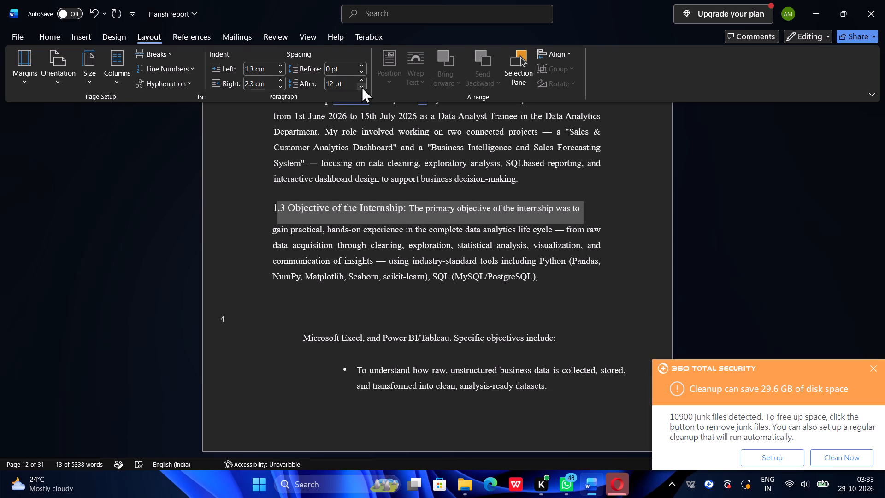
left_click(361, 86)
left_click(361, 86)
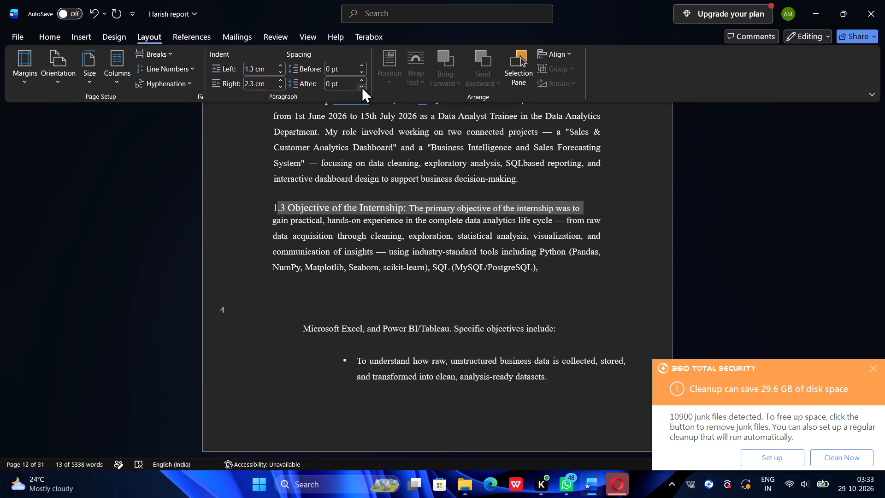
left_click(363, 80)
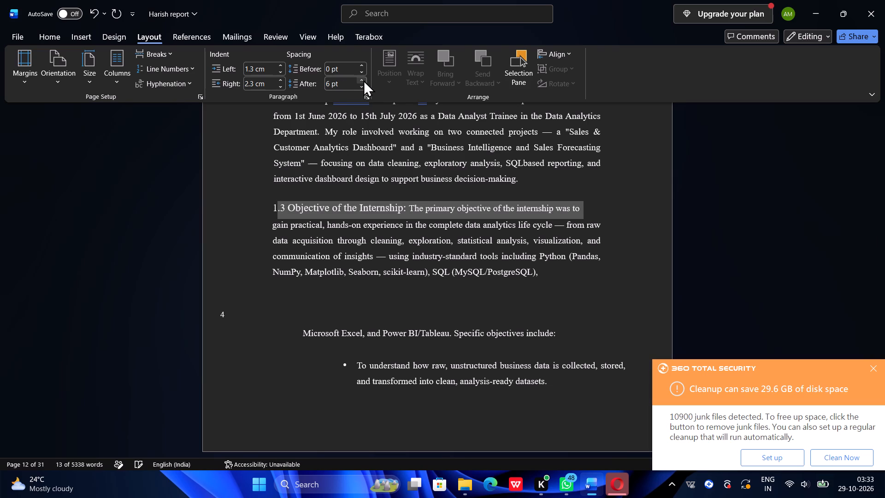
left_click(330, 84)
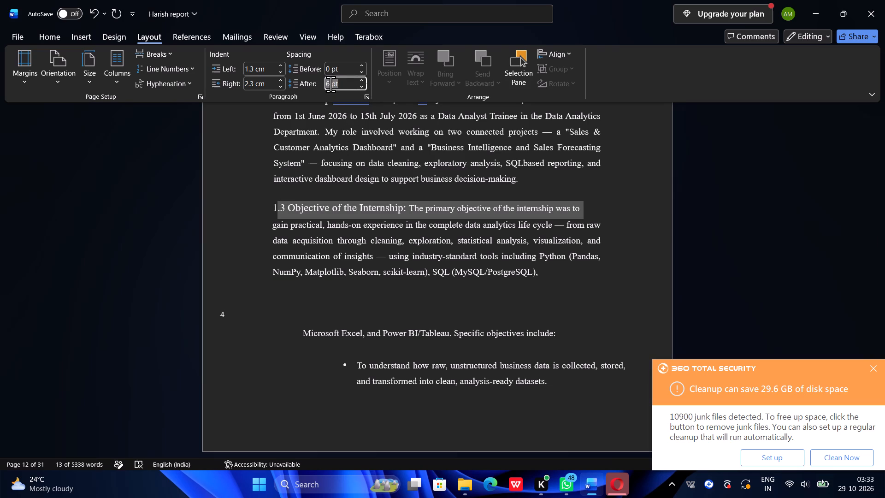
key("3")
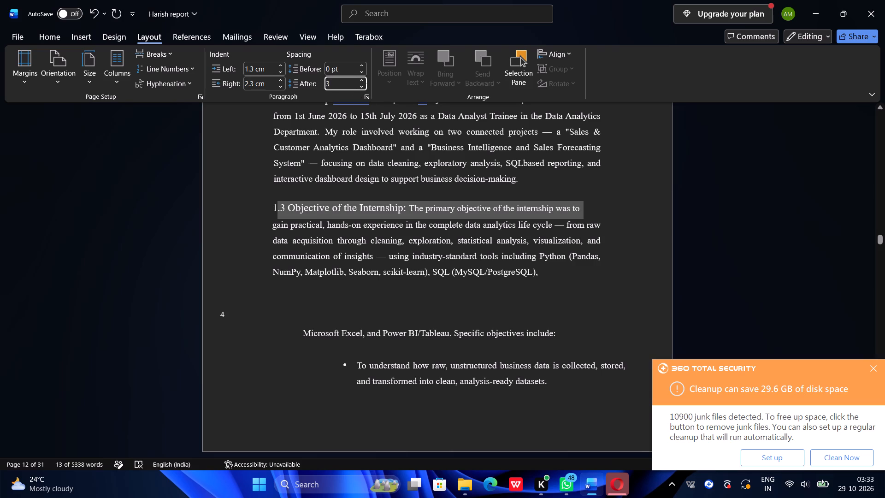
key("Return")
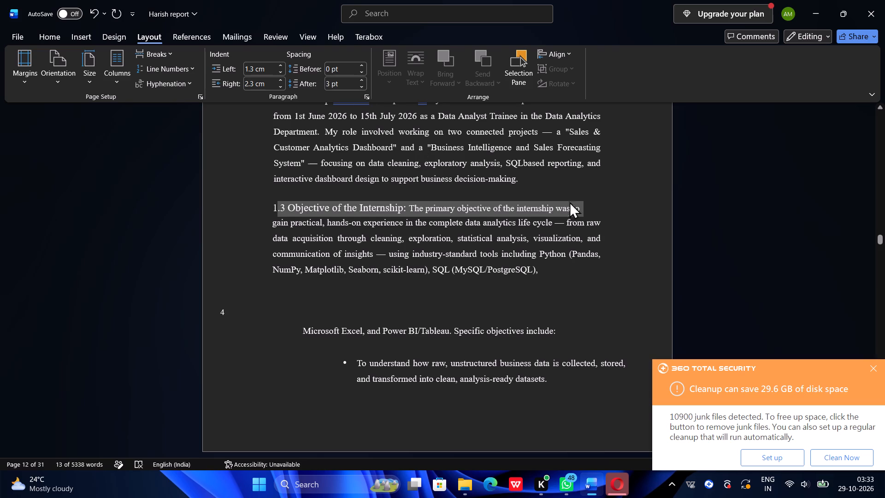
Look over the introduction's subsections, the list of objectives and the project details heading that follows to check their layout.
left_click(568, 288)
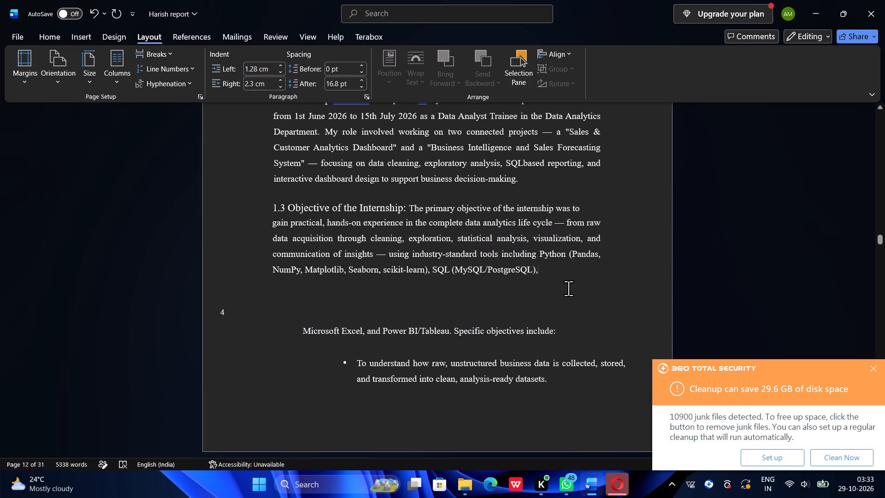
scroll(568, 288, "down", 4)
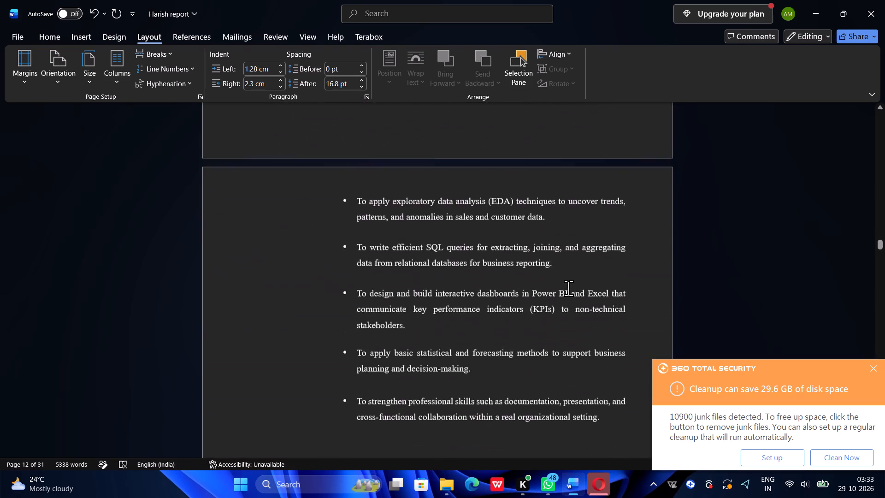
scroll(568, 288, "down", 4)
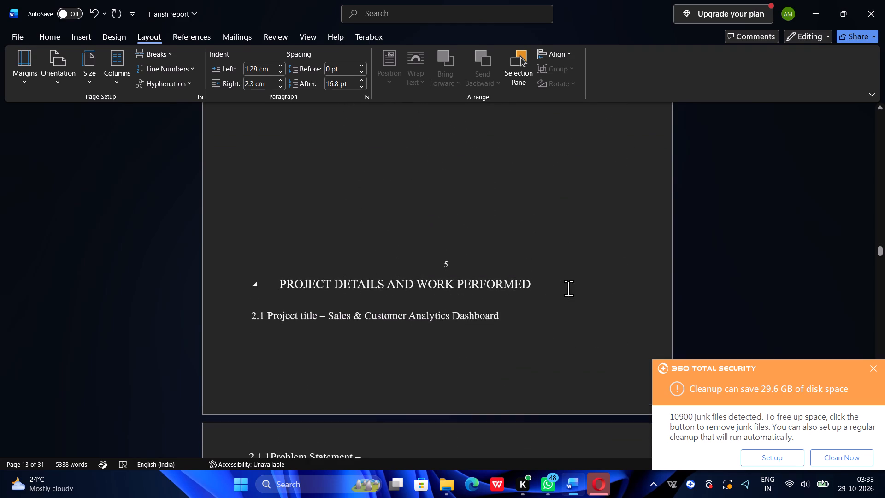
scroll(568, 288, "down", 2)
scroll(568, 288, "up", 5)
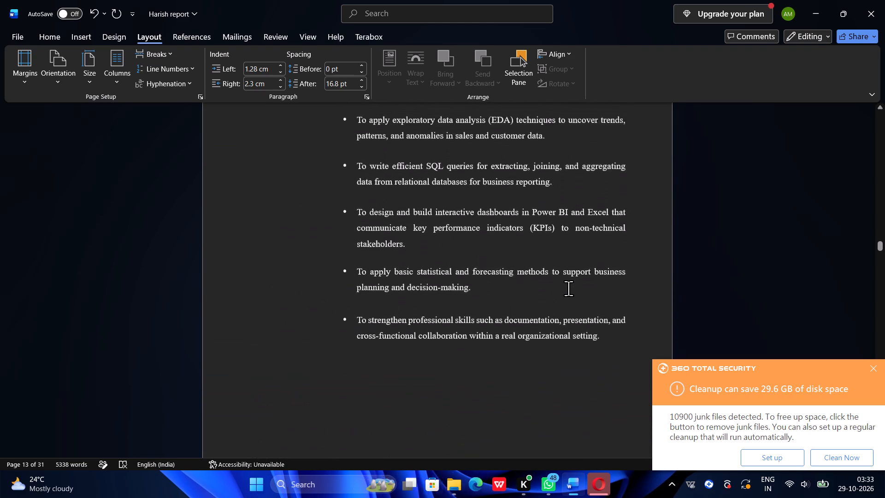
scroll(568, 288, "up", 5)
scroll(568, 288, "down", 2)
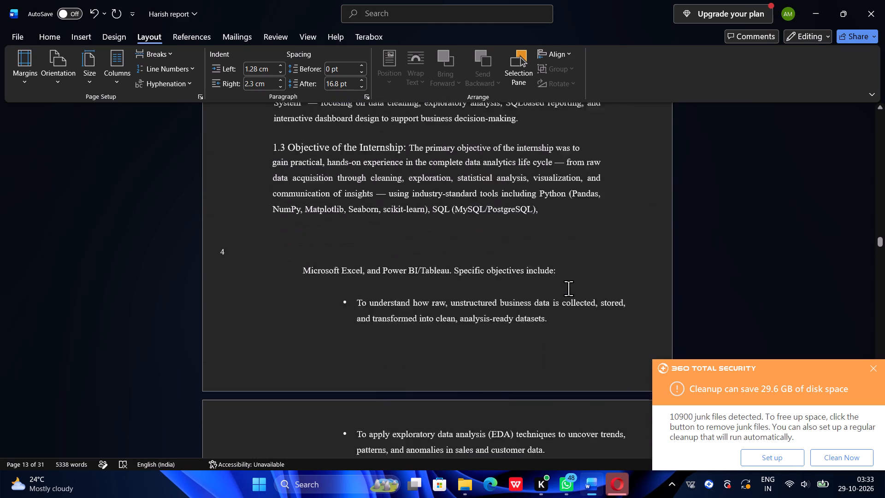
scroll(568, 288, "down", 2)
scroll(568, 288, "up", 6)
scroll(568, 288, "down", 1)
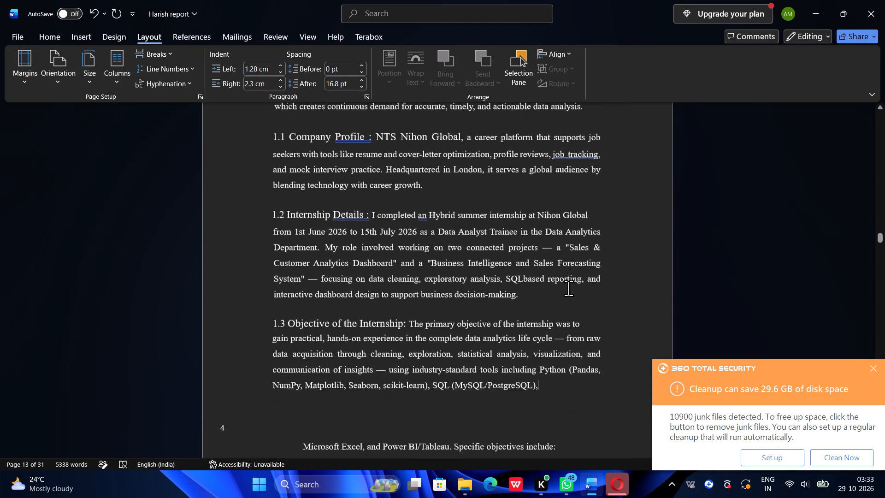
scroll(568, 288, "down", 2)
scroll(568, 288, "up", 1)
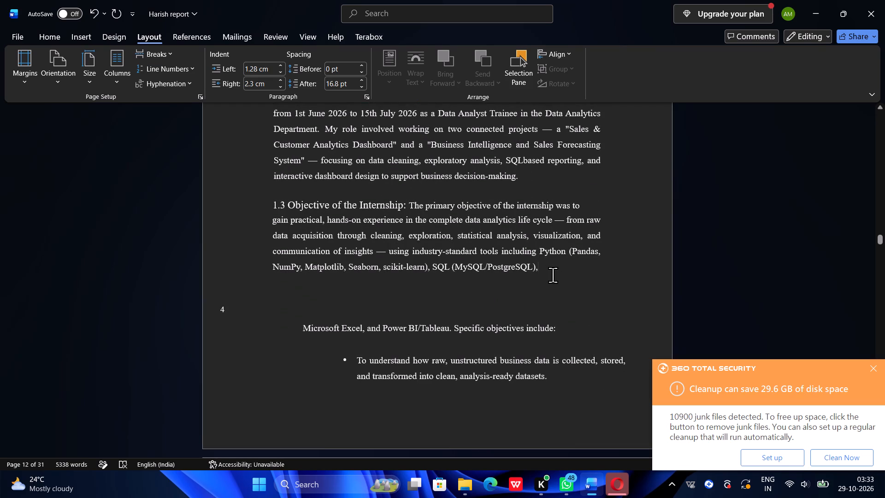
Centre the page number 4, the "Microsoft Excel, and Power BI/Tableau" line and the first objective bullet, after toggling their justified alignment.
left_click_drag(579, 391, 571, 389)
left_click_drag(571, 389, 301, 318)
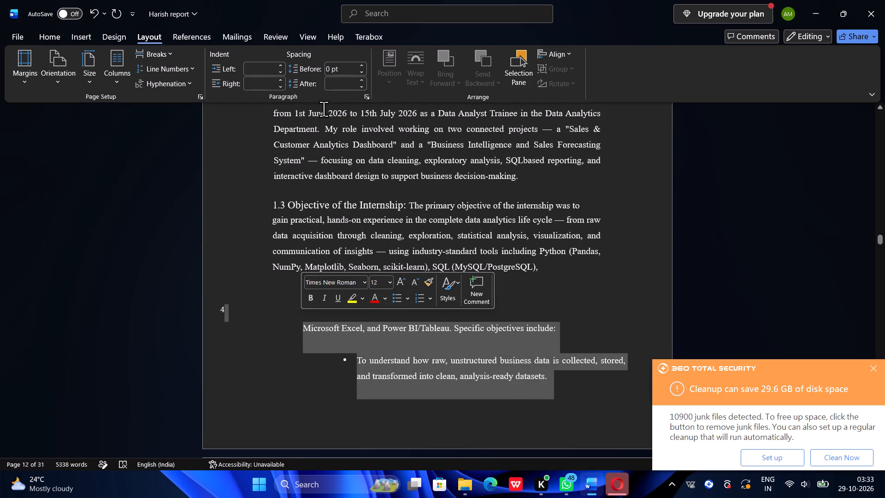
left_click(80, 32)
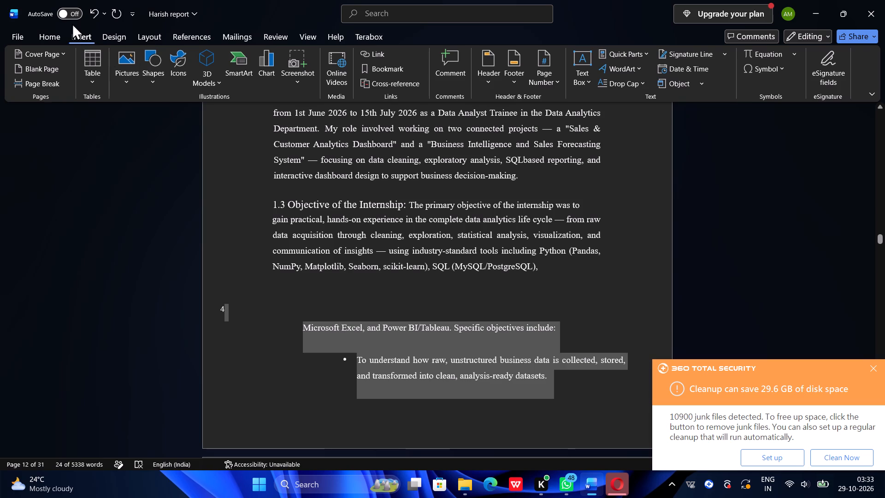
left_click(53, 35)
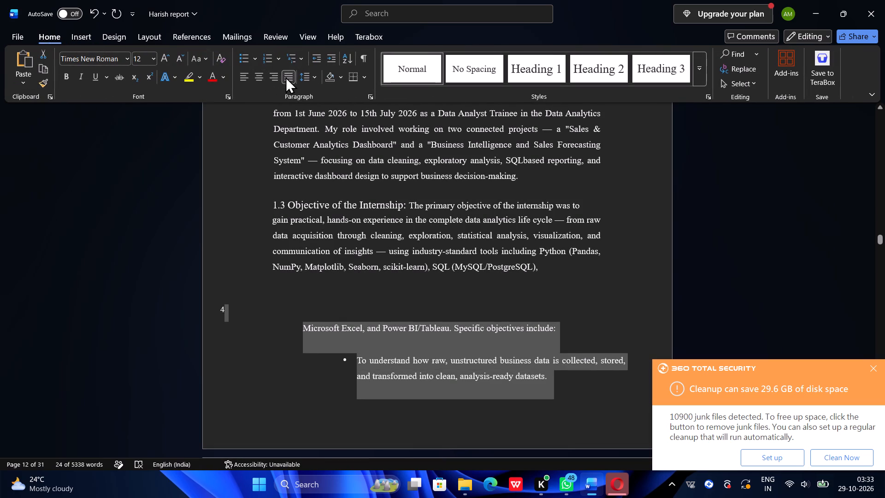
left_click(286, 77)
double_click(286, 77)
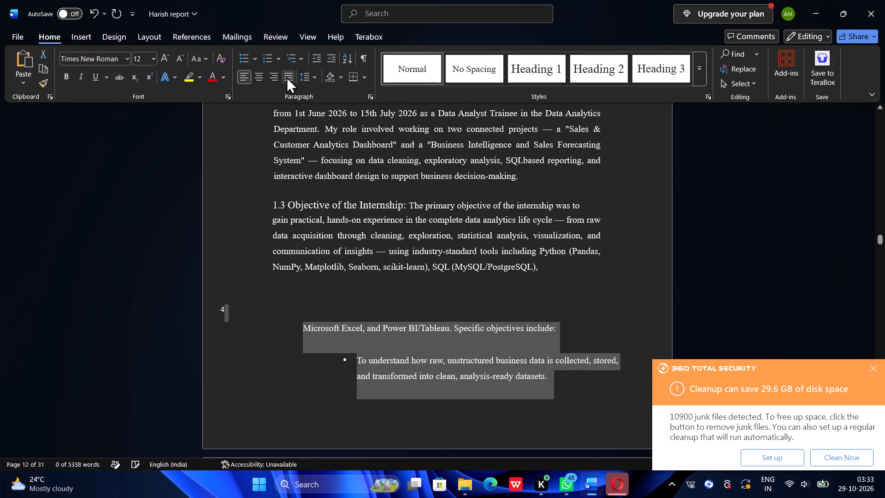
left_click(258, 75)
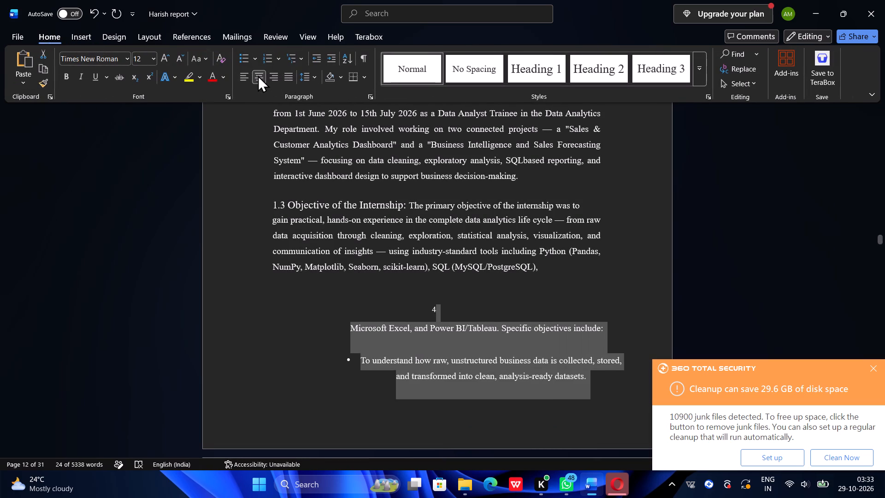
Justify the page number 4, the "Microsoft Excel, and Power BI/Tableau" line and the first objective bullet, with 3.0 line spacing.
left_click(283, 78)
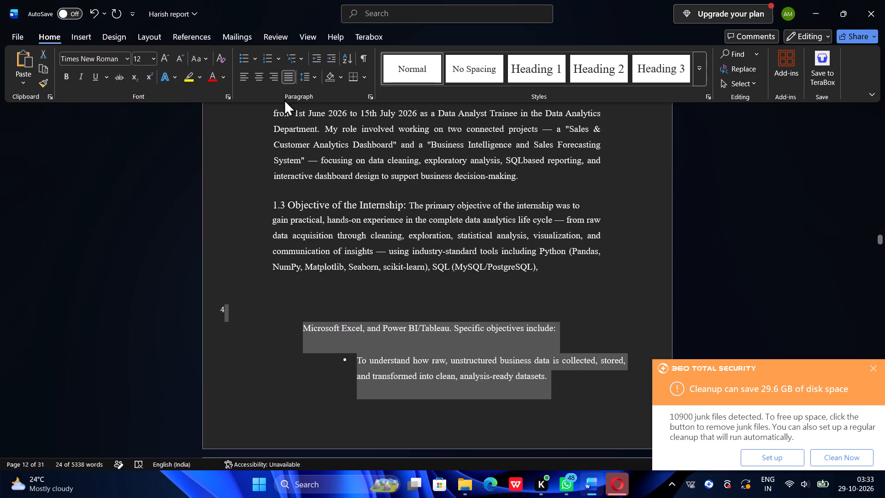
left_click(309, 81)
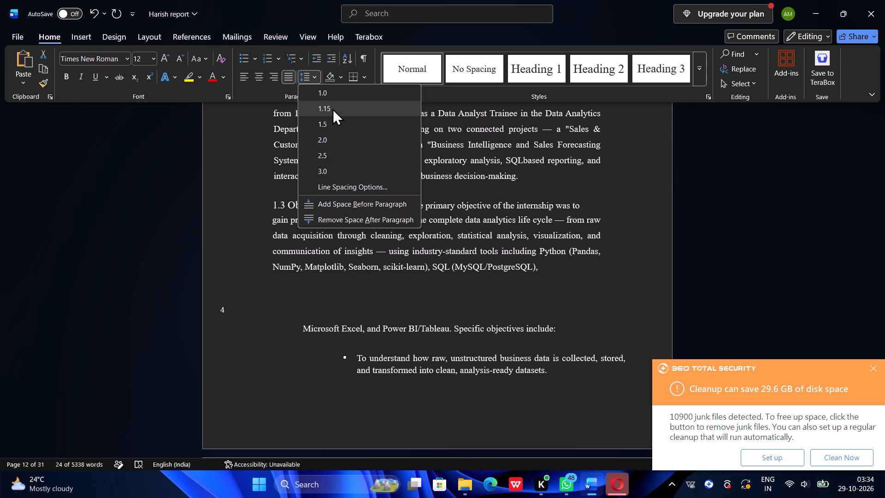
left_click(346, 171)
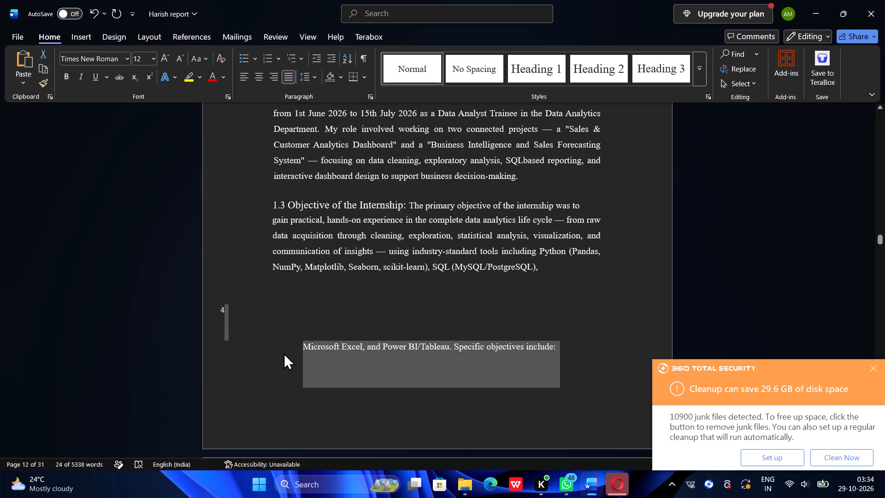
Delete the stray page number 4 and its line, and remove the first-line indent of the "Microsoft Excel, and Power BI/Tableau" line.
left_click(283, 353)
left_click(234, 302)
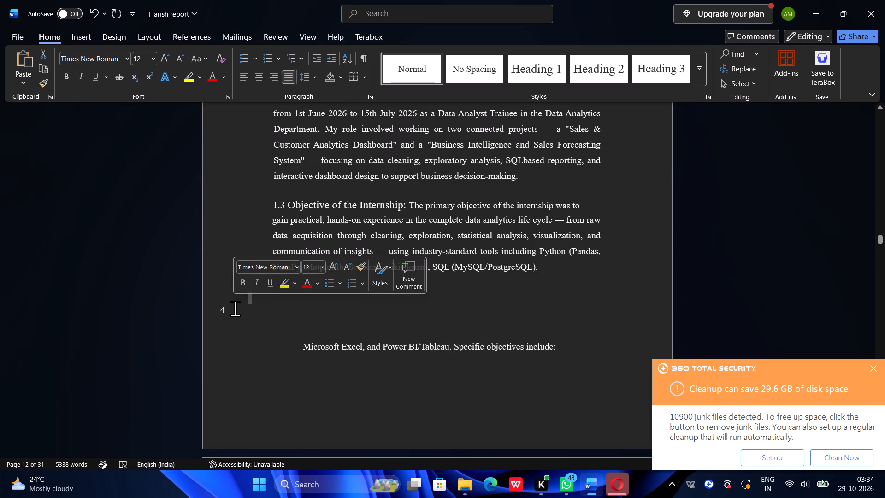
left_click(234, 308)
key("BackSpace")
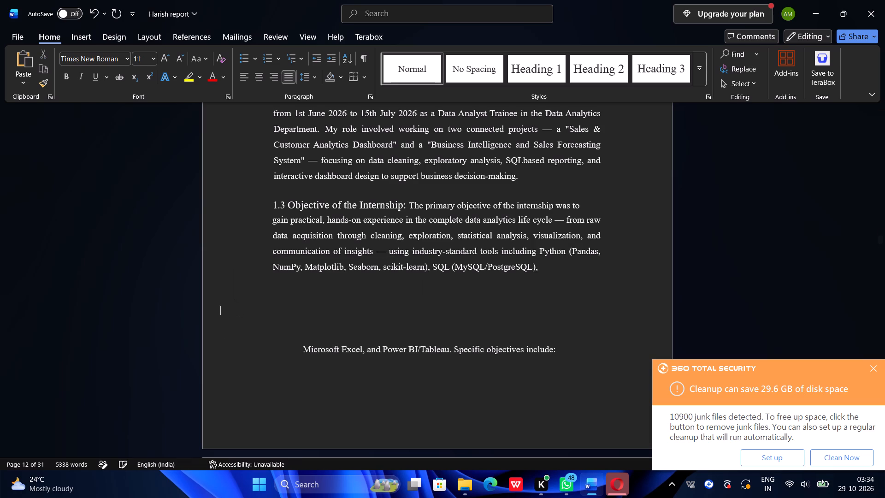
key("BackSpace")
key("BackSpace")
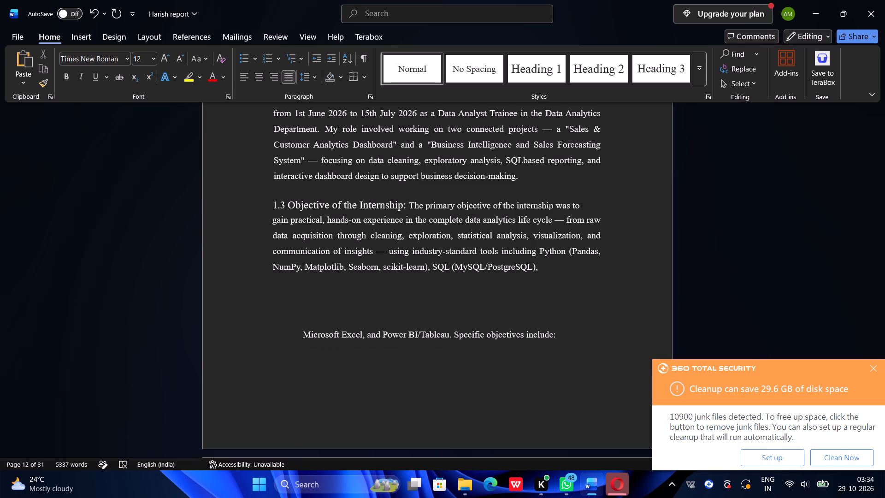
key("Down")
key("BackSpace")
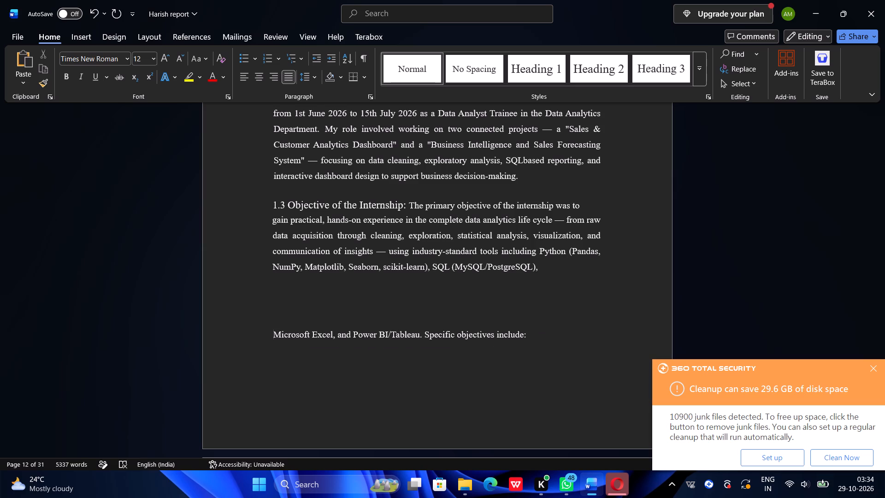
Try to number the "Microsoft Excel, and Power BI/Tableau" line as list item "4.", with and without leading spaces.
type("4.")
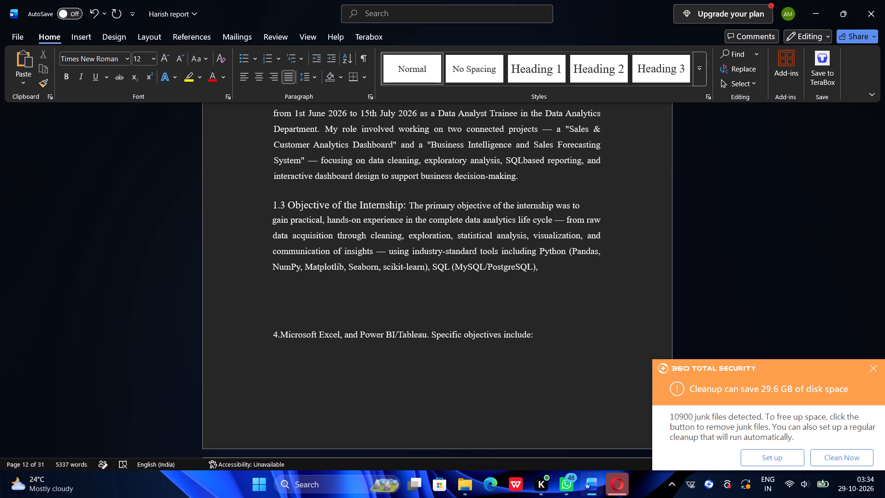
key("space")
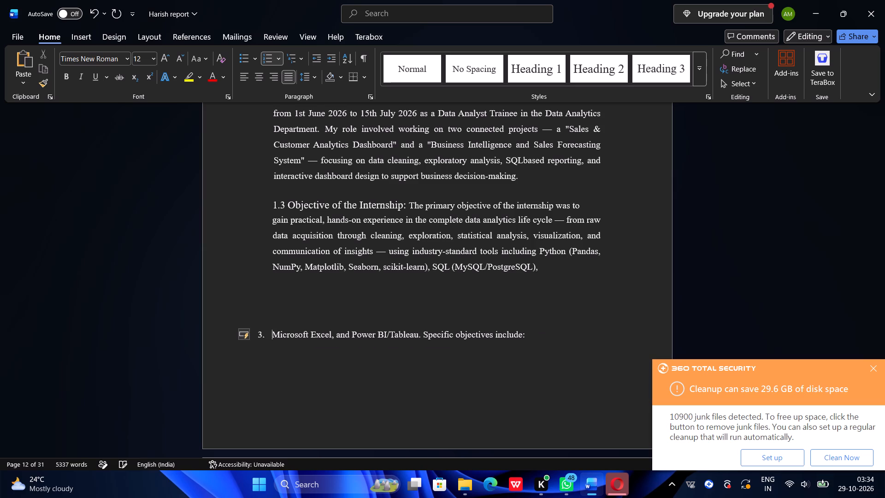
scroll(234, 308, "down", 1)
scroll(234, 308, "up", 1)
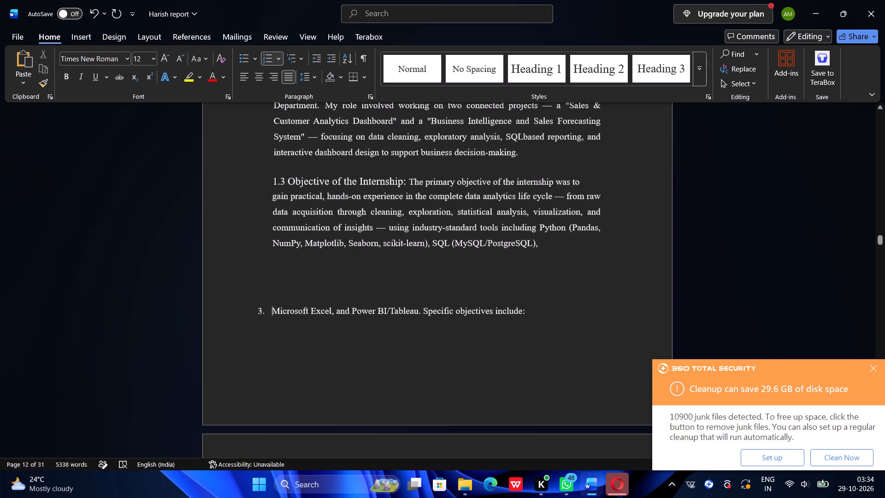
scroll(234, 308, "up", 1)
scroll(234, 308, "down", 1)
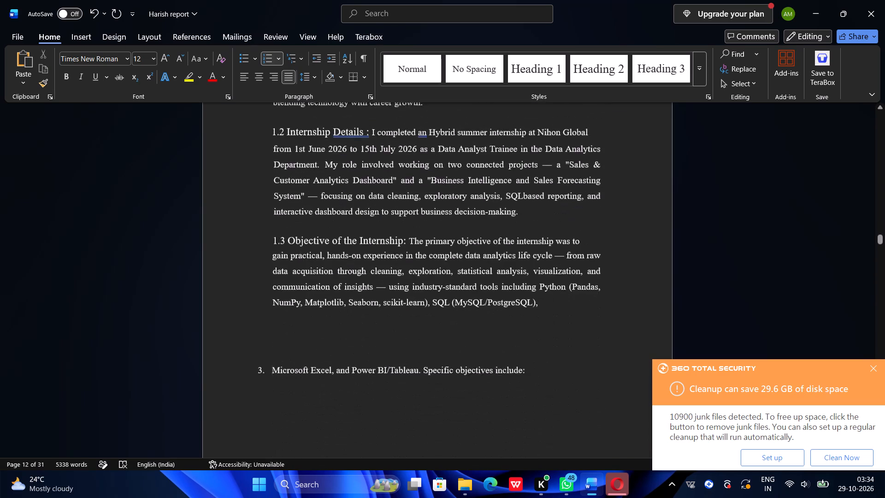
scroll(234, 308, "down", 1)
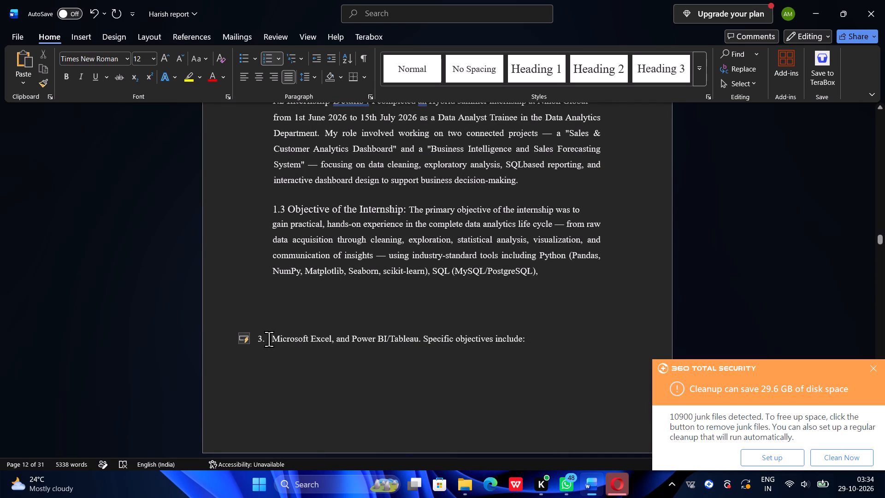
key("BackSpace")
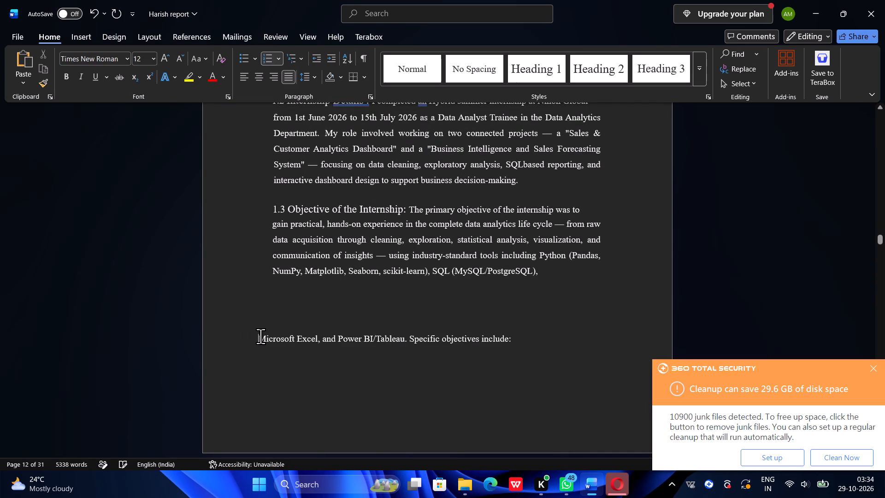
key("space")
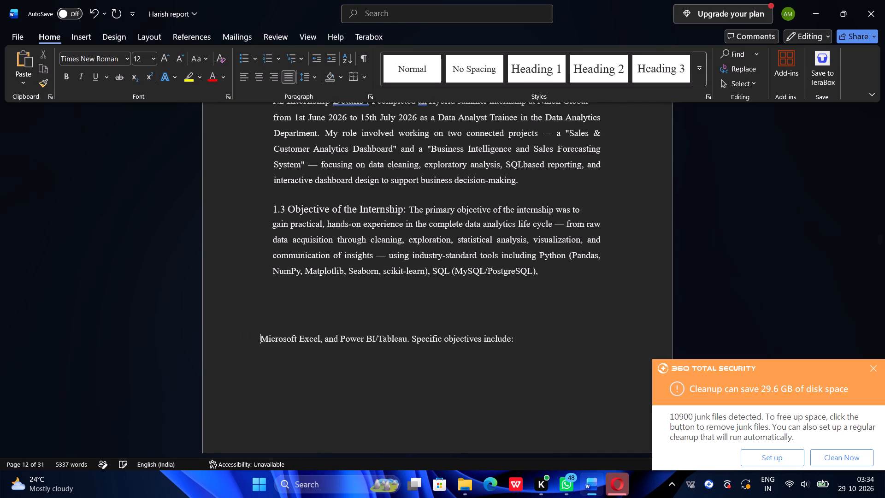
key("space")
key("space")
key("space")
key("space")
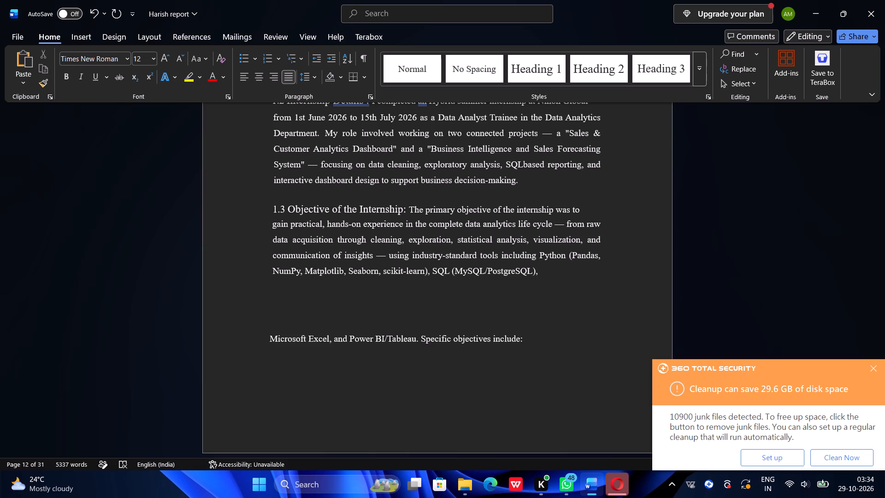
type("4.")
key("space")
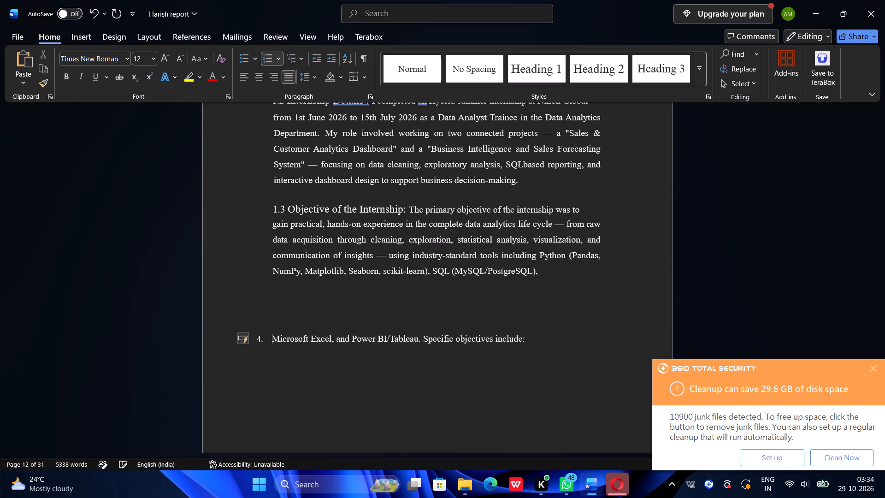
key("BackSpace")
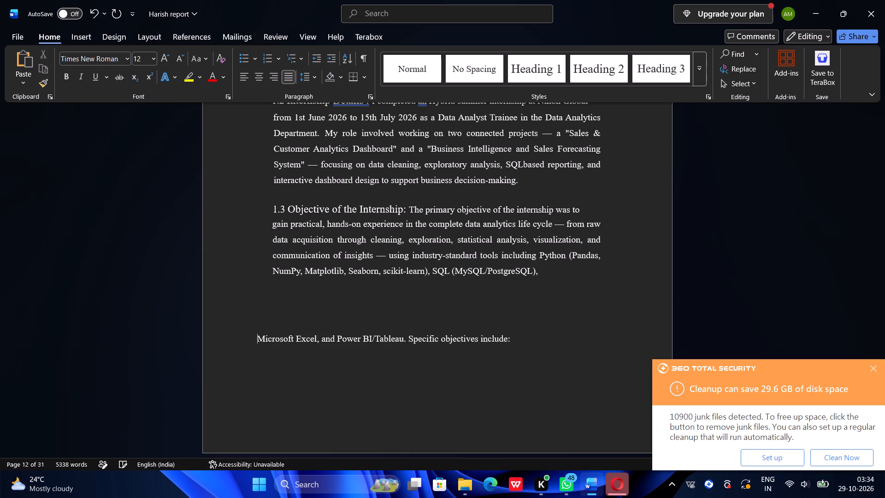
Pad the "Microsoft Excel, and Power BI/Tableau" line with leading spaces and put "4." directly before its first word.
key("space")
key("space")
key("space")
key("space")
key("space")
key("space")
key("space")
key("space")
key("space")
key("BackSpace")
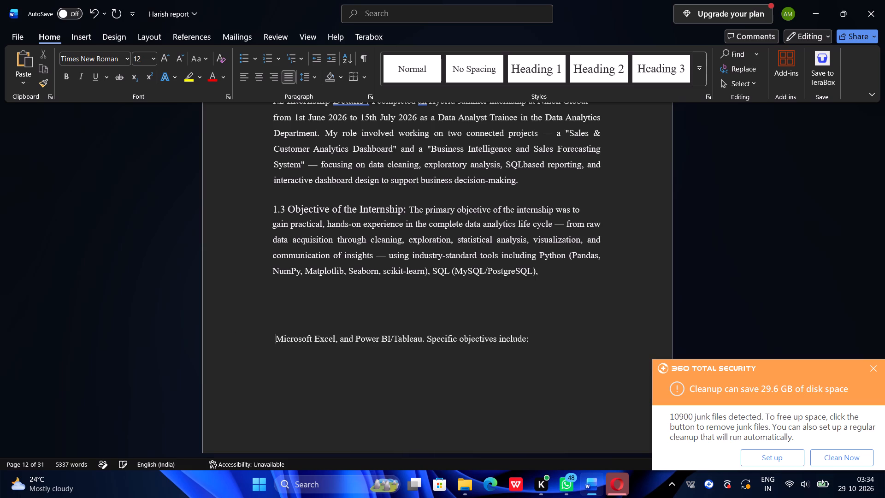
key("BackSpace")
key("BackSpace")
type("4.")
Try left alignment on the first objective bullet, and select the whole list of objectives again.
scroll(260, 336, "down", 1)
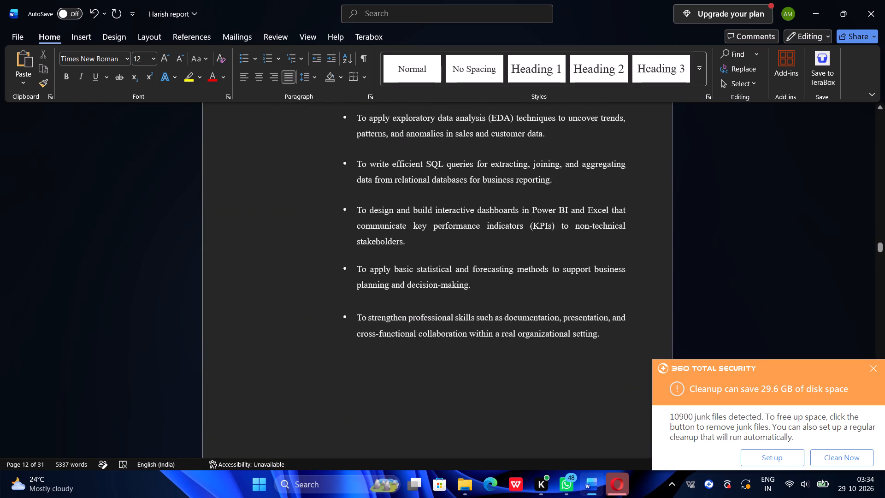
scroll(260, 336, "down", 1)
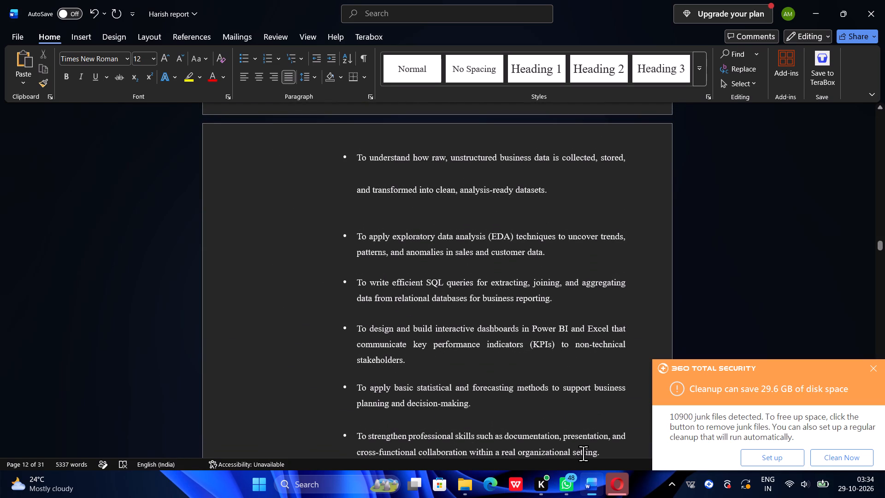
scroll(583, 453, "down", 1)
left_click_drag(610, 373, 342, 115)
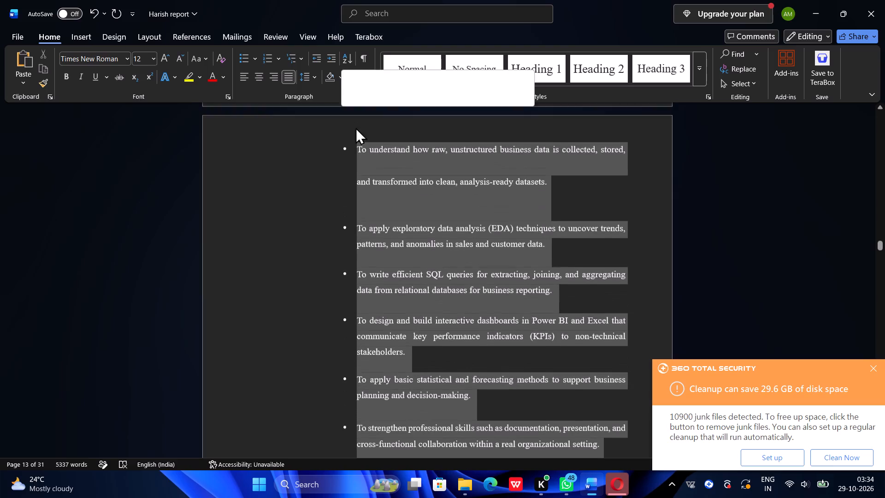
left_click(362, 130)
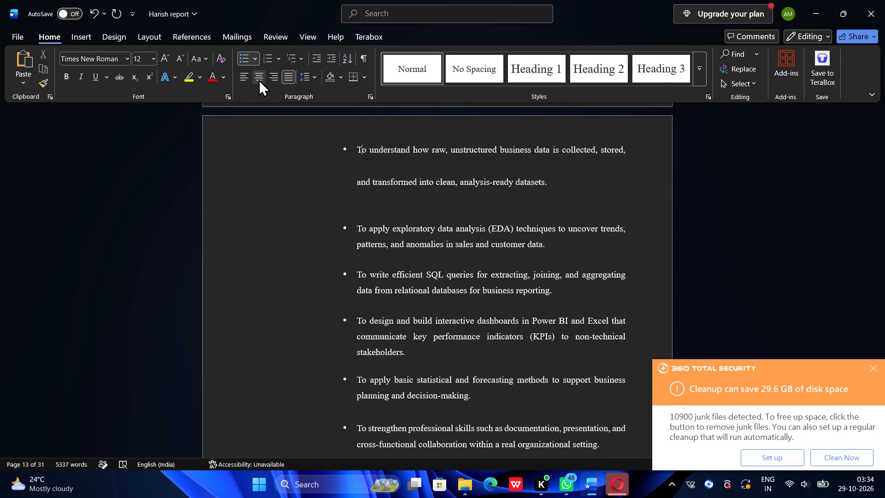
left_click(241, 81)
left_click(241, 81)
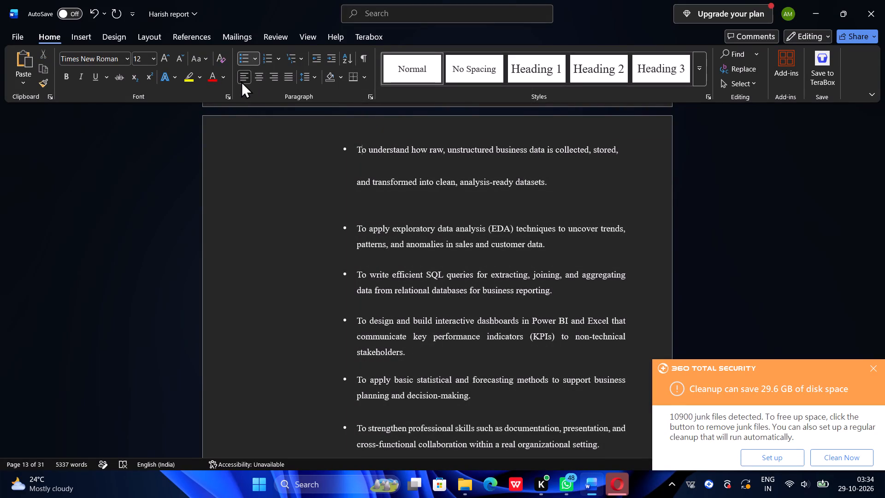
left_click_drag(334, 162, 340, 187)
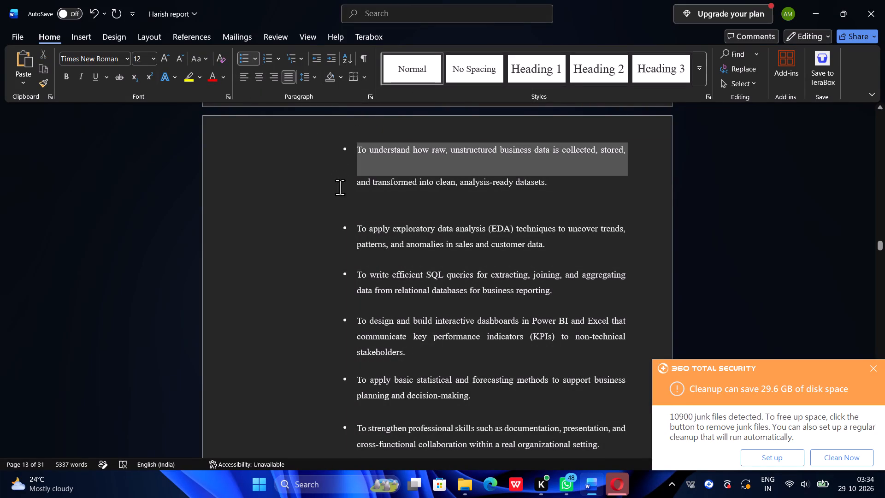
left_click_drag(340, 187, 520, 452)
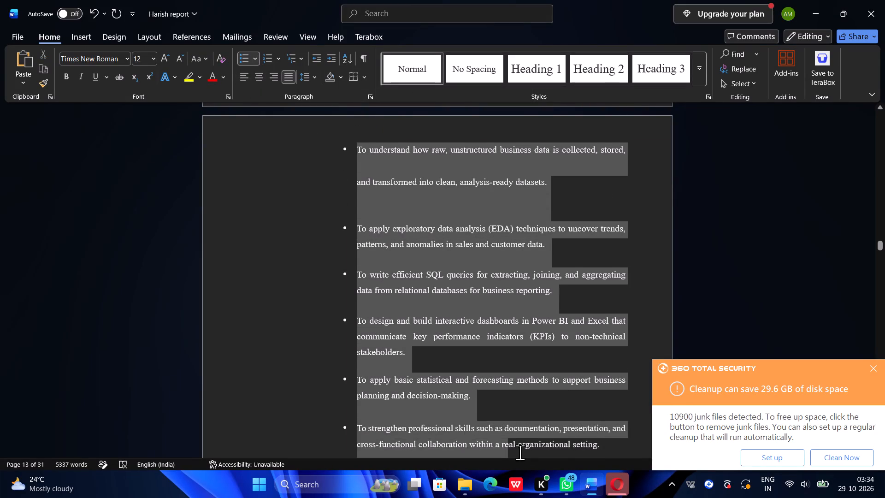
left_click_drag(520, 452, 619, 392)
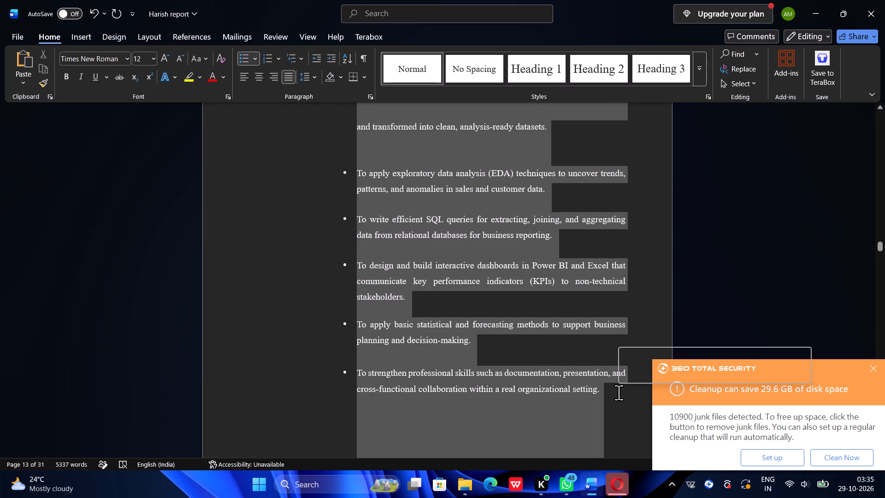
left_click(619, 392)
Look over the layout from the 1.3 objectives through the Project Details section to 2.1.3 Technology Stack and Tools.
scroll(271, 314, "up", 2)
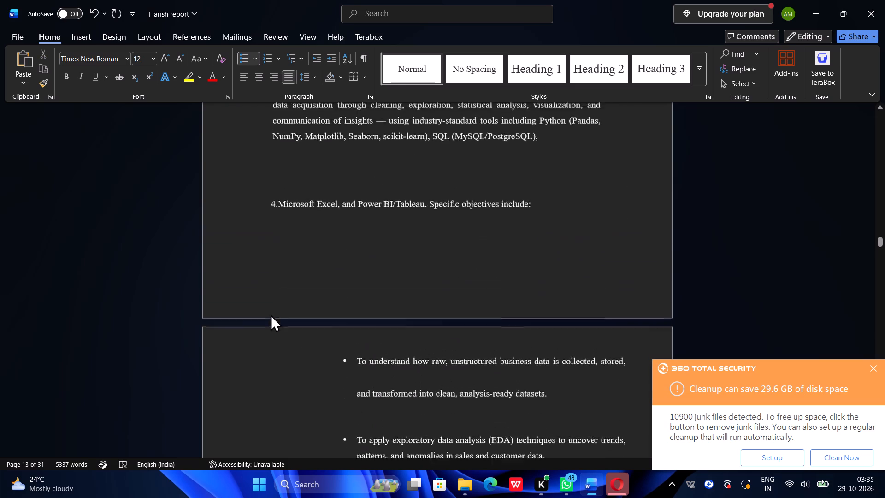
scroll(271, 314, "up", 2)
scroll(271, 314, "down", 10)
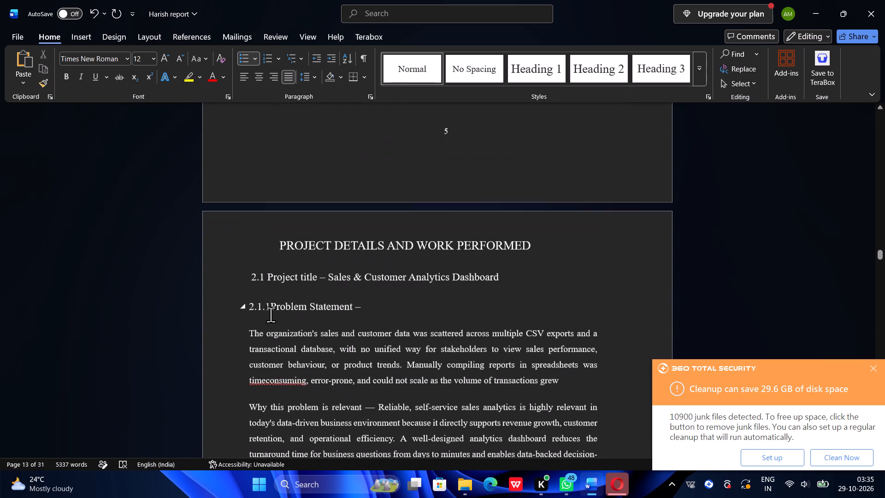
scroll(271, 314, "up", 1)
scroll(271, 314, "down", 1)
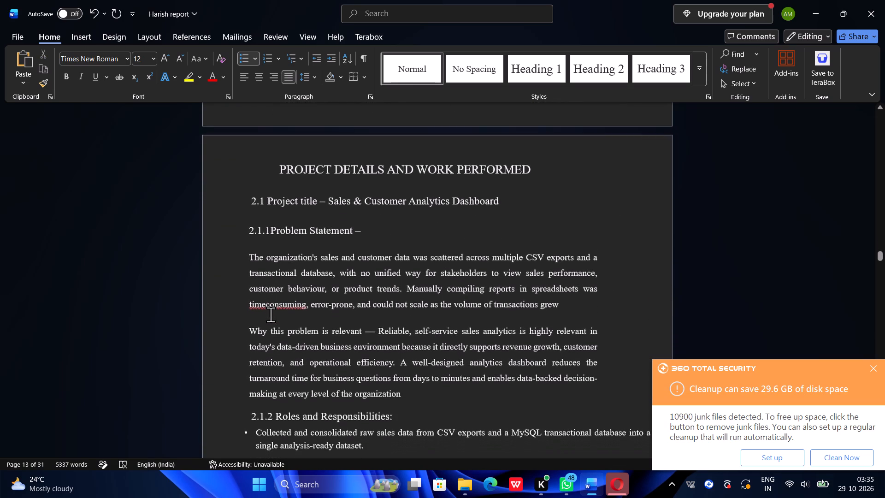
scroll(271, 314, "down", 4)
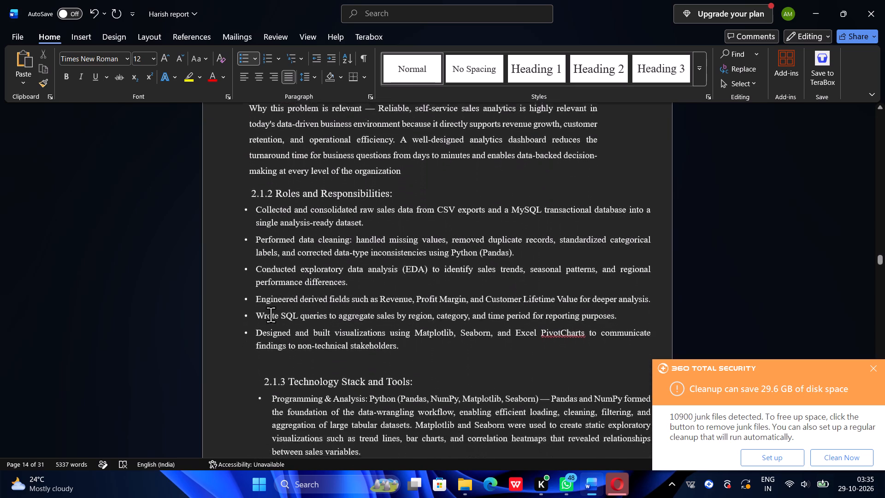
scroll(271, 314, "down", 1)
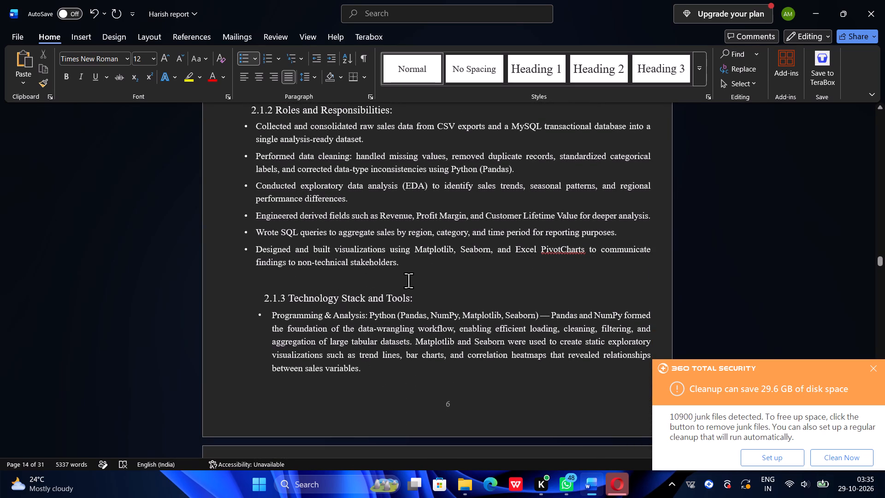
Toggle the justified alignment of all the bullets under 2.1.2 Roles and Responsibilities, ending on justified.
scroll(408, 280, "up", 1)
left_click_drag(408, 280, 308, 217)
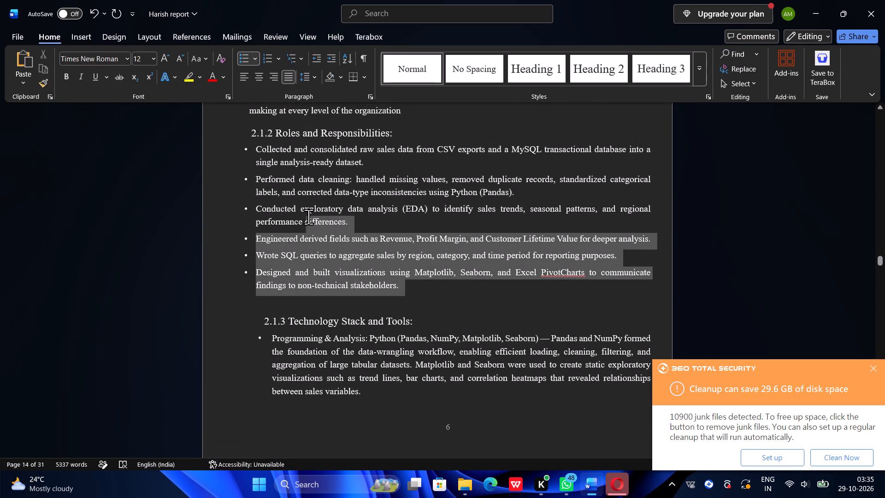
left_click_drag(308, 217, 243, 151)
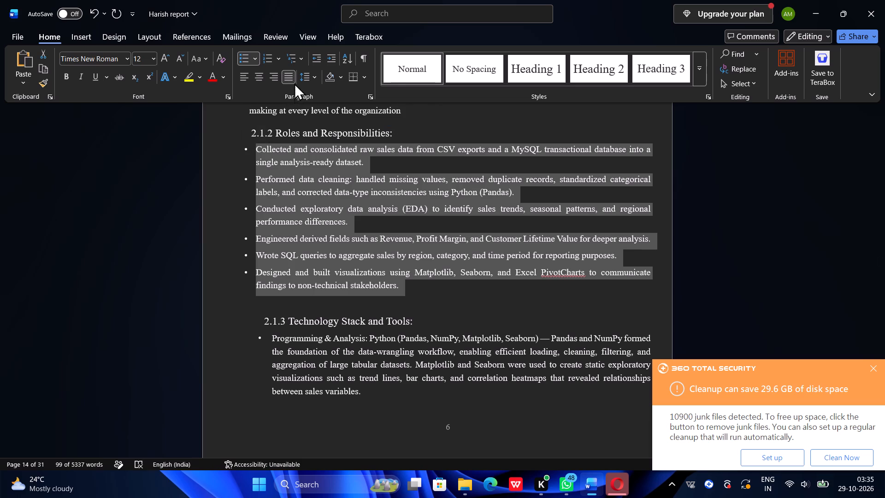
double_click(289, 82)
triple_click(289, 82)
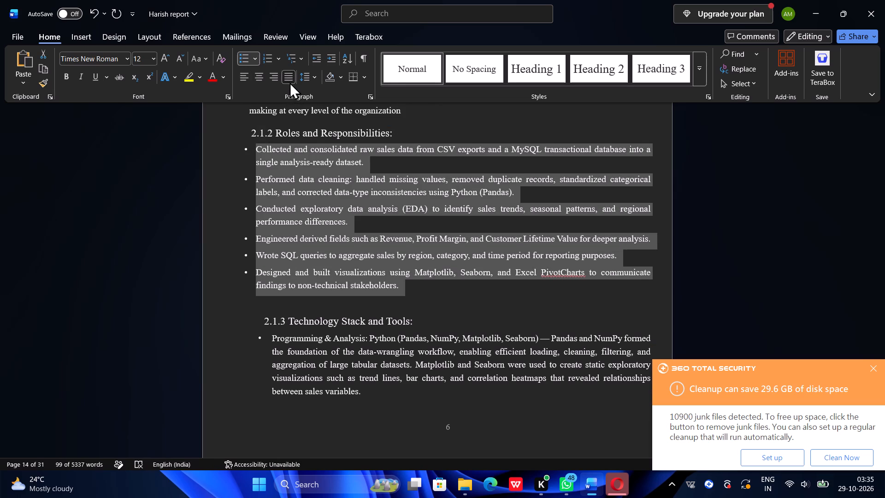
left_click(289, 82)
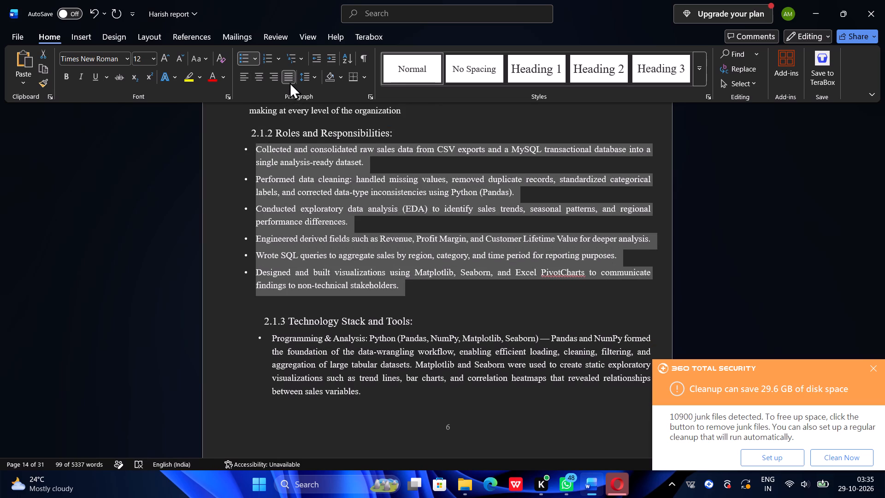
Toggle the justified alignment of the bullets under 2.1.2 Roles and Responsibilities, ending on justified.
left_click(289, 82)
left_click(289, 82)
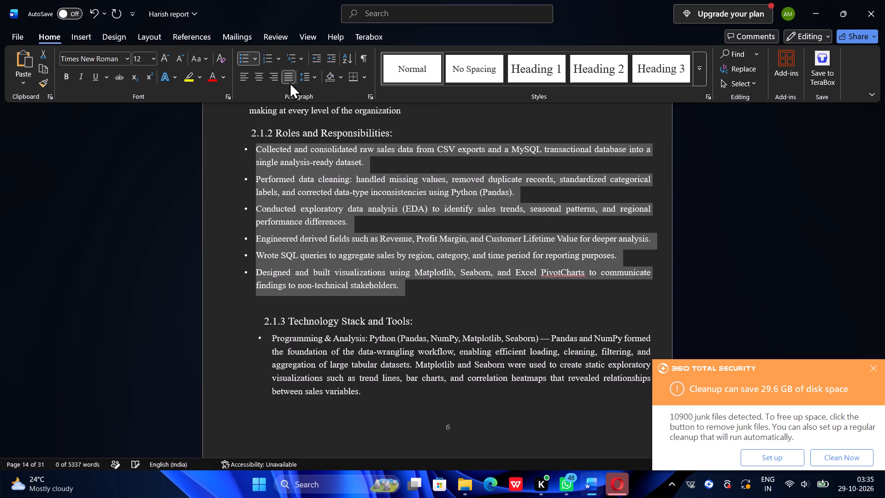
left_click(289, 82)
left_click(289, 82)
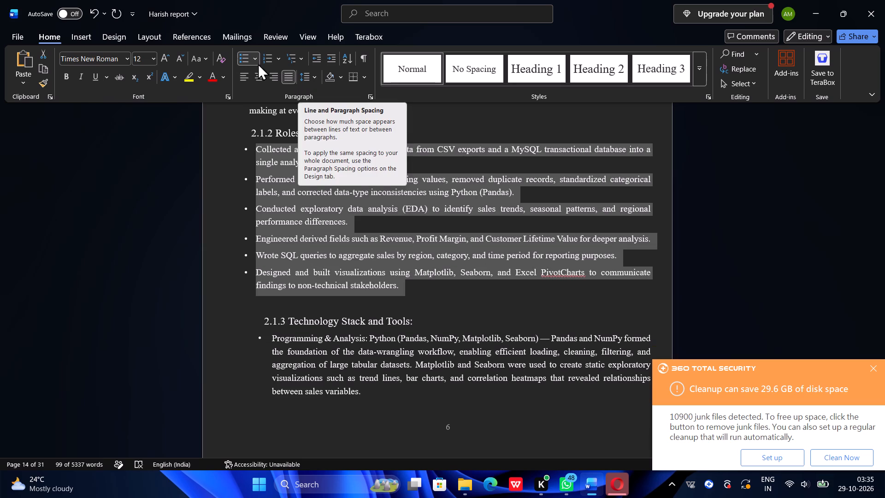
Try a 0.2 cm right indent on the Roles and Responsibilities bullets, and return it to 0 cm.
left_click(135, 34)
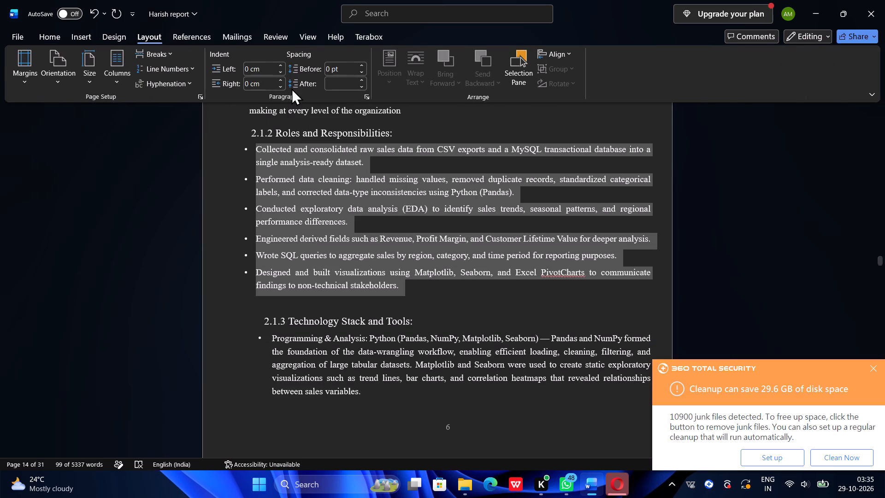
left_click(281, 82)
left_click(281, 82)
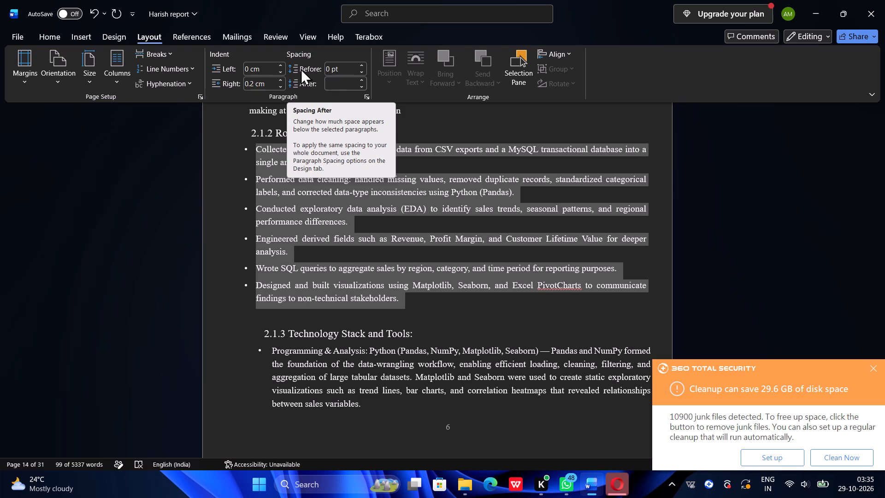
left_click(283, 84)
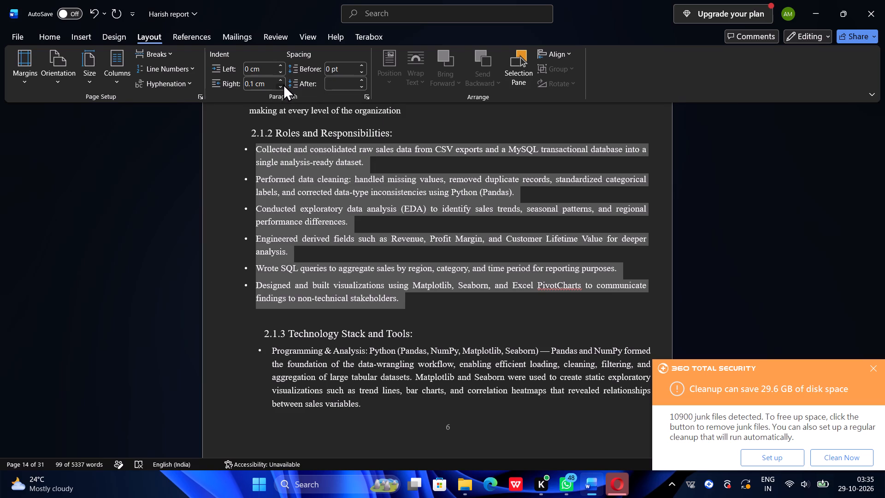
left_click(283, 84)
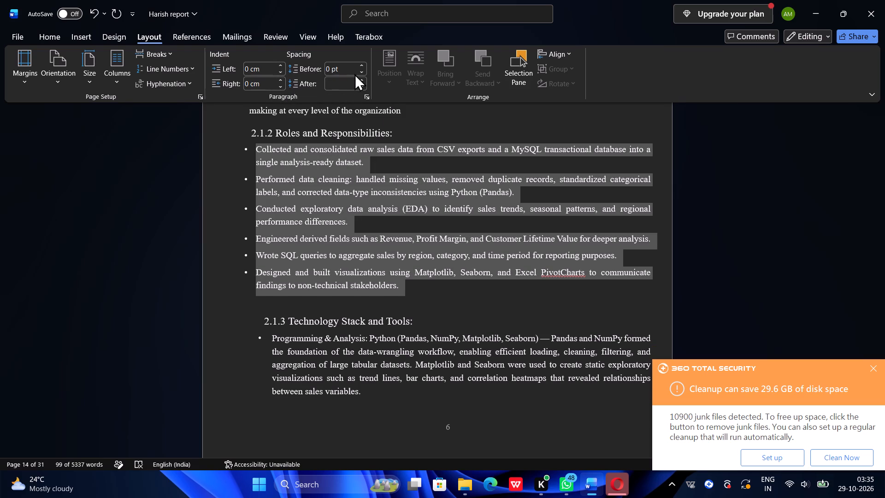
Set the spacing after the Roles and Responsibilities bullets to Auto.
left_click(360, 80)
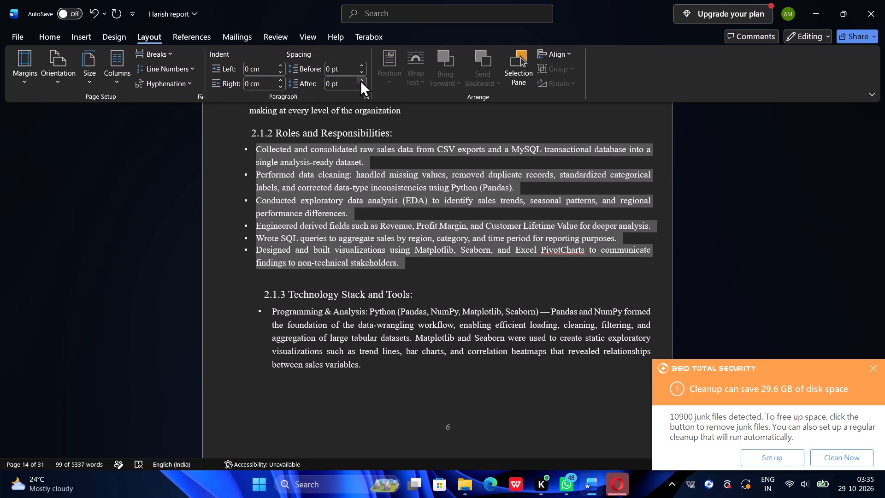
left_click(361, 85)
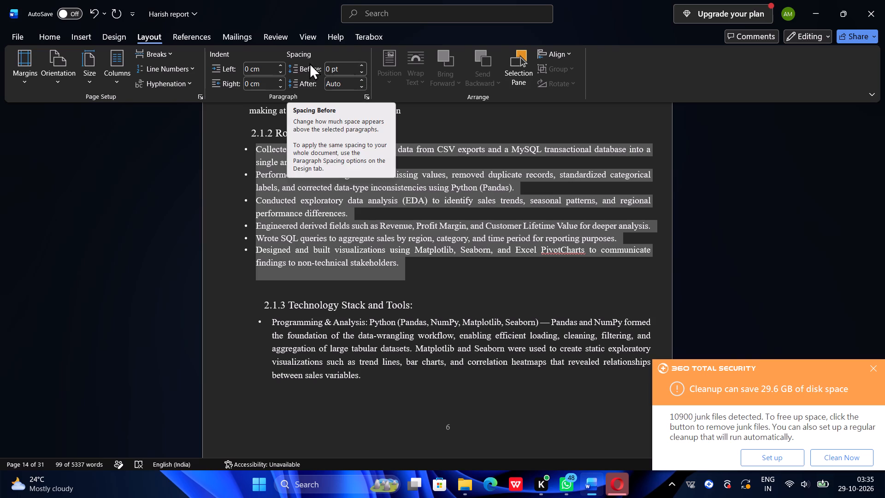
Set the left indent of the Roles and Responsibilities bullets to 0.4 cm.
left_click(280, 64)
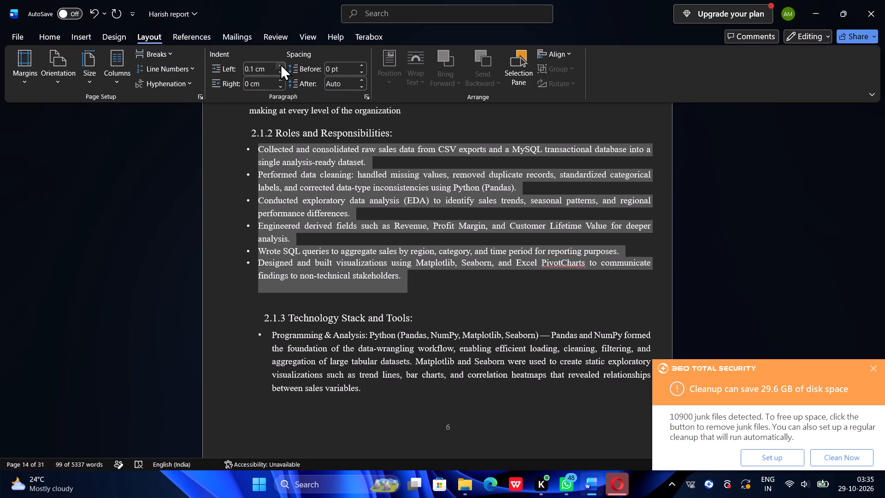
left_click(280, 64)
left_click(280, 64)
left_click(280, 64)
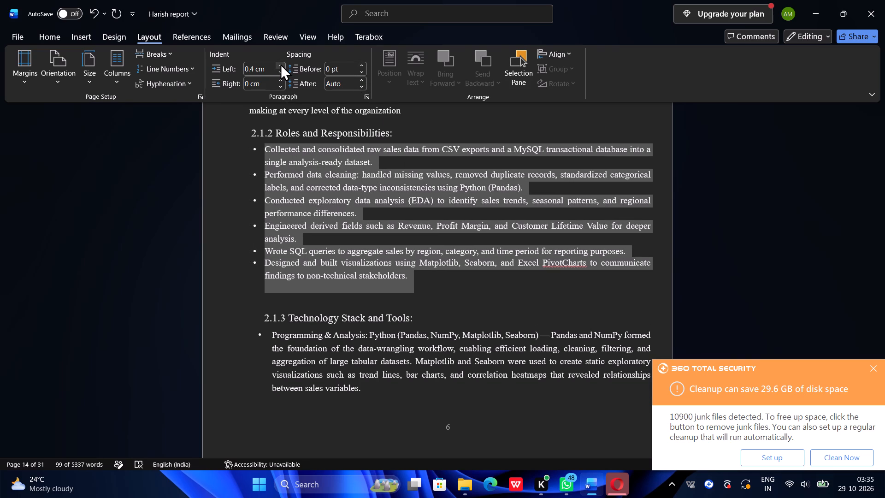
left_click(280, 64)
left_click(280, 64)
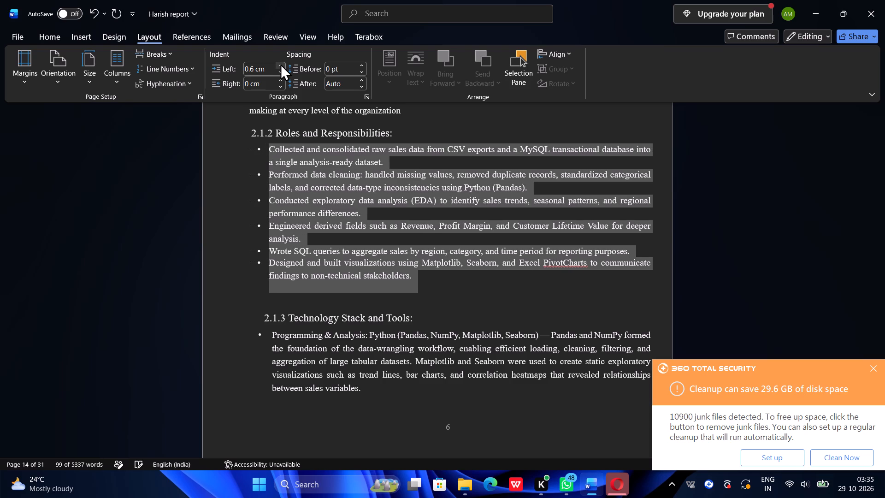
left_click(280, 64)
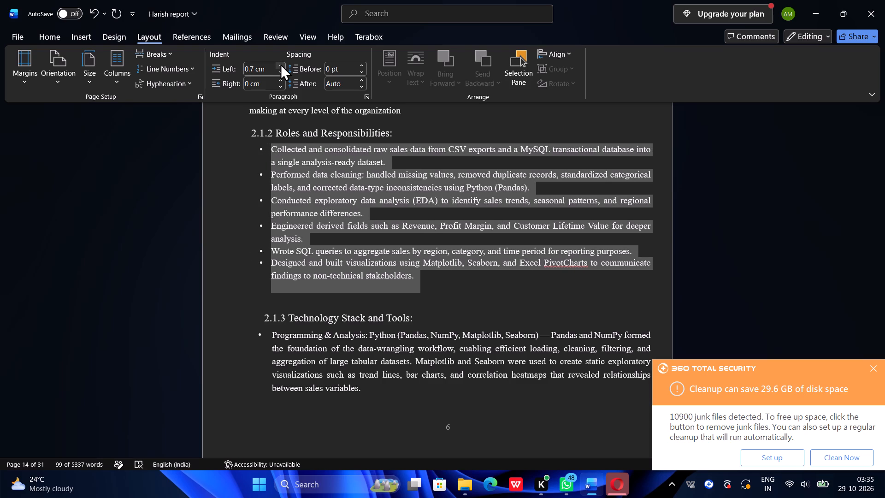
left_click(278, 71)
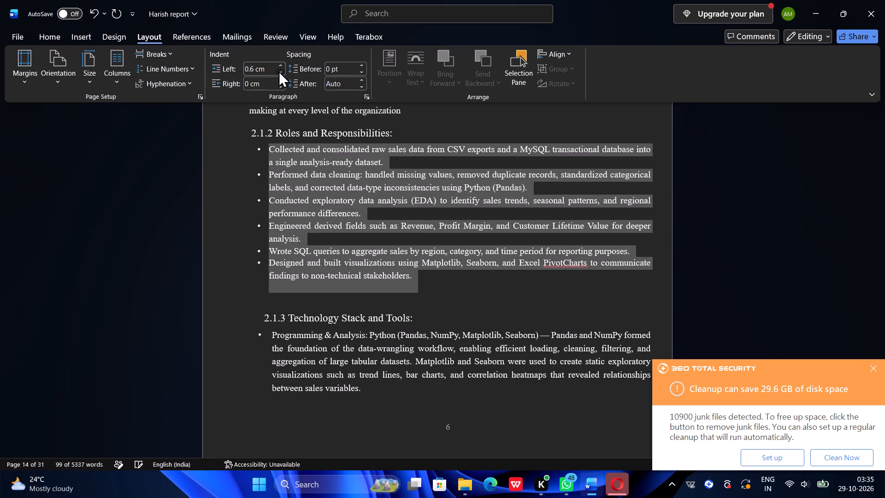
left_click(278, 71)
left_click(278, 71)
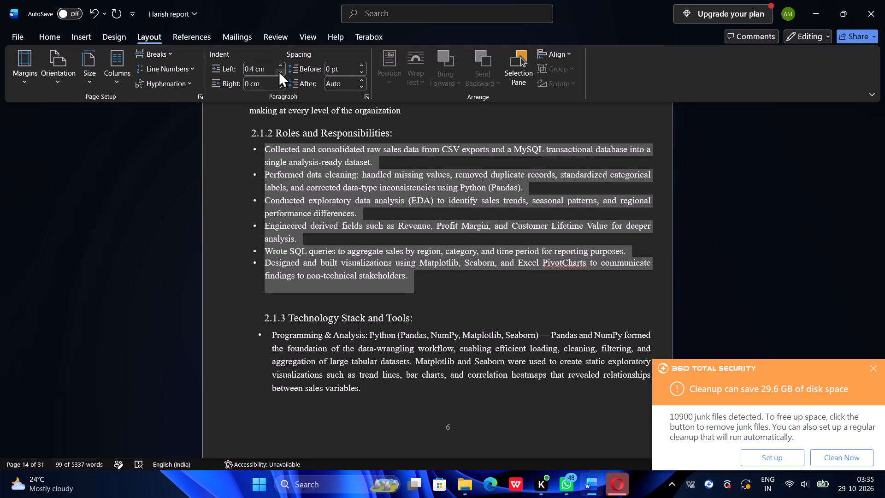
Set the left indent of the "2.1.3 Technology Stack and Tools:" heading and the blank line above it to 0.4 cm.
left_click(425, 316)
left_click_drag(425, 316, 263, 308)
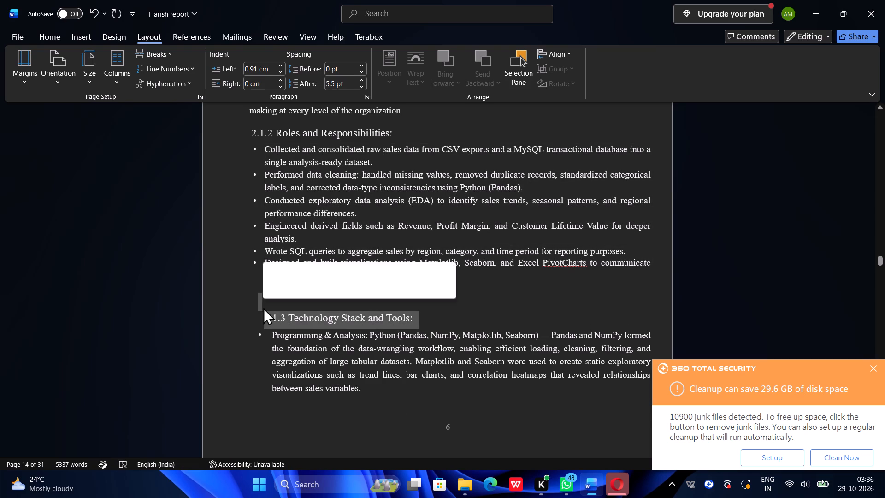
left_click(279, 67)
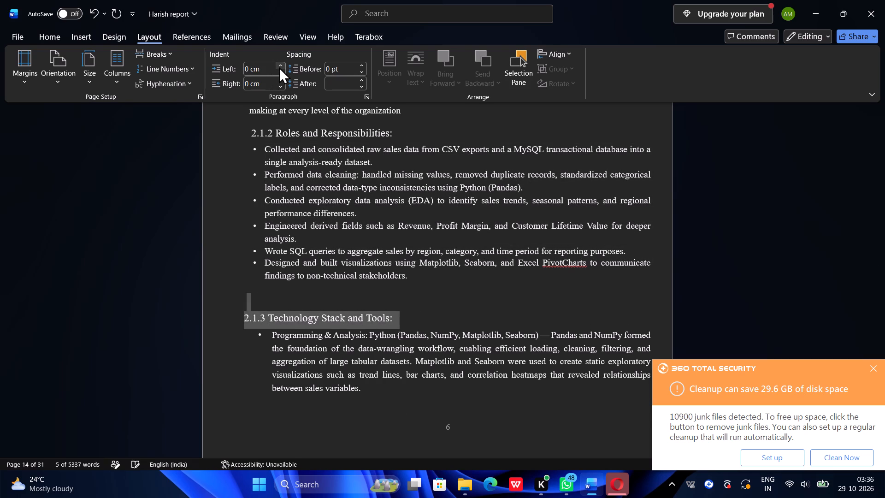
left_click(283, 72)
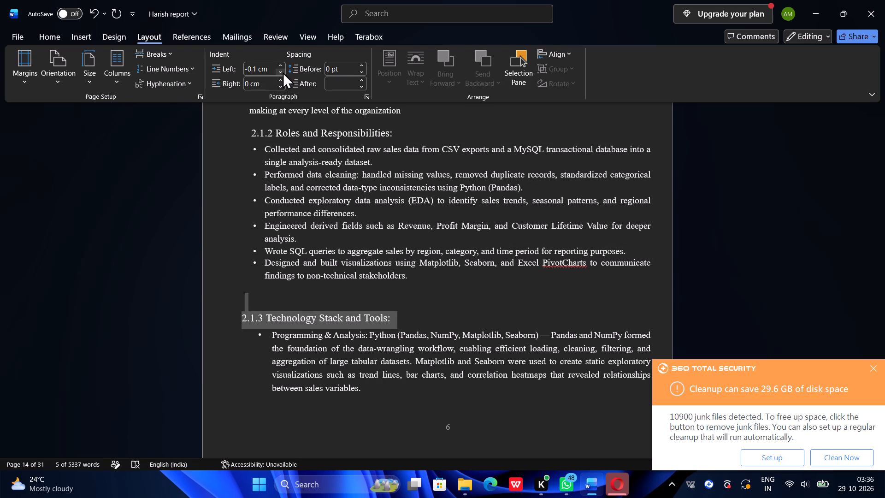
left_click(283, 72)
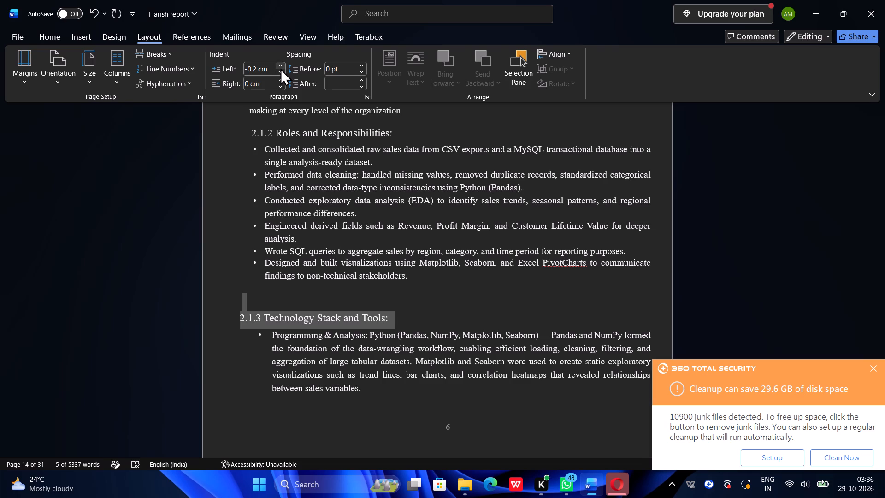
left_click(280, 68)
left_click(280, 68)
left_click(280, 68)
left_click(280, 68)
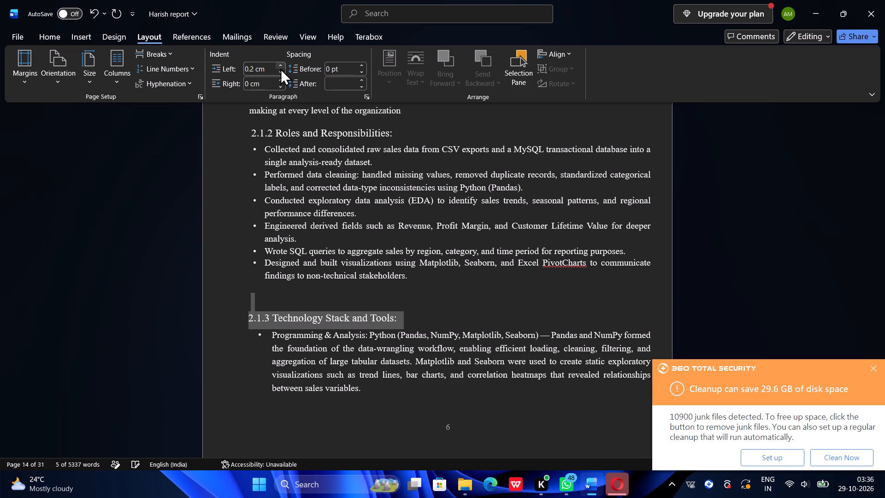
left_click(280, 68)
left_click(280, 68)
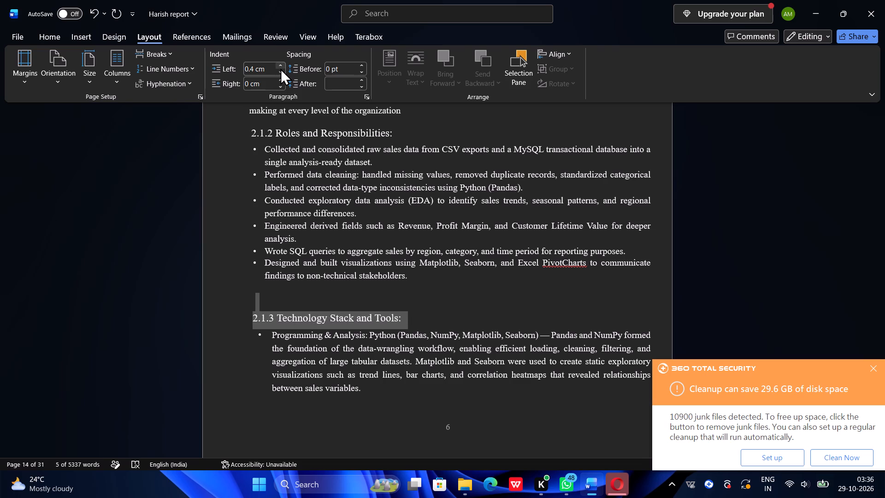
left_click(385, 430)
Set the left indent of the "2.1.4 Methodology:" heading to 0.6 cm.
scroll(385, 430, "up", 1)
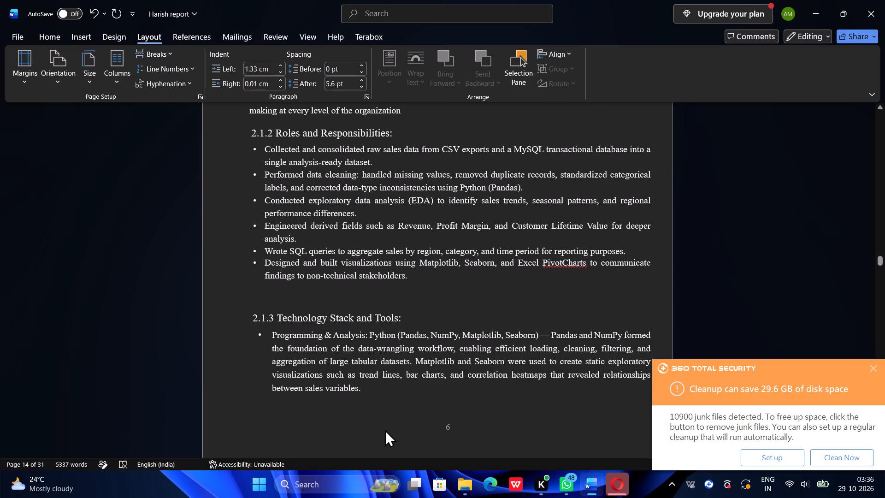
scroll(385, 430, "up", 2)
scroll(385, 430, "down", 4)
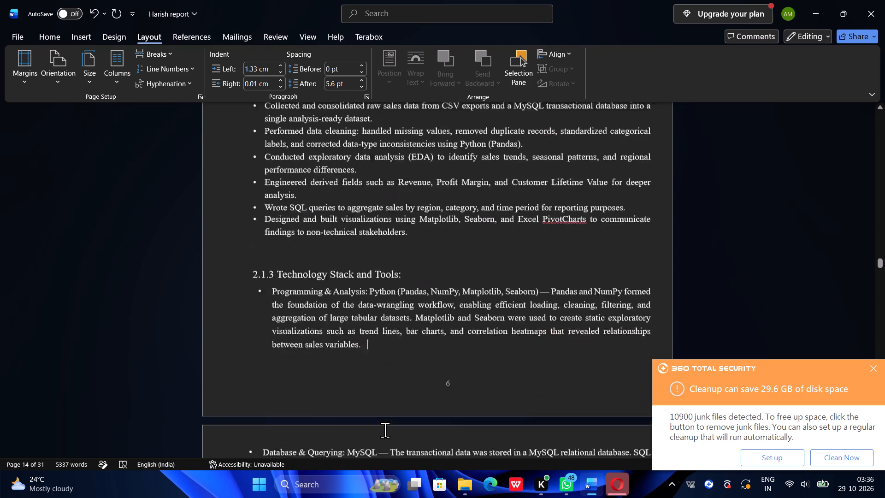
scroll(385, 430, "down", 7)
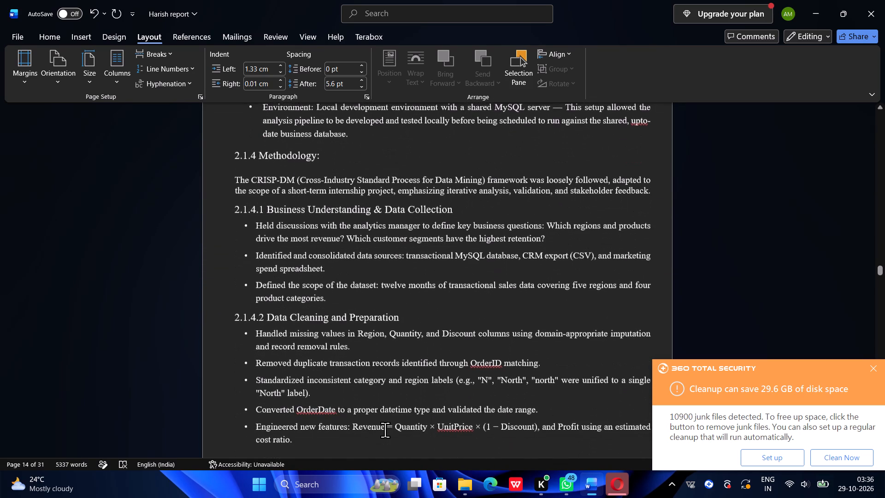
scroll(349, 368, "up", 1)
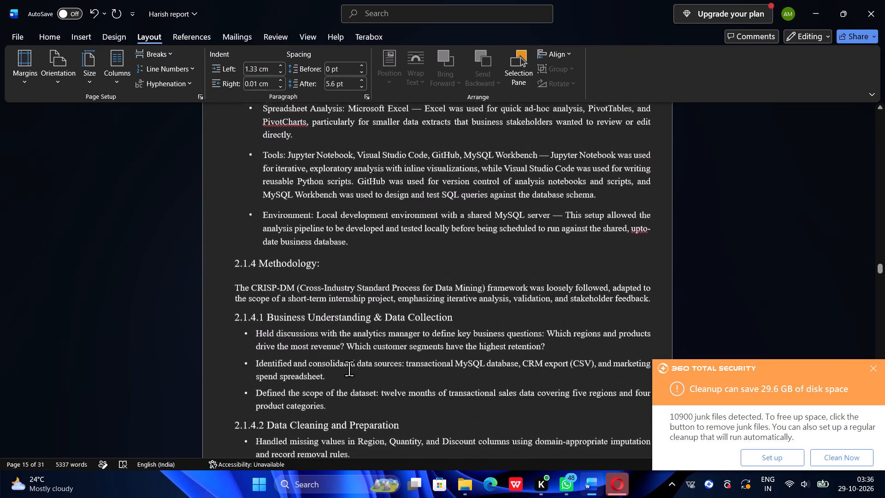
scroll(349, 368, "up", 1)
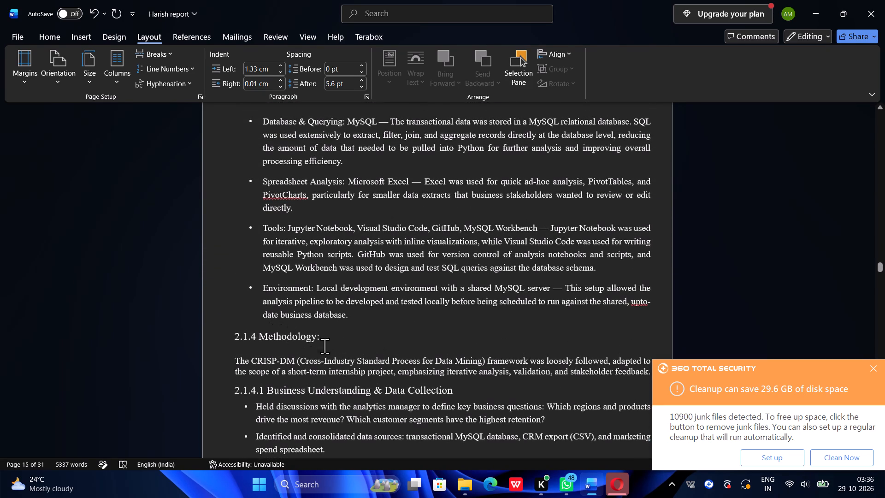
left_click_drag(336, 343, 244, 336)
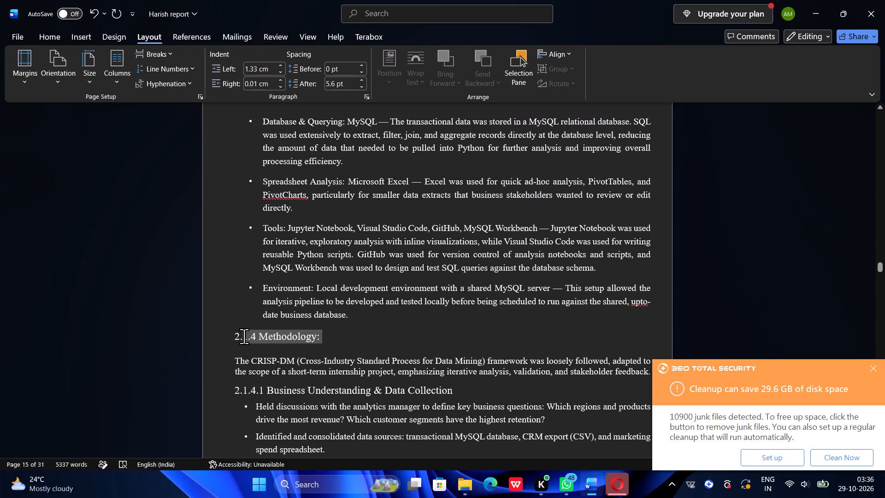
left_click_drag(244, 336, 229, 333)
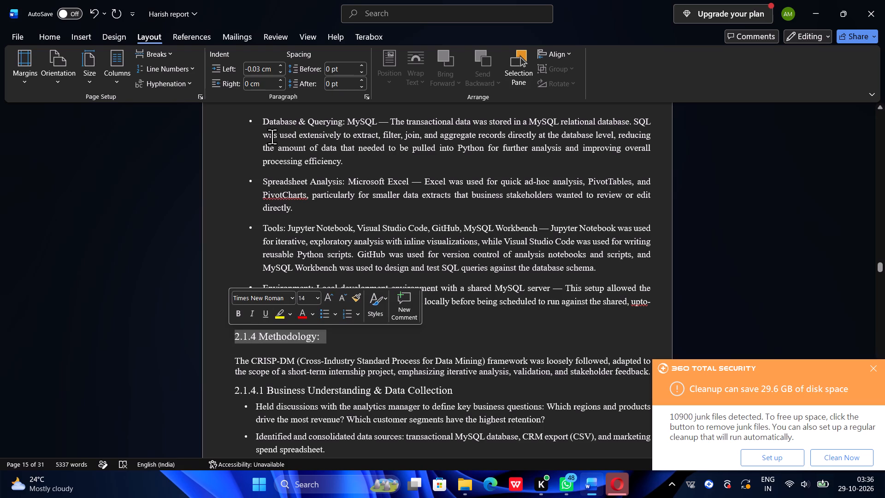
left_click(279, 64)
triple_click(279, 64)
double_click(279, 64)
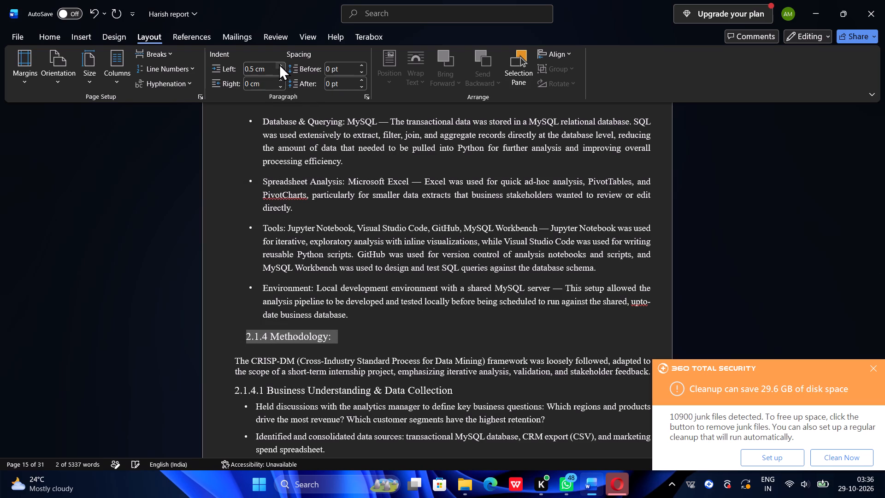
left_click(279, 64)
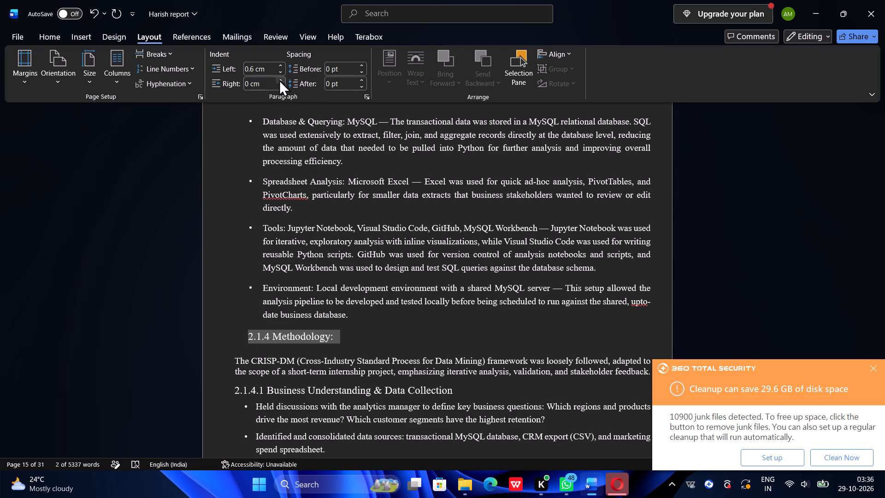
Increase the left indent of the CRISP-DM paragraph under 2.1.4 Methodology to 1.1 cm.
scroll(548, 394, "down", 1)
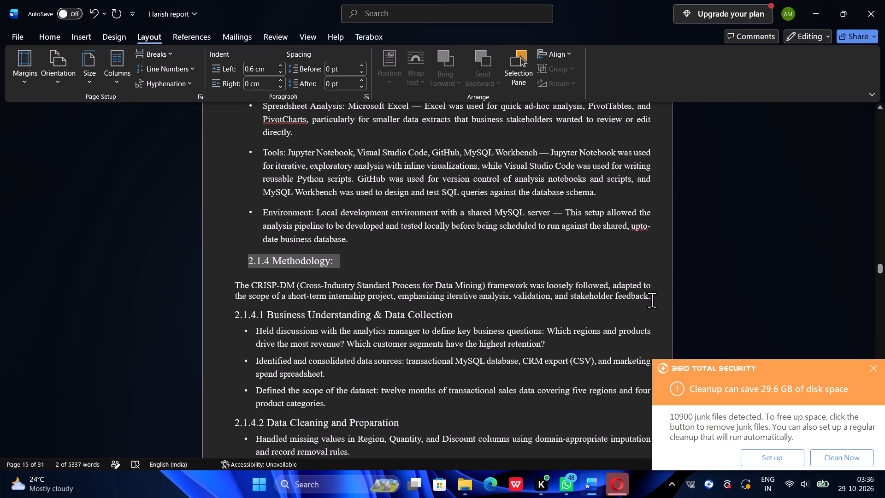
left_click_drag(655, 298, 226, 280)
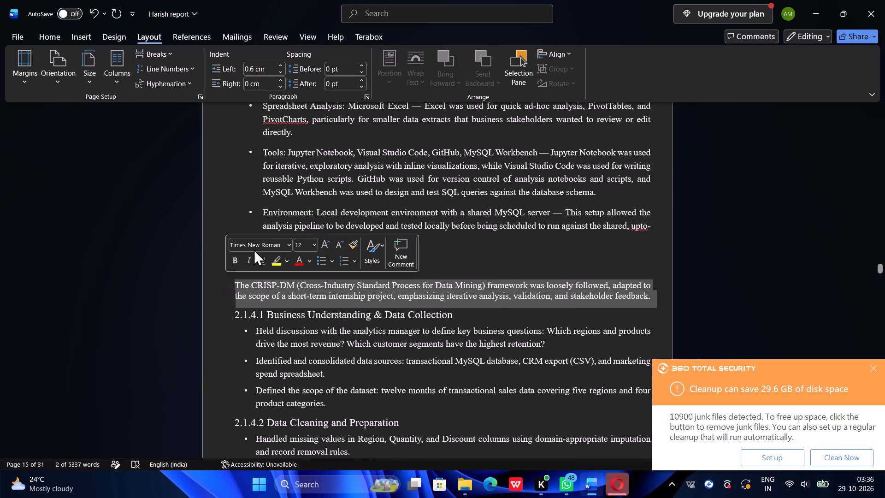
left_click(281, 68)
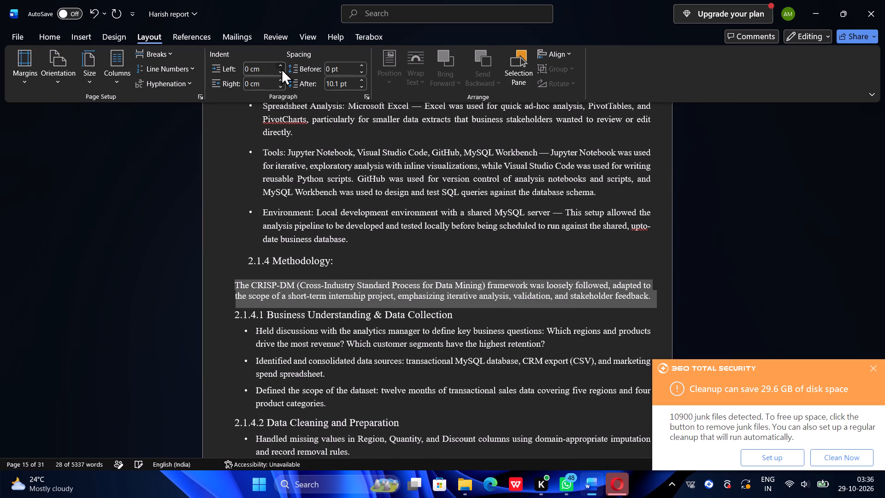
double_click(281, 68)
left_click(281, 68)
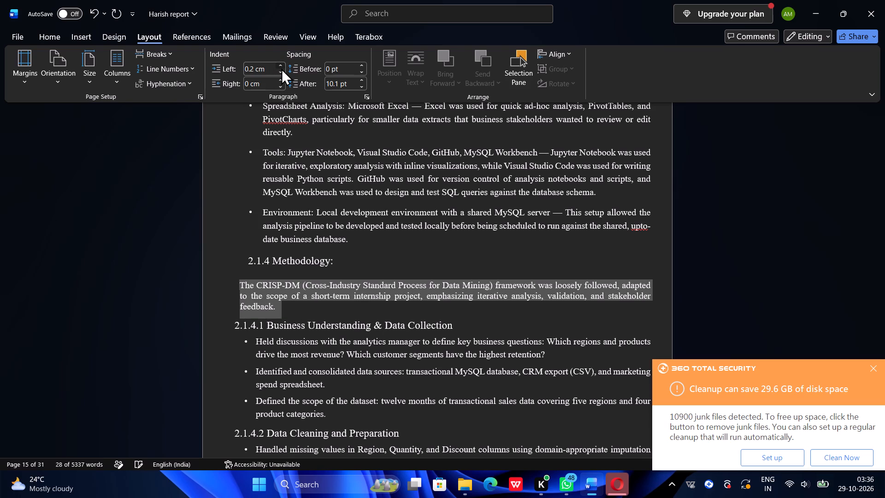
triple_click(281, 68)
double_click(281, 68)
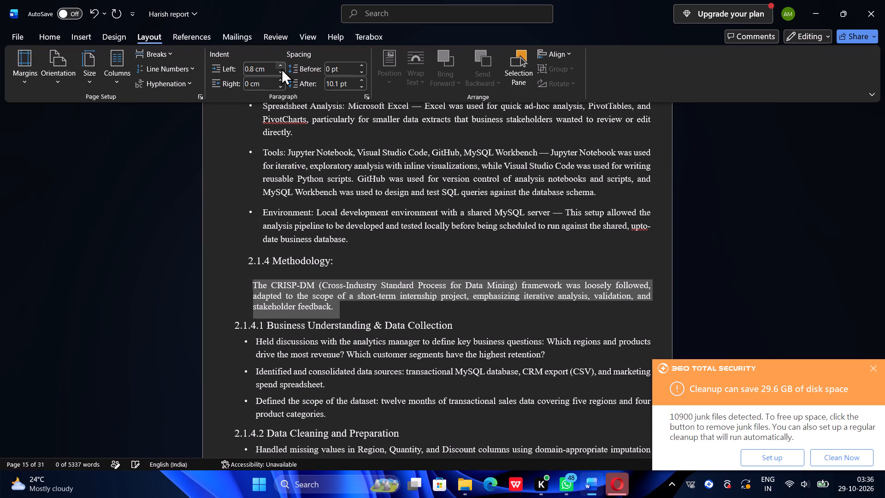
left_click(281, 68)
left_click(281, 68)
left_click(281, 68)
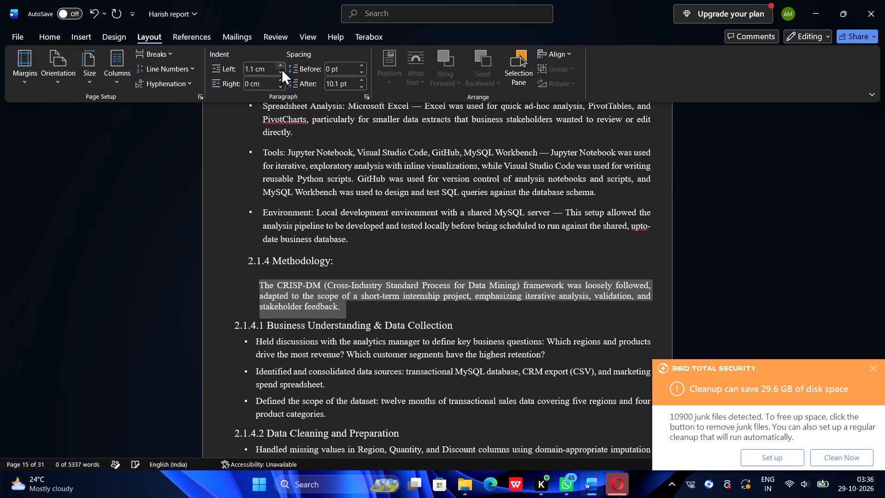
Set the left indent of the CRISP-DM paragraph under 2.1.4 Methodology to 1.2 cm.
left_click(281, 68)
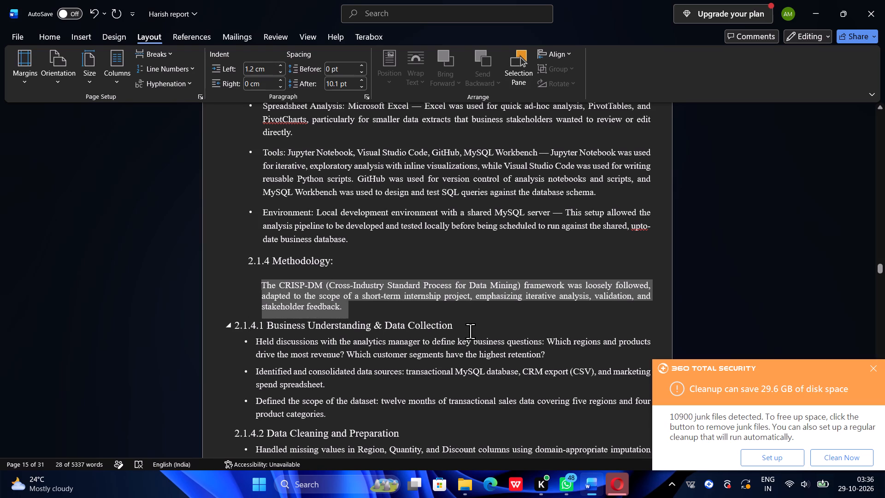
Set the left indent of the "2.1.4.1 Business Understanding & Data Collection" heading to 0.5 cm.
left_click_drag(471, 330, 230, 323)
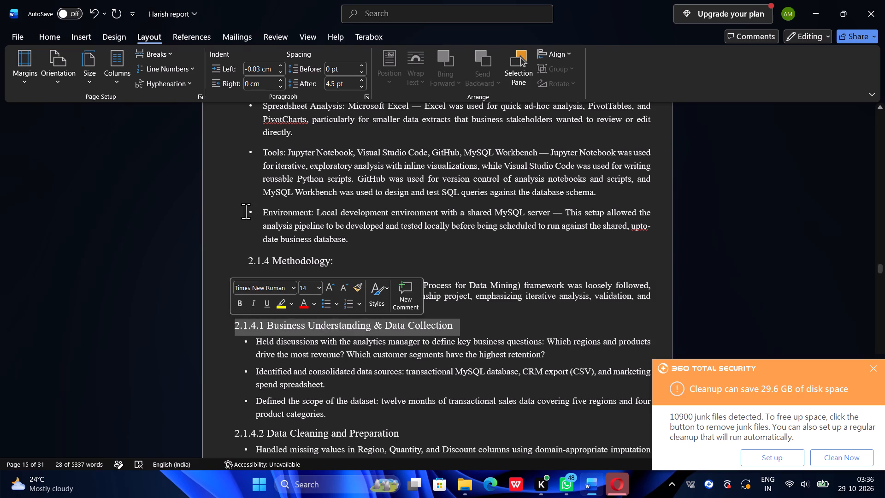
triple_click(282, 63)
double_click(282, 63)
left_click(282, 63)
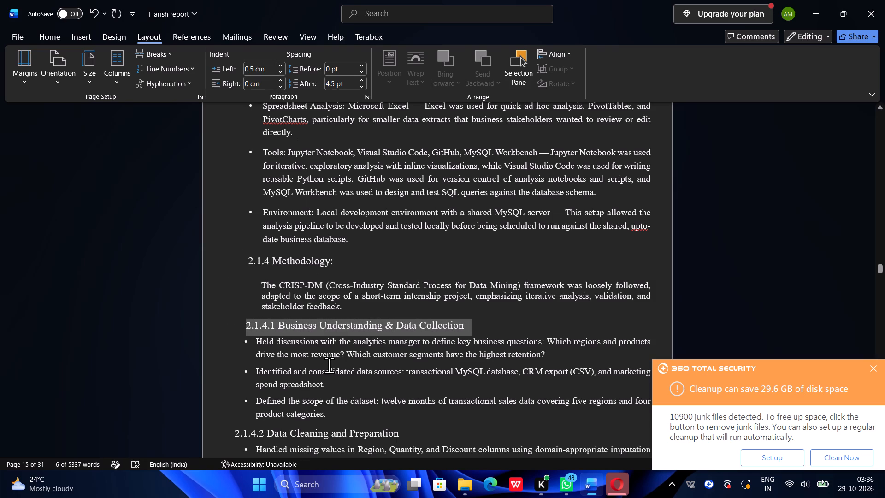
left_click(387, 261)
Set the left indent of the "2.1.4.2 Data Cleaning and Preparation" heading to 0.4 cm.
scroll(387, 261, "down", 1)
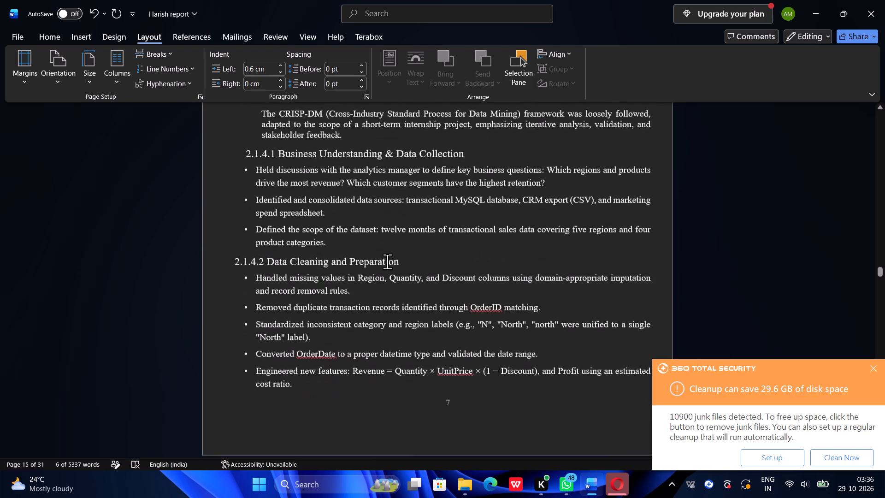
scroll(387, 261, "down", 1)
scroll(387, 261, "up", 1)
scroll(387, 261, "down", 1)
left_click_drag(413, 227, 251, 229)
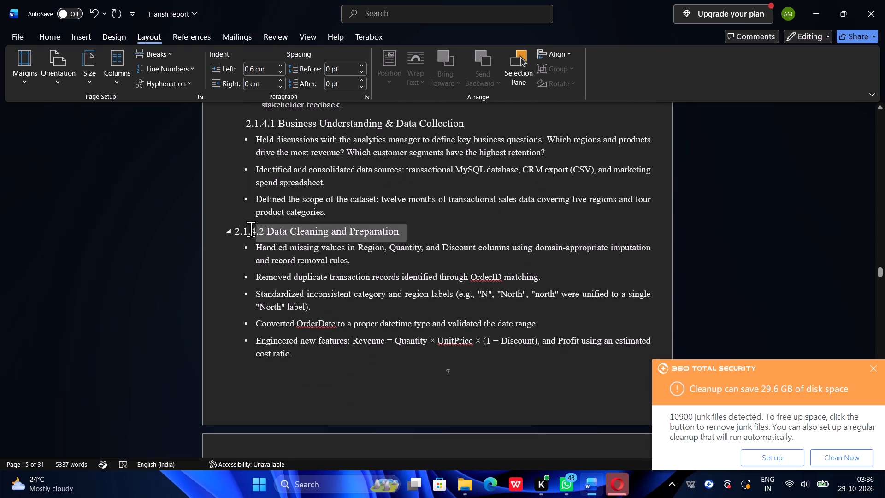
left_click_drag(251, 229, 236, 228)
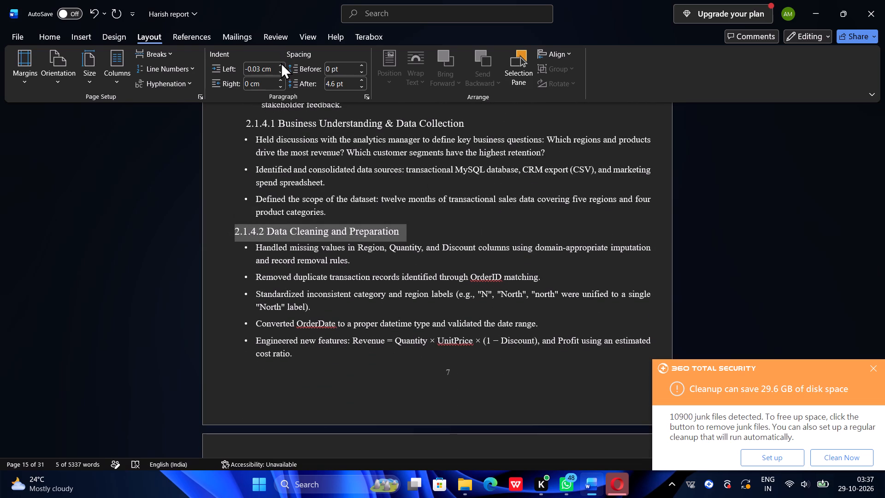
triple_click(279, 65)
left_click(279, 65)
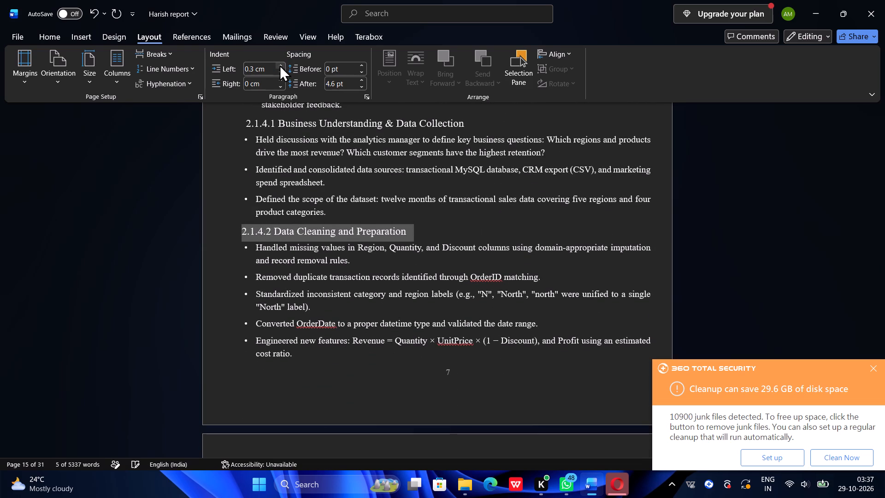
left_click(279, 65)
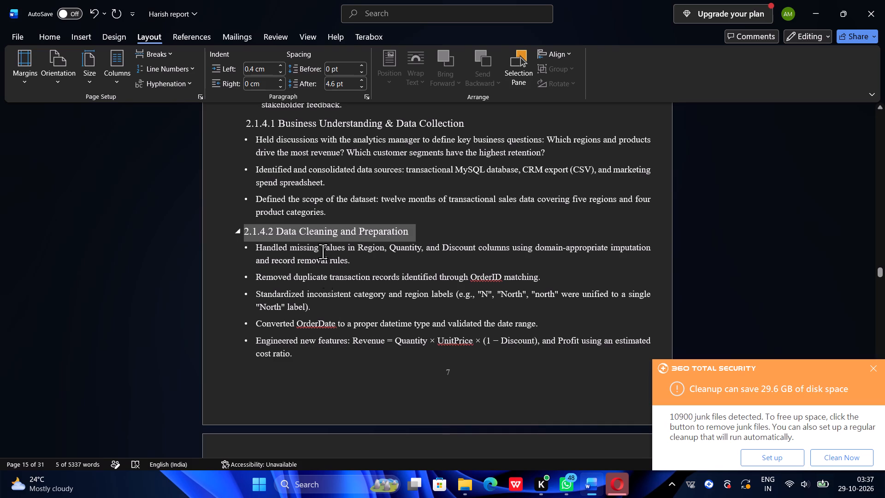
Review the layout of the rest of Project 1, from the data tables and implementation through key findings, into Project 2.
scroll(356, 431, "up", 1)
scroll(355, 436, "down", 5)
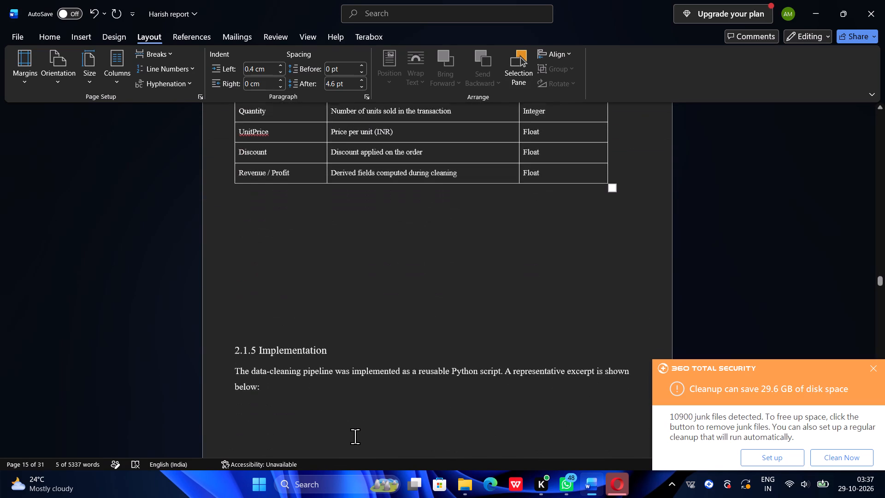
scroll(355, 436, "down", 11)
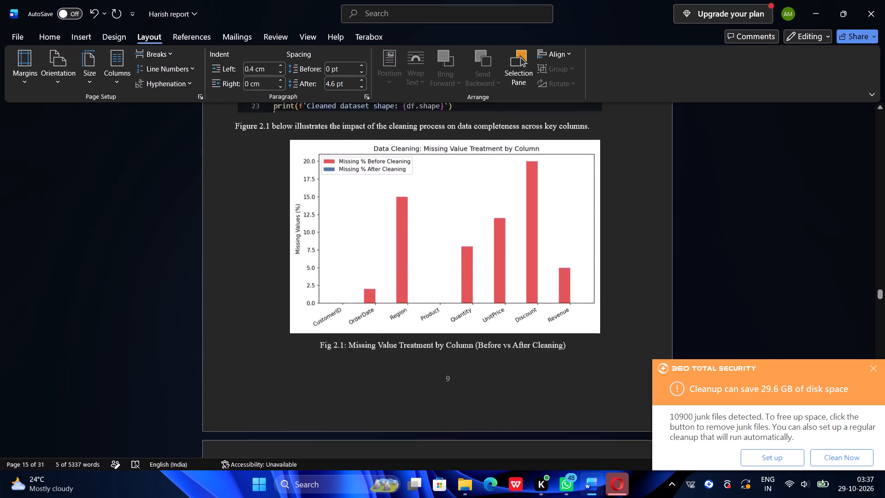
scroll(355, 436, "down", 13)
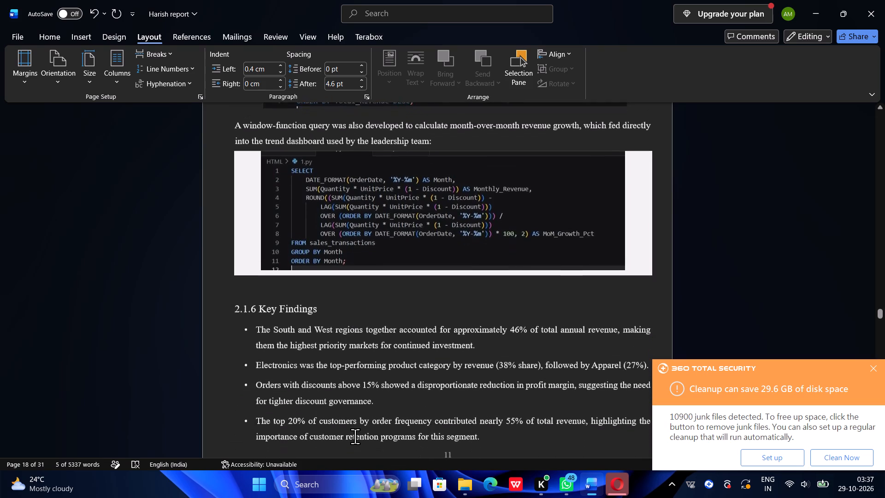
scroll(355, 436, "up", 4)
scroll(355, 436, "down", 9)
scroll(355, 436, "up", 1)
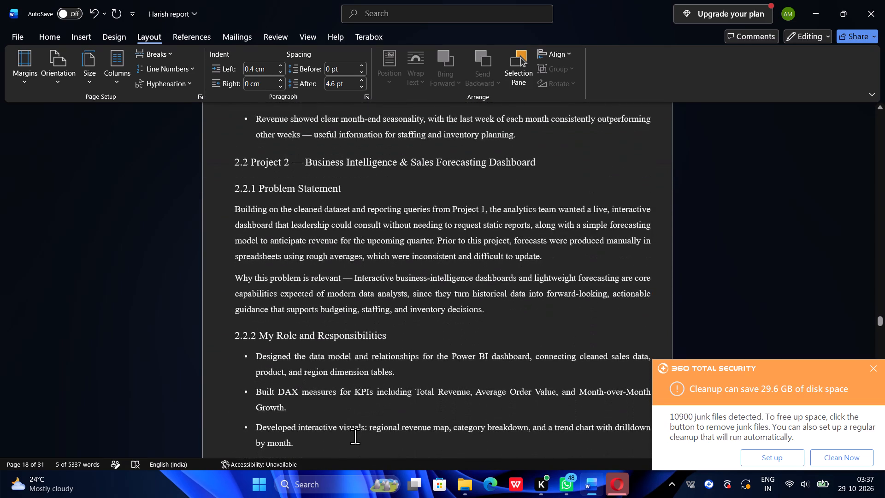
Set the left indent of the five bullets under "2.2.2 My Role and Responsibilities" to 0 cm.
scroll(355, 436, "down", 2)
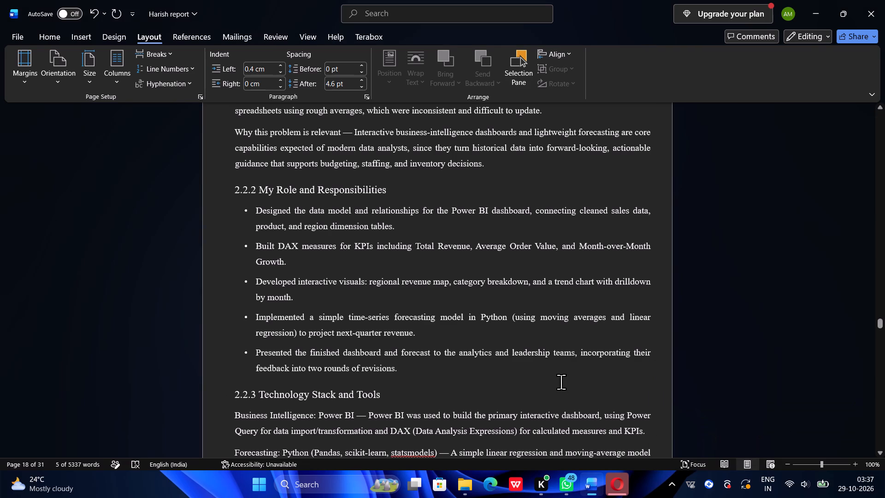
scroll(561, 382, "down", 1)
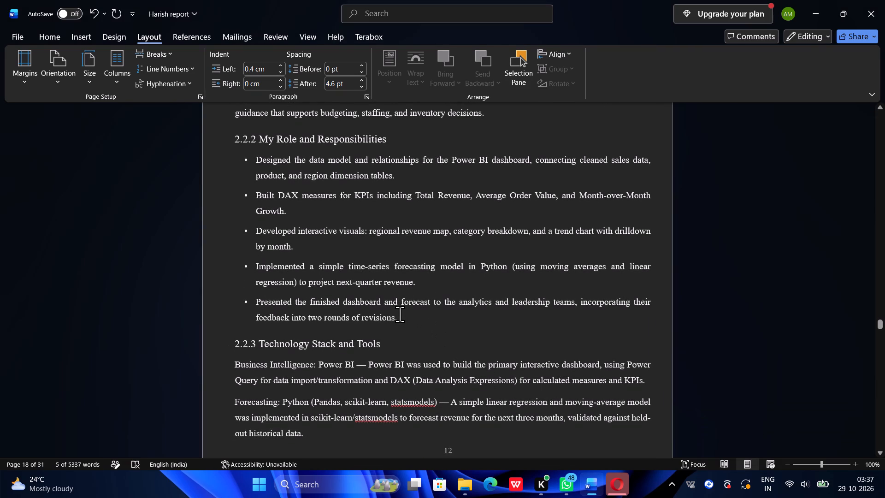
left_click_drag(401, 314, 249, 170)
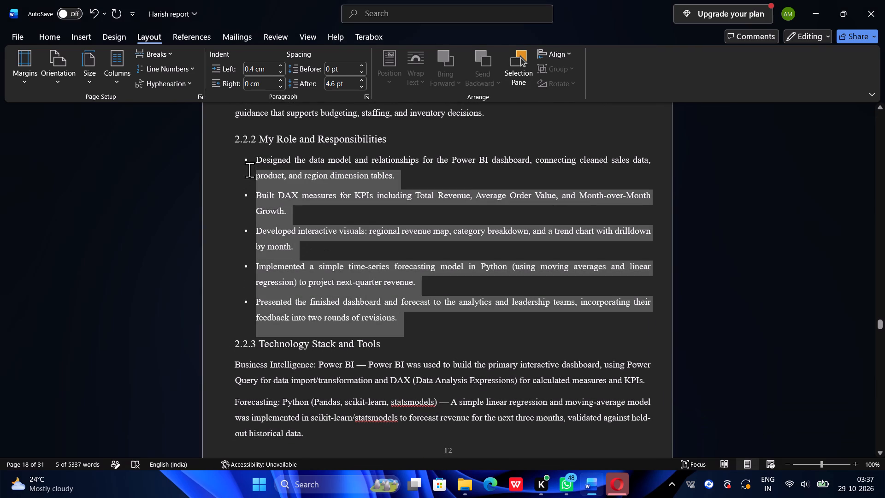
left_click_drag(249, 170, 253, 164)
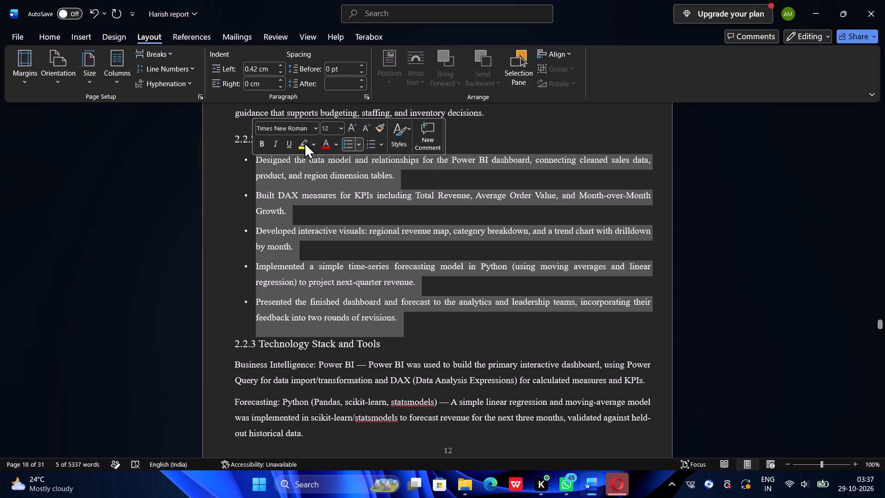
left_click(283, 72)
double_click(283, 72)
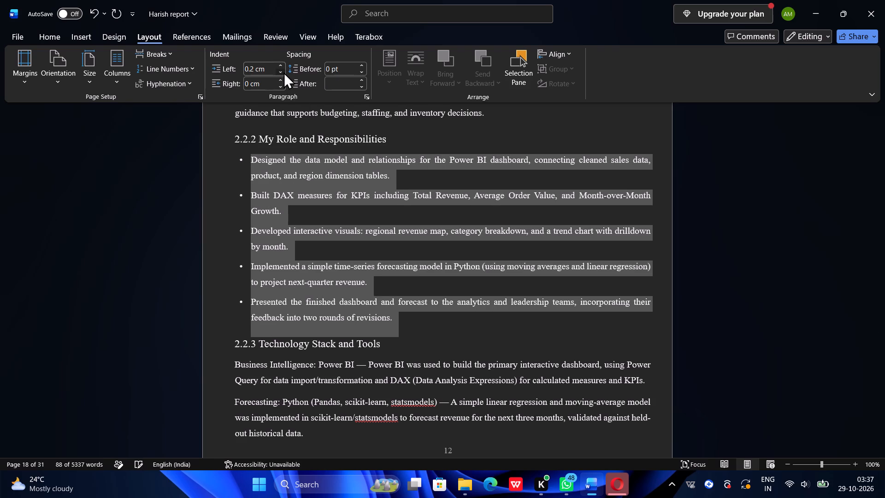
left_click(283, 72)
left_click(283, 72)
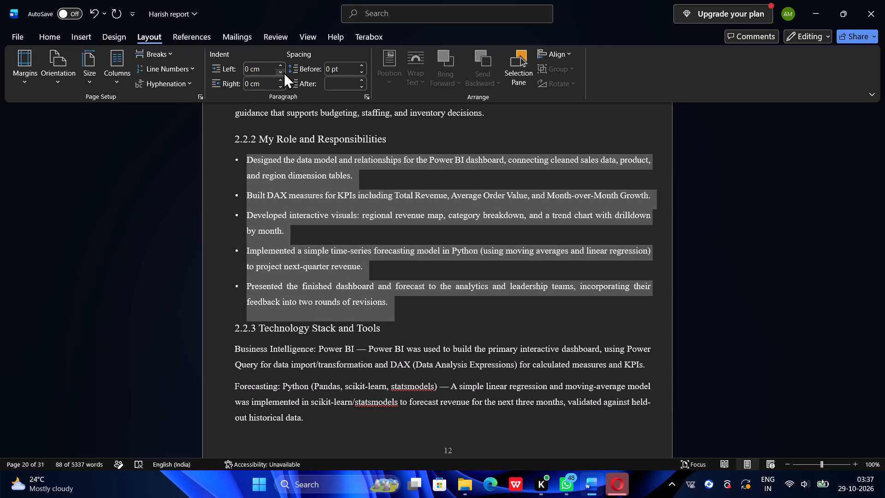
left_click(376, 423)
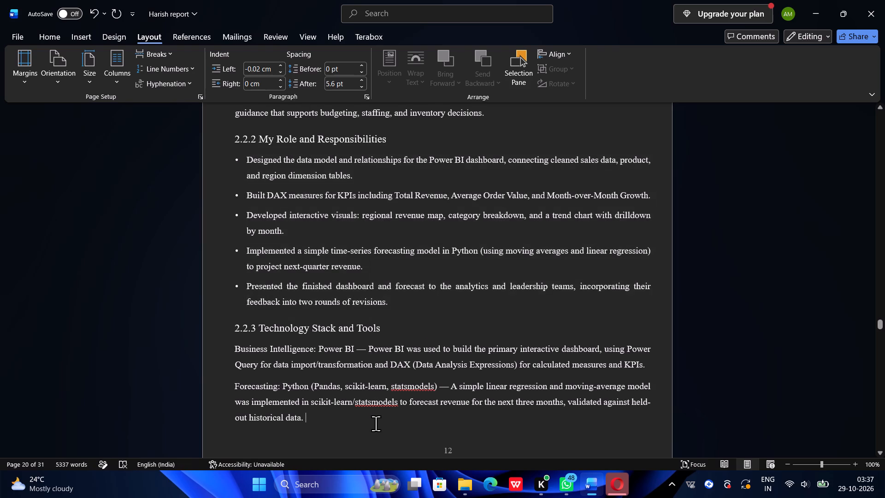
Set the left indent of the two bullets under "2.2.4.1 Data Modelling" to 0 cm.
scroll(376, 423, "down", 3)
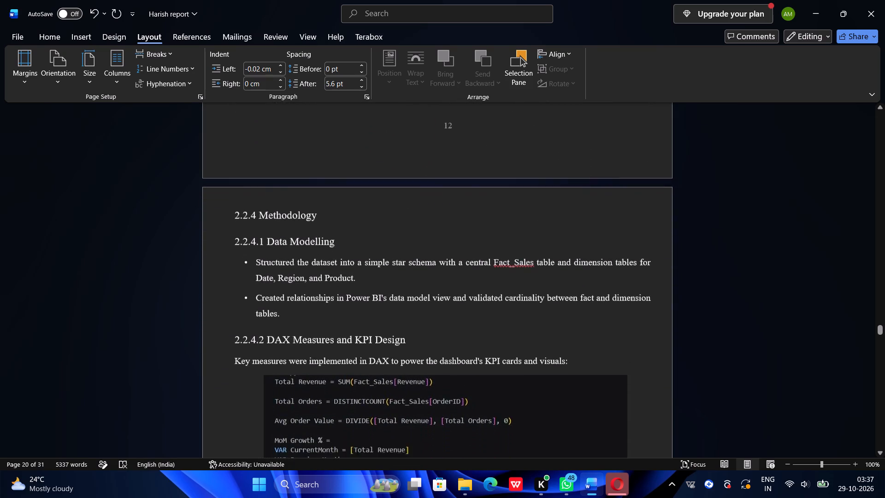
scroll(376, 423, "down", 1)
left_click_drag(295, 301, 238, 248)
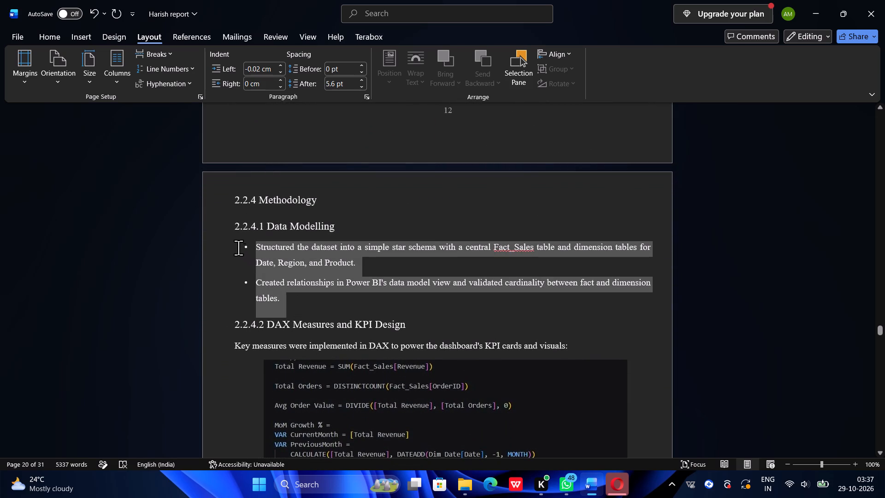
left_click_drag(238, 248, 237, 248)
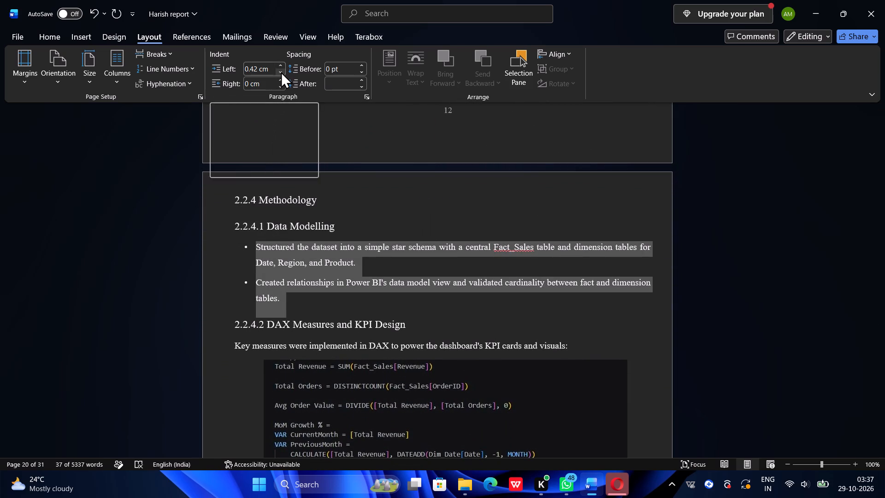
left_click(281, 71)
triple_click(281, 71)
left_click(281, 71)
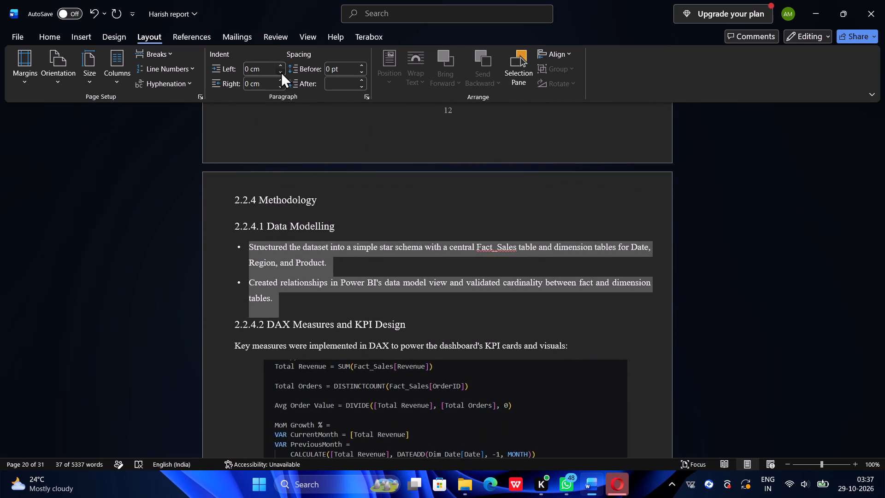
Set the left indent of the four bullets under "2.2.6 Key Findings" to 0.1 cm.
scroll(345, 337, "down", 6)
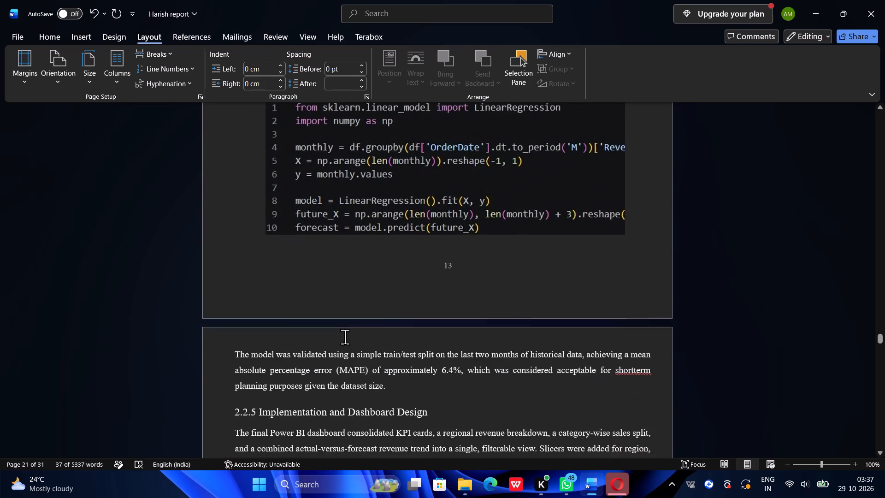
scroll(345, 337, "down", 6)
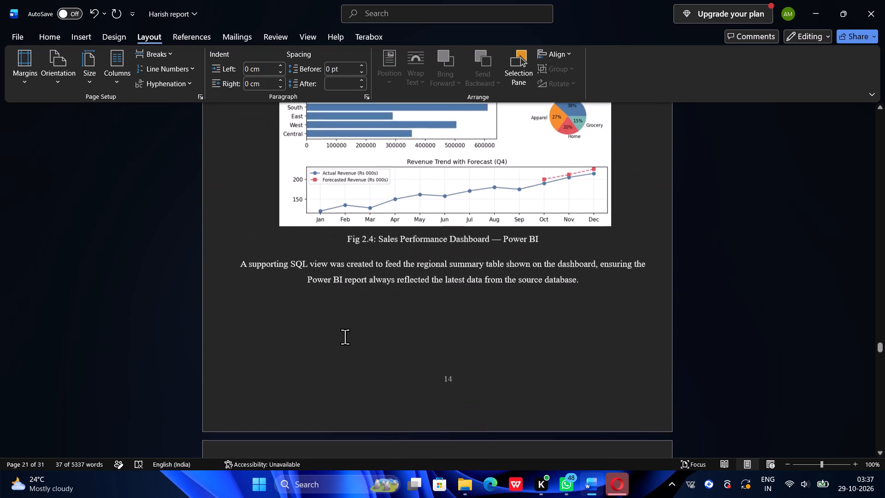
scroll(345, 337, "down", 1)
scroll(345, 337, "up", 1)
scroll(345, 337, "down", 4)
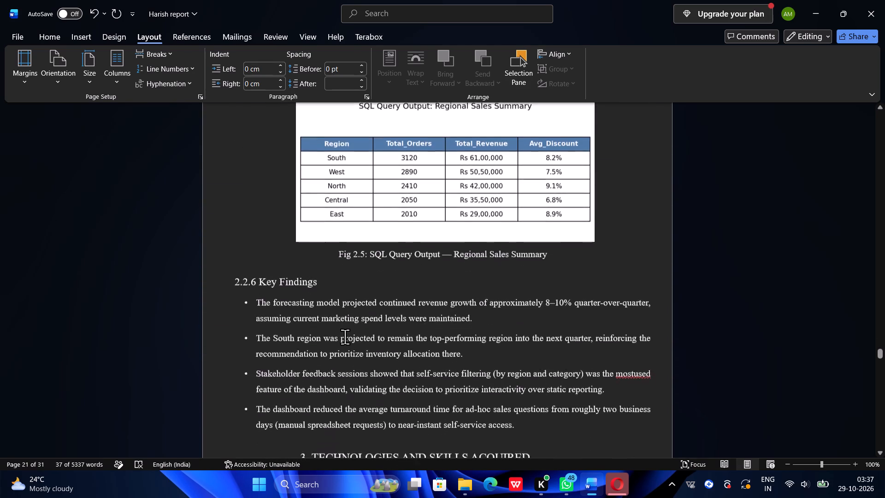
scroll(345, 337, "down", 1)
scroll(345, 337, "up", 1)
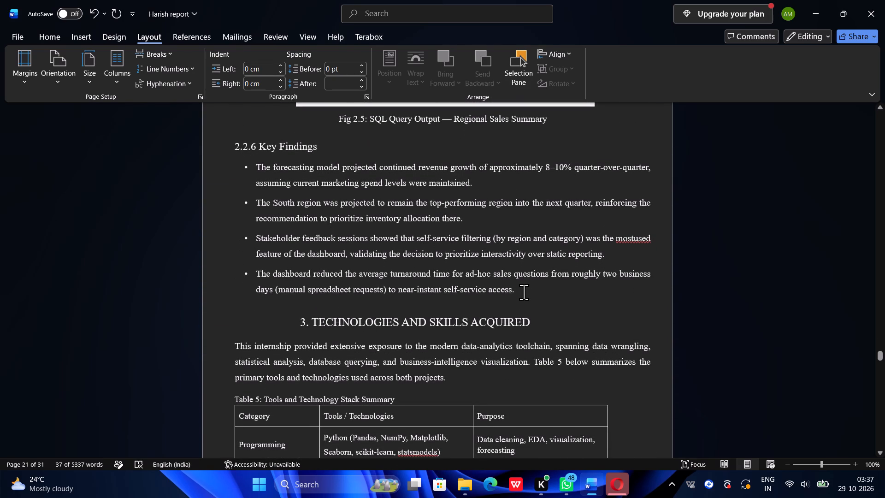
left_click_drag(518, 293, 255, 161)
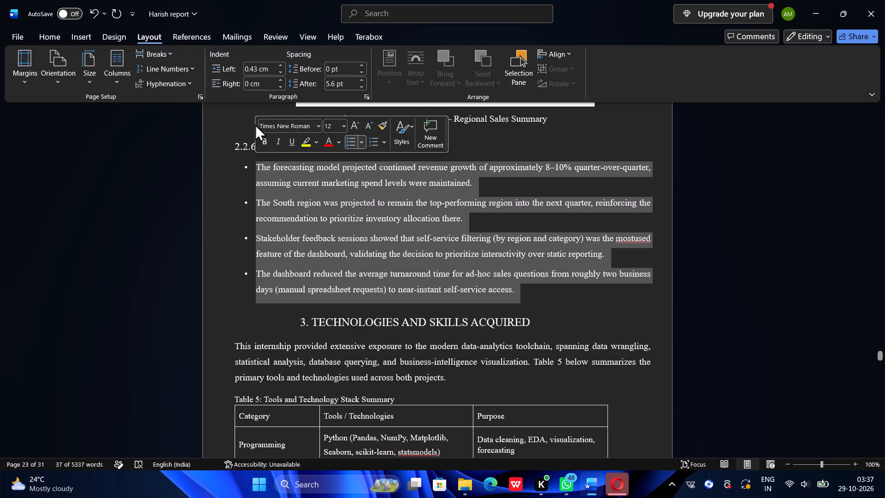
left_click(280, 71)
triple_click(280, 71)
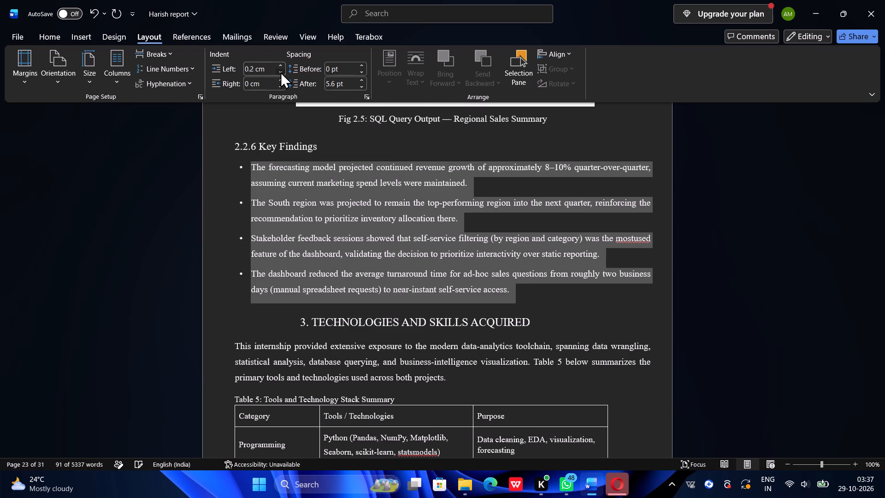
Review the formatting across the report, from the start of the project details chapter to the references and appendices.
scroll(280, 71, "up", 1)
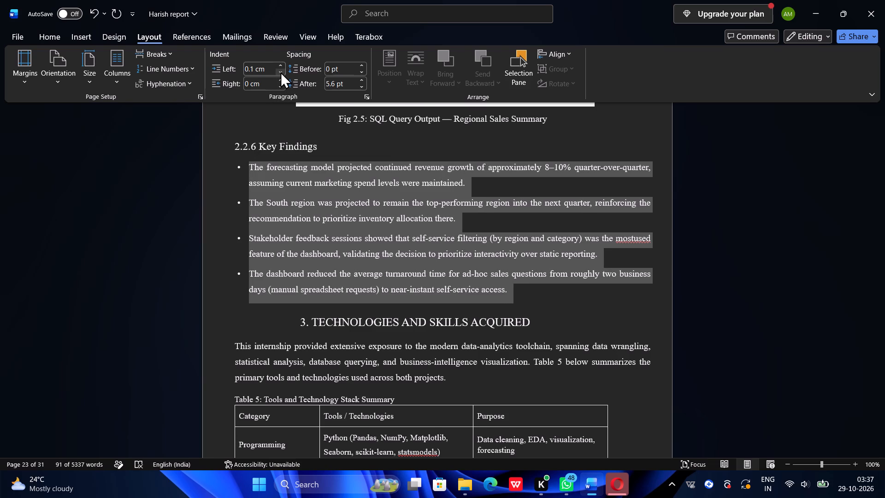
scroll(280, 71, "up", 1)
scroll(287, 151, "up", 20)
scroll(287, 151, "up", 11)
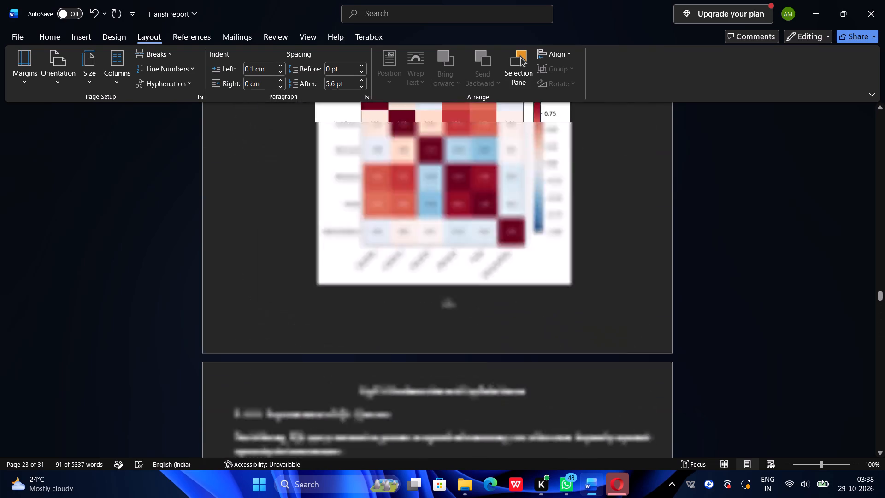
scroll(287, 151, "up", 20)
scroll(287, 151, "up", 16)
scroll(287, 151, "down", 1)
scroll(287, 151, "up", 4)
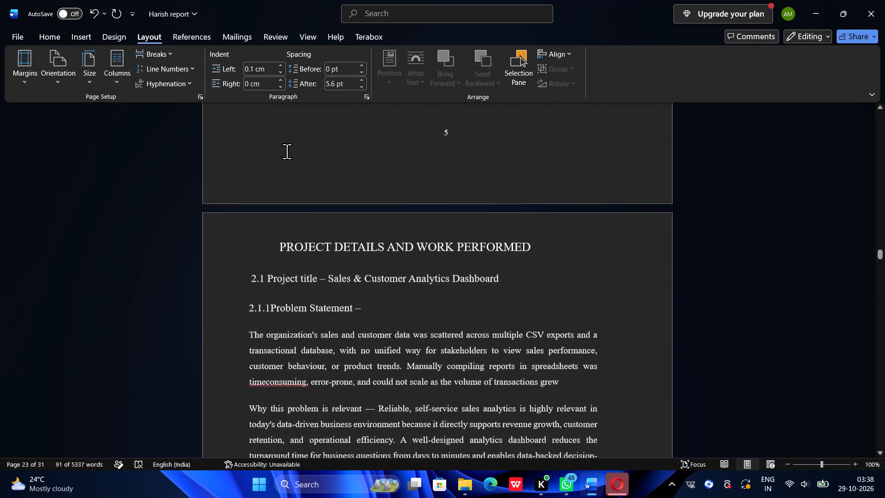
scroll(287, 151, "down", 20)
scroll(287, 151, "down", 20)
scroll(287, 151, "down", 20)
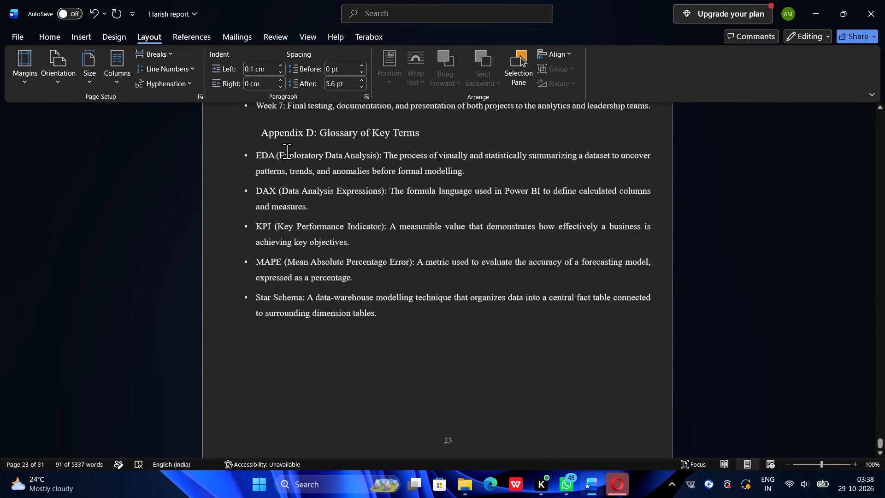
scroll(287, 151, "down", 4)
scroll(287, 151, "up", 16)
scroll(287, 151, "down", 6)
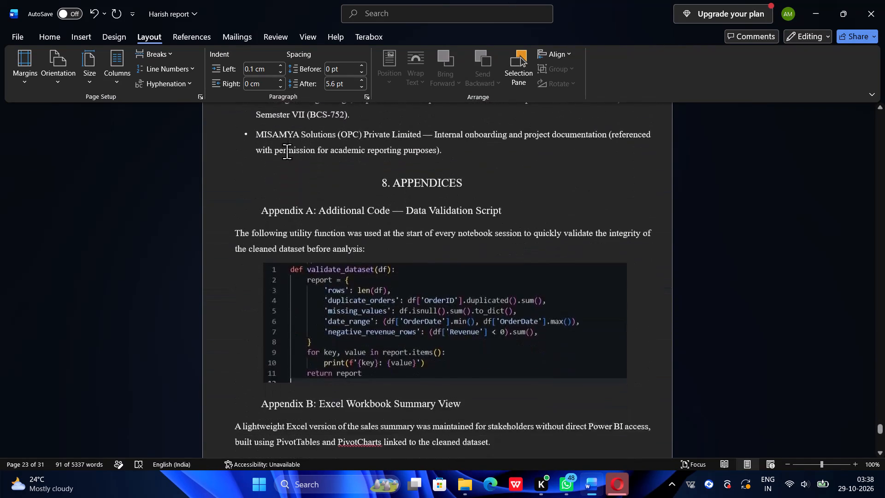
scroll(287, 151, "down", 5)
scroll(287, 151, "up", 7)
scroll(287, 151, "down", 1)
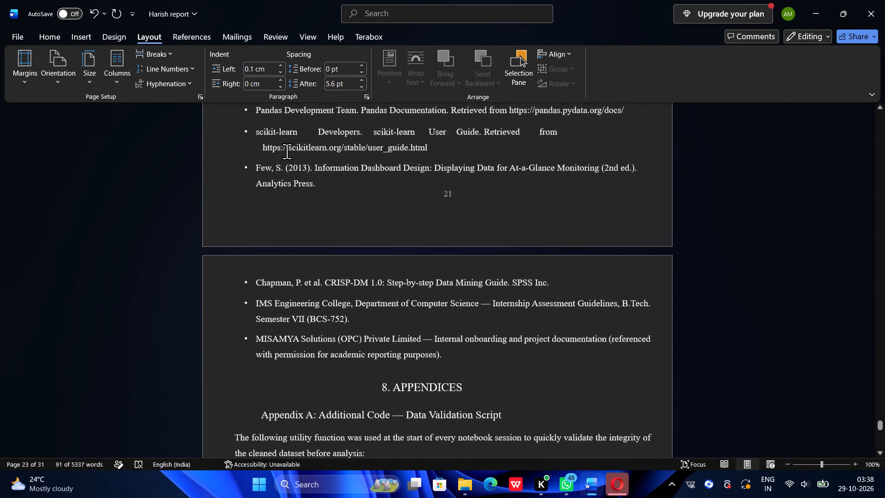
Set the left indent of the "Appendix A: Additional Code — Data Validation Script" heading to 0.2 cm.
scroll(287, 151, "down", 1)
scroll(287, 151, "up", 1)
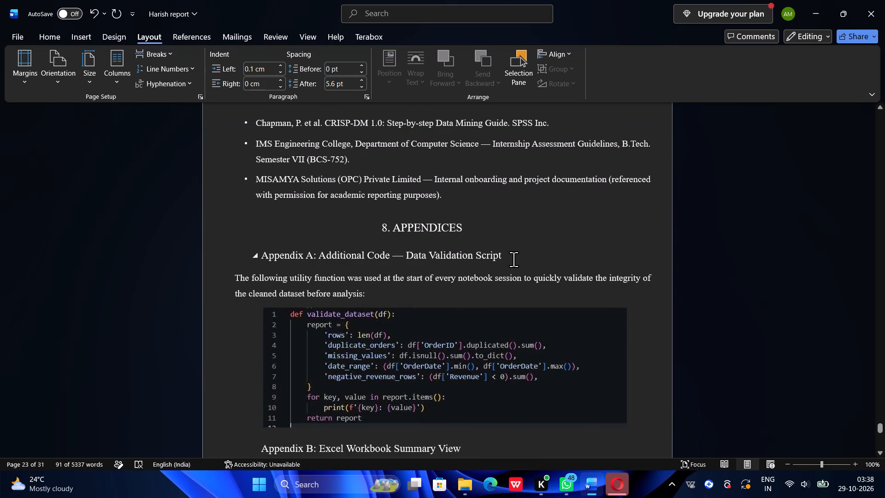
left_click_drag(514, 255, 281, 241)
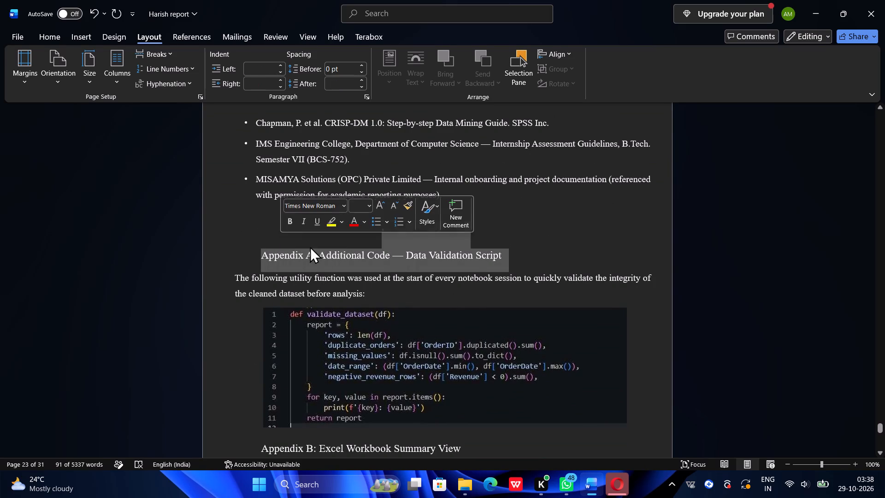
left_click(512, 239)
left_click_drag(512, 261, 265, 254)
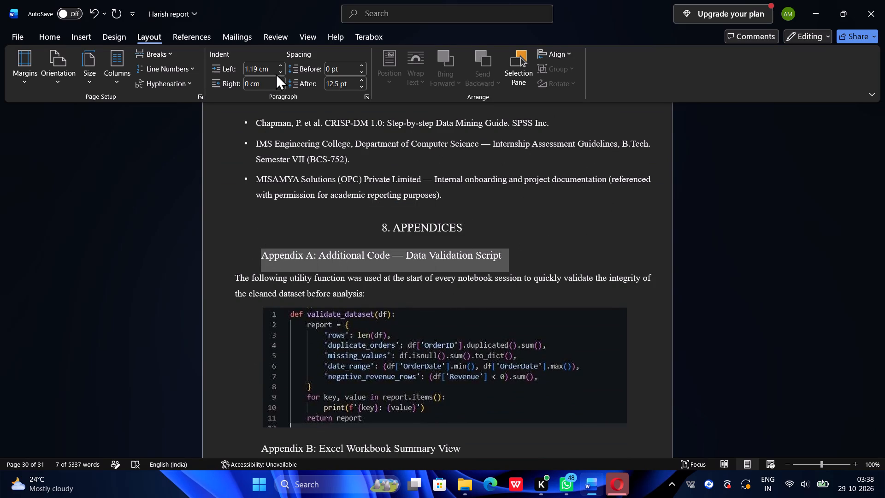
left_click(277, 72)
triple_click(277, 72)
triple_click(277, 72)
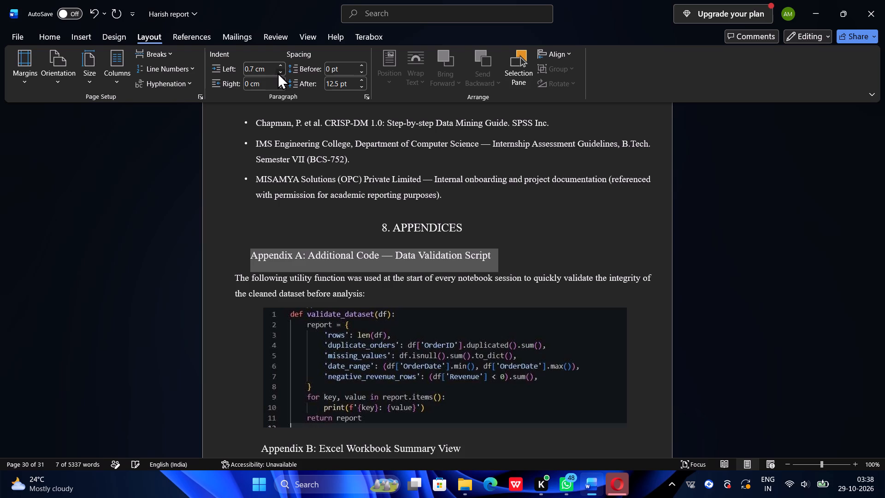
left_click(277, 72)
left_click(277, 72)
left_click(277, 72)
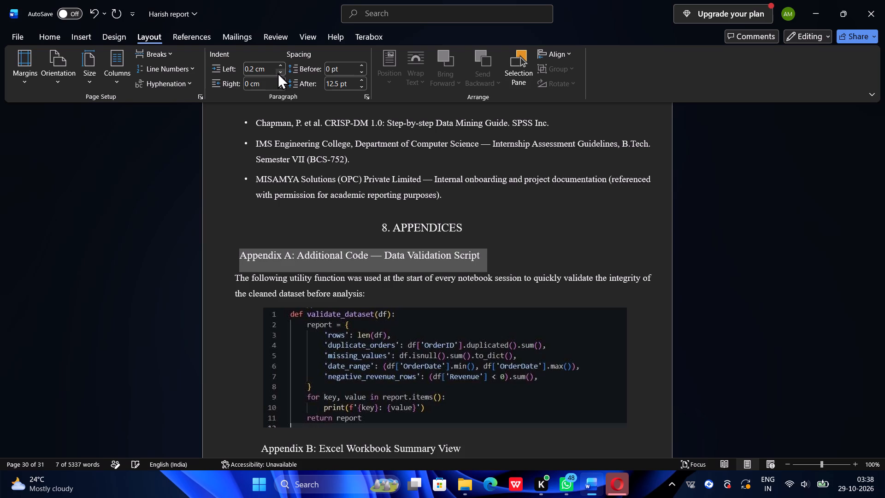
left_click(226, 225)
Review the layout of the remaining appendices and the pages back to chapter 4, including the page before "5. Key Learnings and Achievements".
scroll(226, 225, "down", 2)
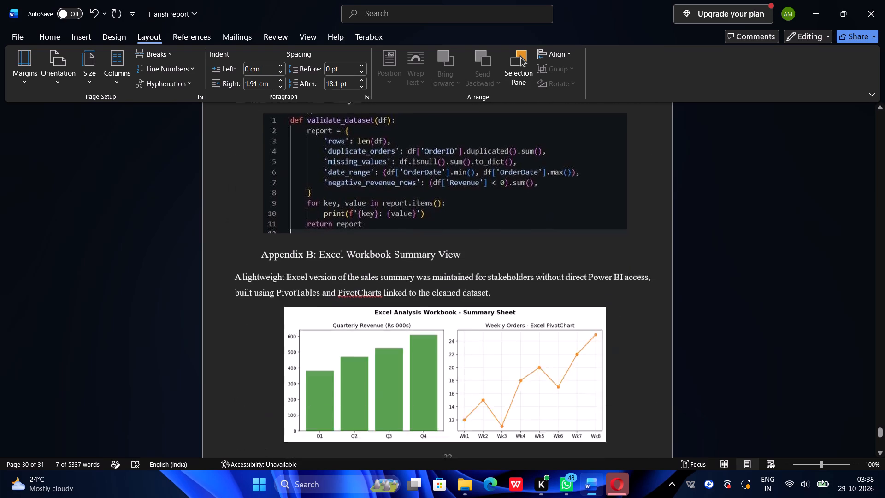
scroll(226, 225, "down", 8)
scroll(226, 225, "up", 1)
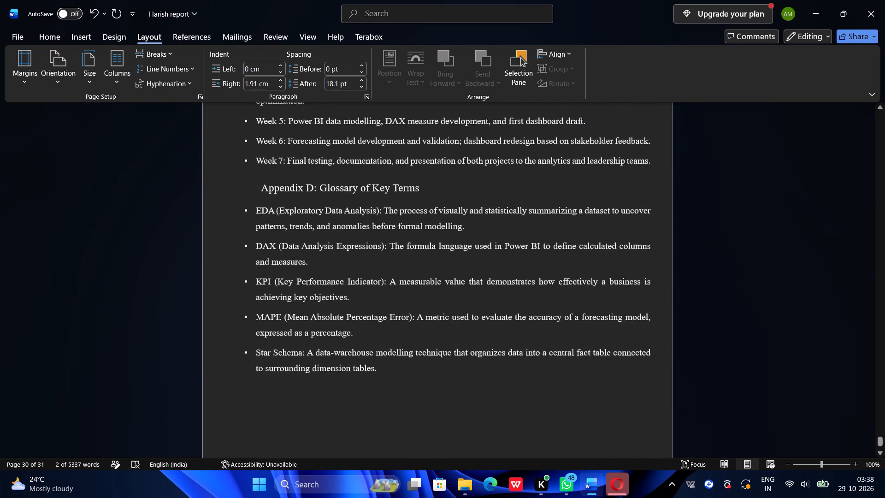
scroll(226, 225, "up", 2)
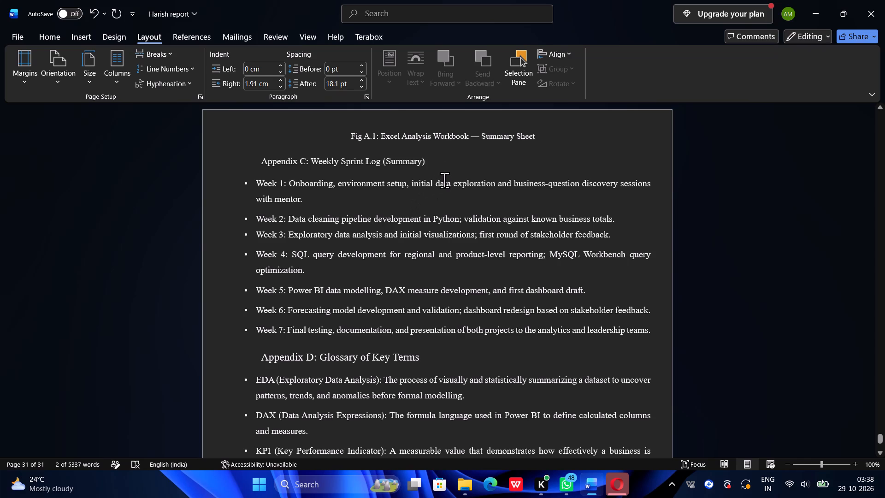
scroll(437, 166, "down", 8)
scroll(437, 166, "up", 1)
scroll(437, 166, "down", 20)
scroll(437, 166, "down", 16)
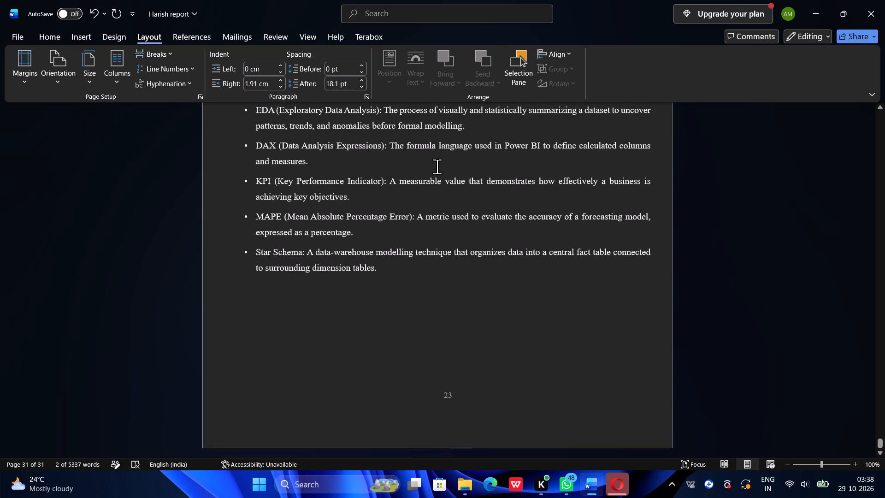
scroll(437, 166, "down", 20)
scroll(437, 166, "down", 20)
scroll(437, 166, "down", 1)
scroll(437, 166, "up", 12)
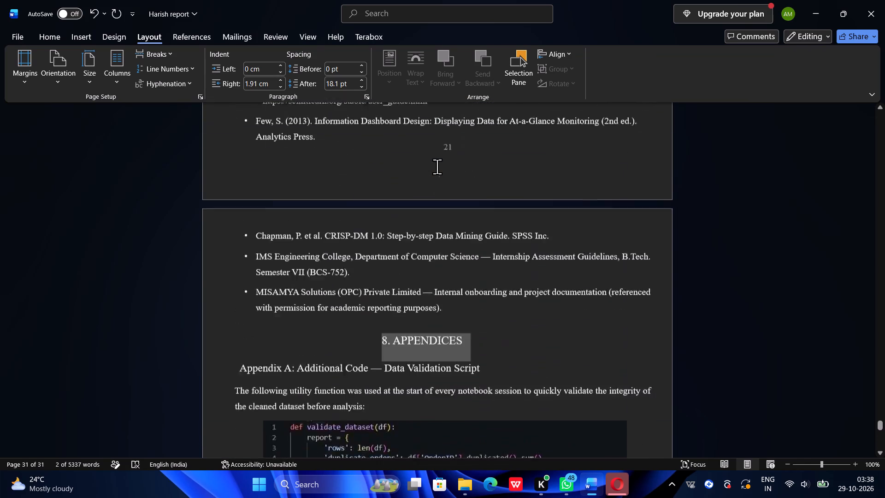
scroll(437, 166, "up", 19)
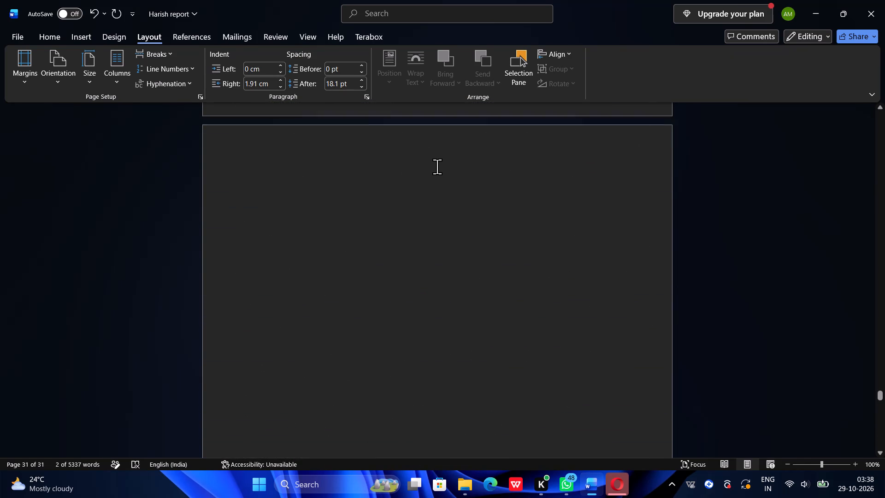
scroll(437, 166, "up", 1)
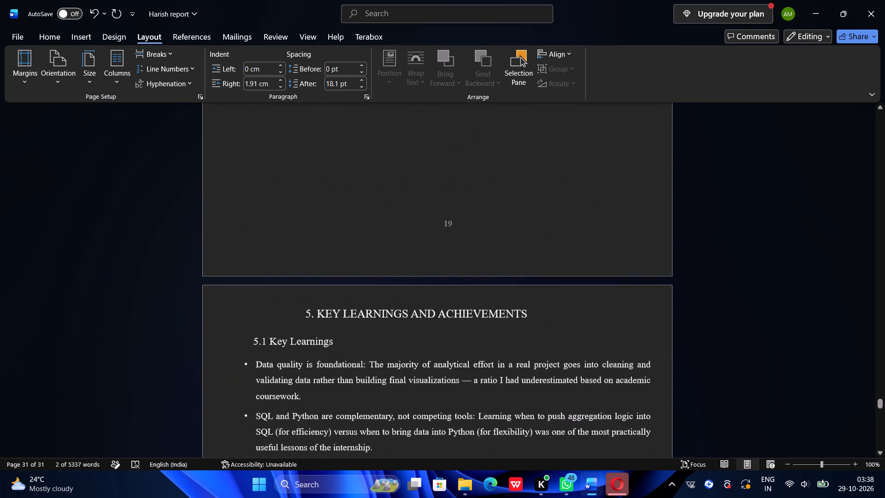
scroll(437, 166, "up", 1)
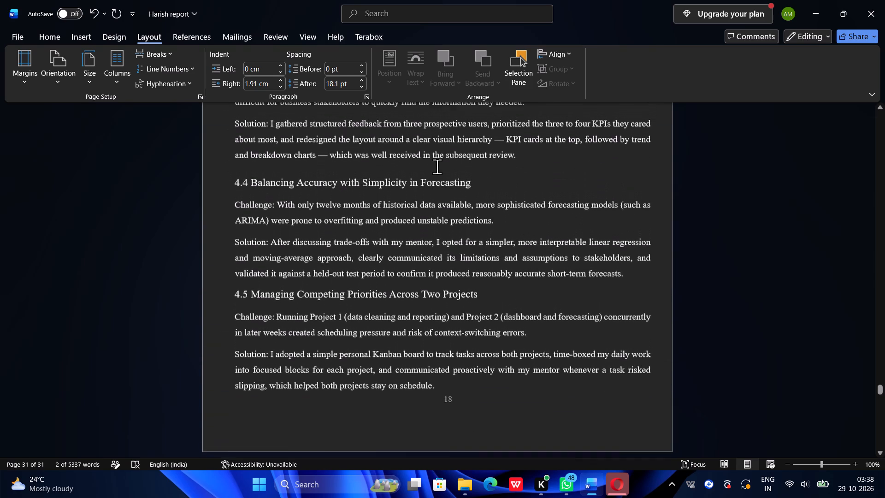
scroll(437, 166, "up", 1)
scroll(437, 166, "right", 1)
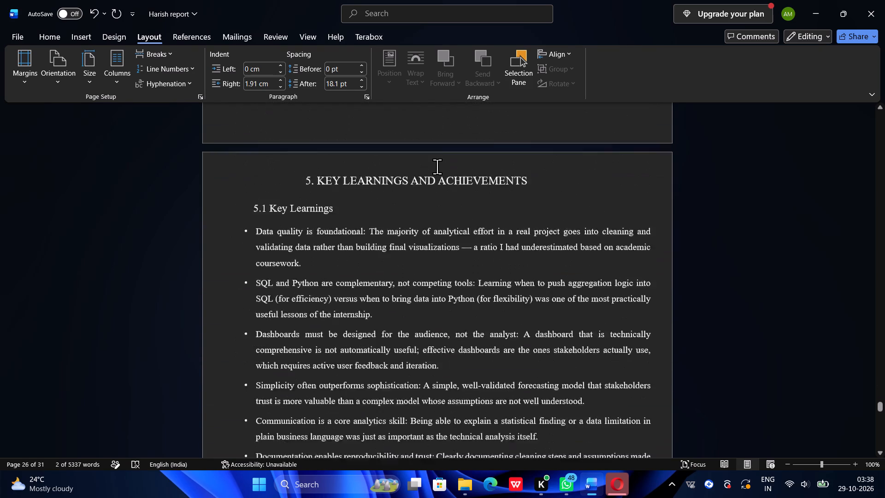
scroll(437, 166, "right", 2)
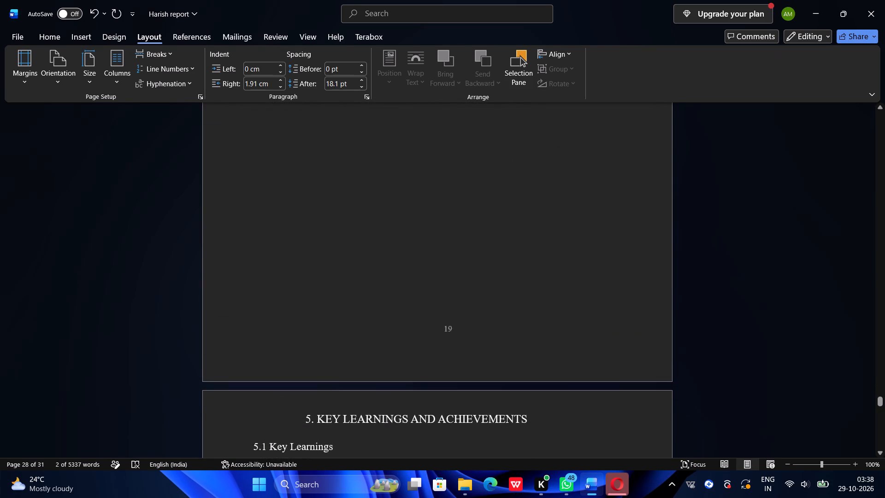
scroll(437, 166, "right", 1)
scroll(437, 166, "up", 2)
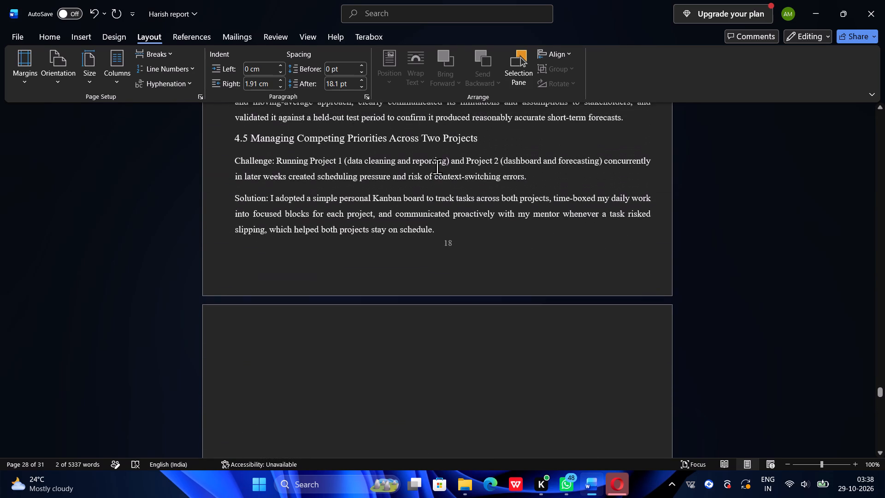
scroll(437, 166, "down", 2)
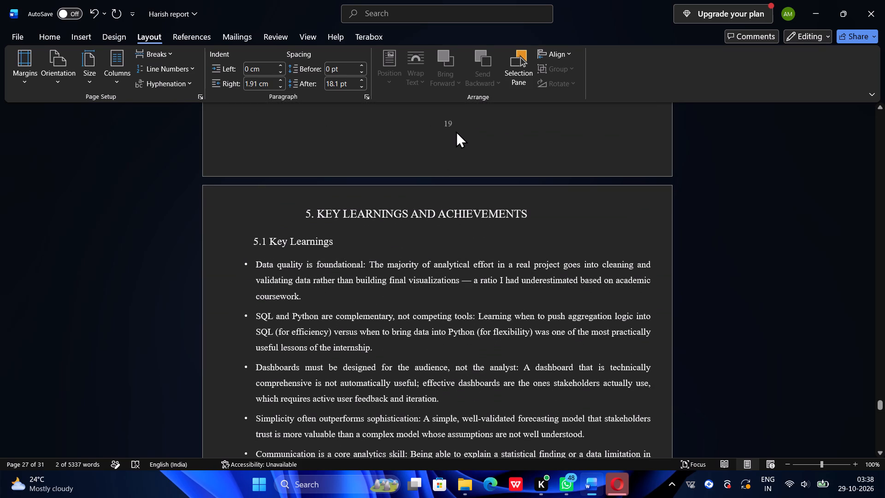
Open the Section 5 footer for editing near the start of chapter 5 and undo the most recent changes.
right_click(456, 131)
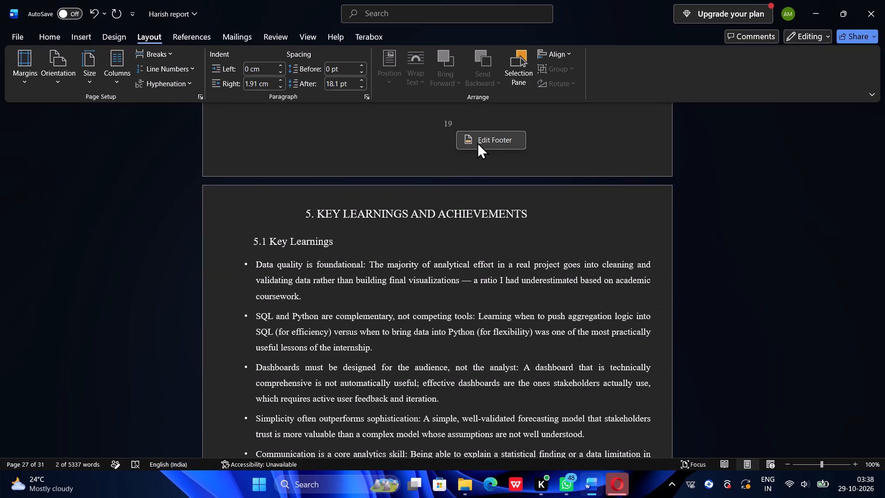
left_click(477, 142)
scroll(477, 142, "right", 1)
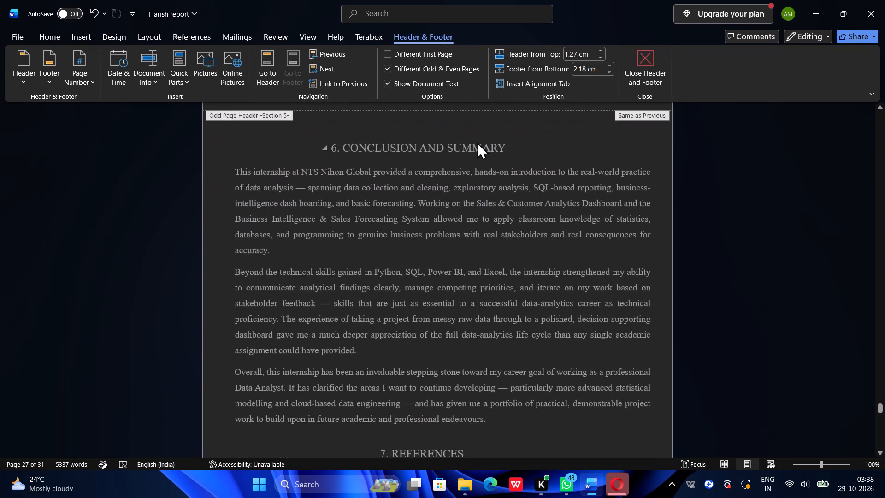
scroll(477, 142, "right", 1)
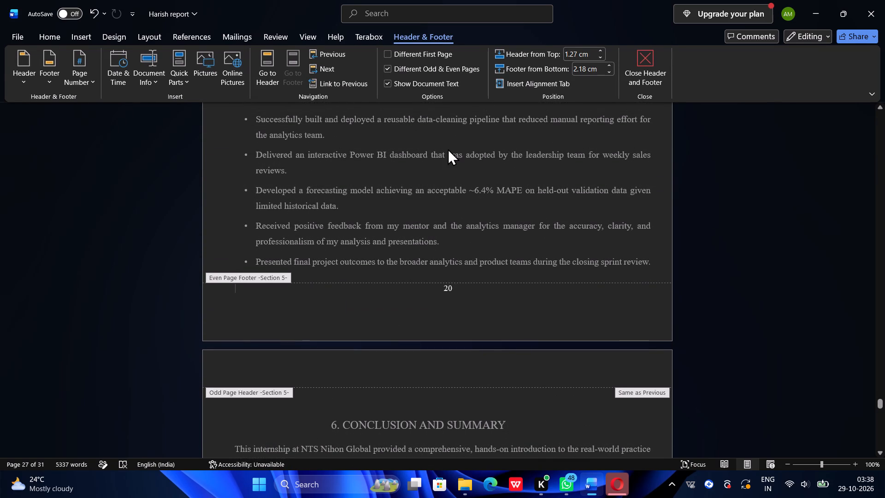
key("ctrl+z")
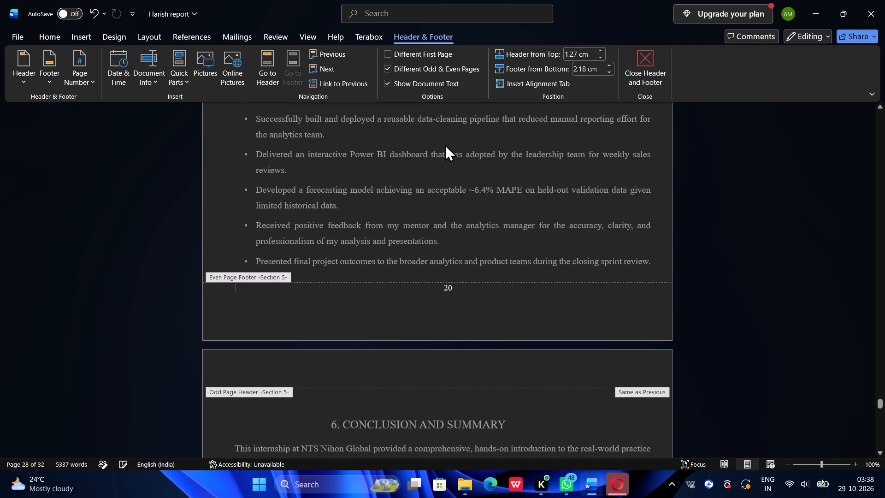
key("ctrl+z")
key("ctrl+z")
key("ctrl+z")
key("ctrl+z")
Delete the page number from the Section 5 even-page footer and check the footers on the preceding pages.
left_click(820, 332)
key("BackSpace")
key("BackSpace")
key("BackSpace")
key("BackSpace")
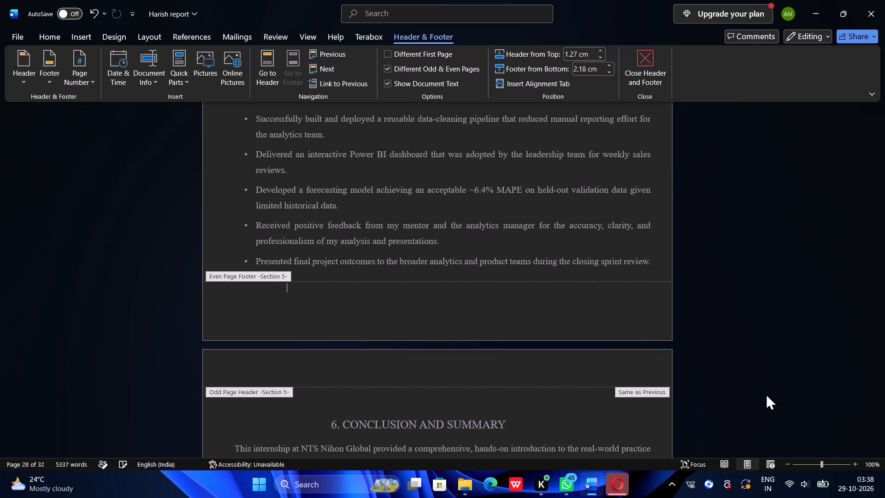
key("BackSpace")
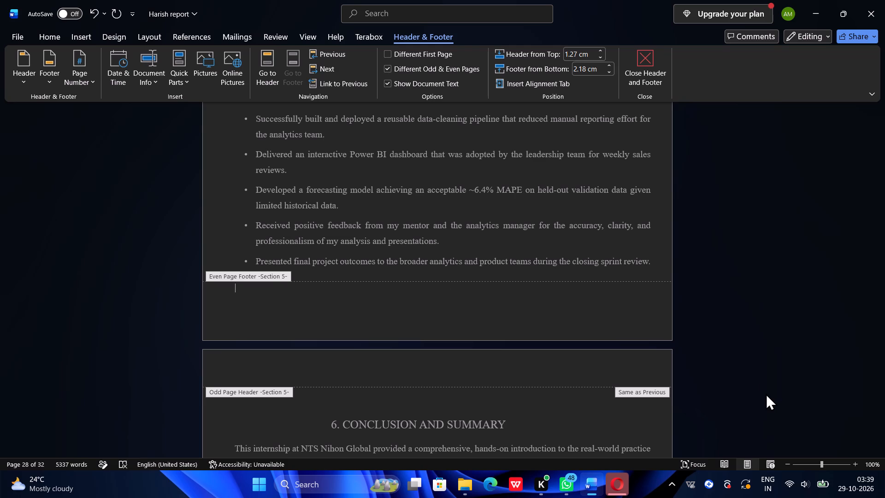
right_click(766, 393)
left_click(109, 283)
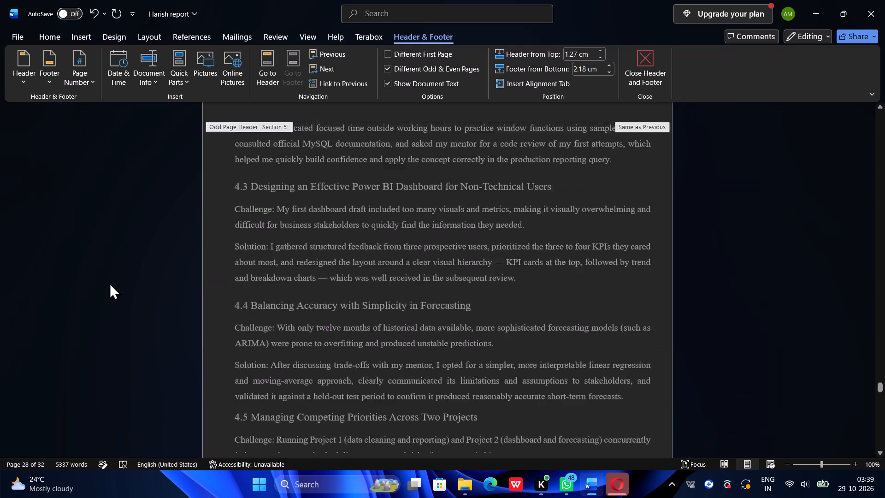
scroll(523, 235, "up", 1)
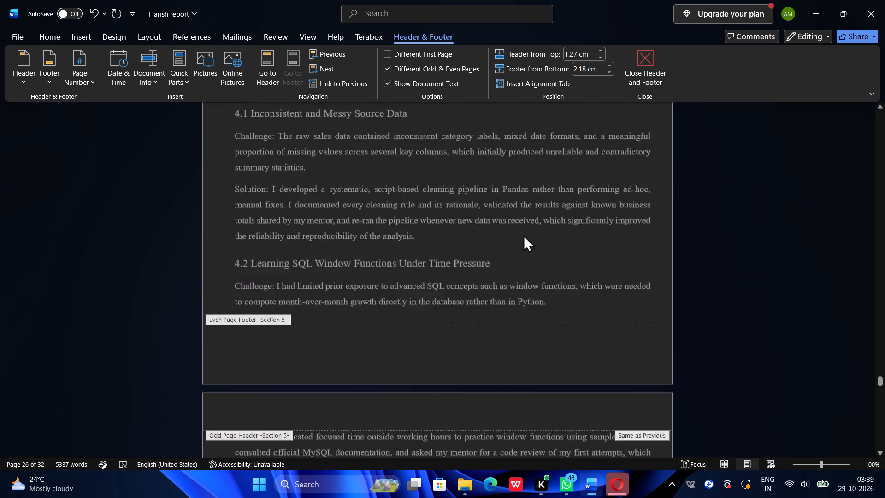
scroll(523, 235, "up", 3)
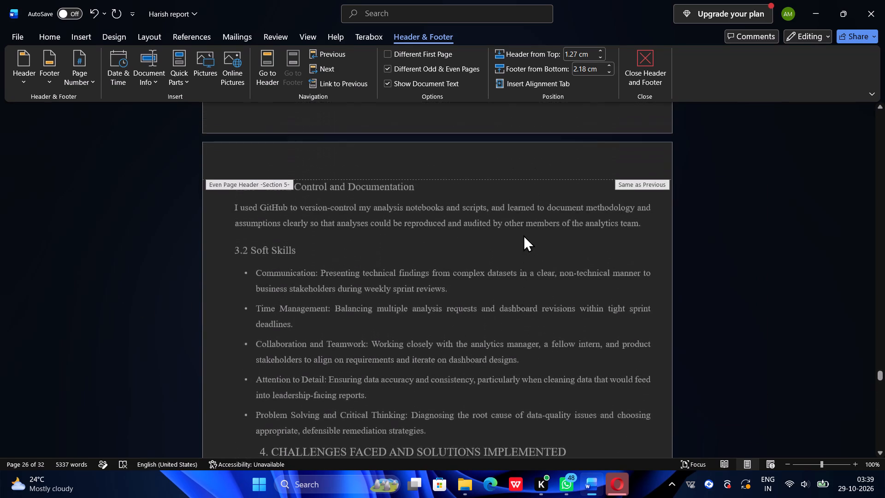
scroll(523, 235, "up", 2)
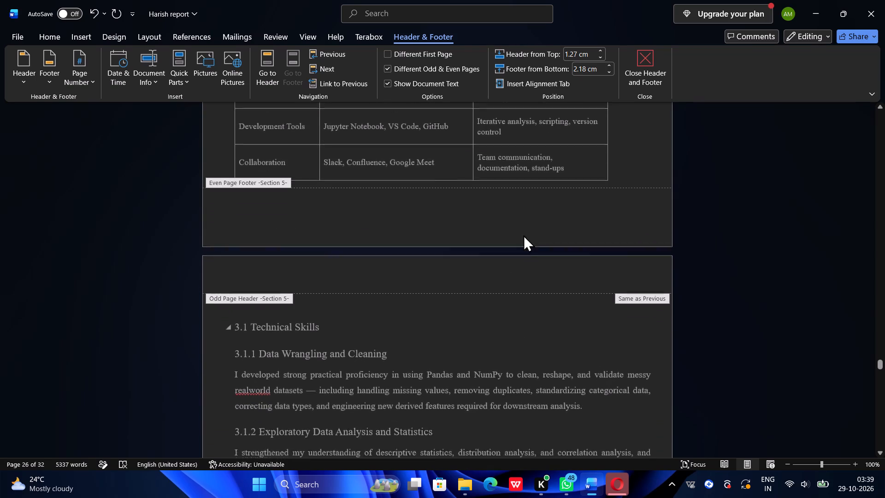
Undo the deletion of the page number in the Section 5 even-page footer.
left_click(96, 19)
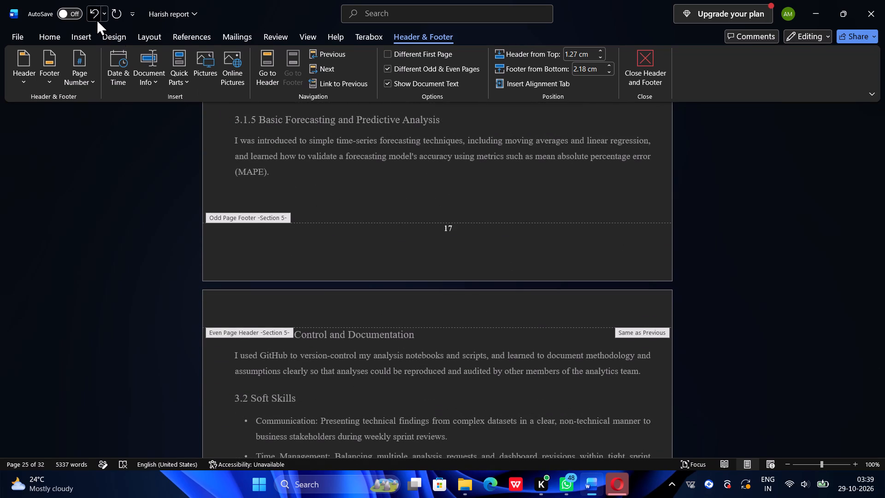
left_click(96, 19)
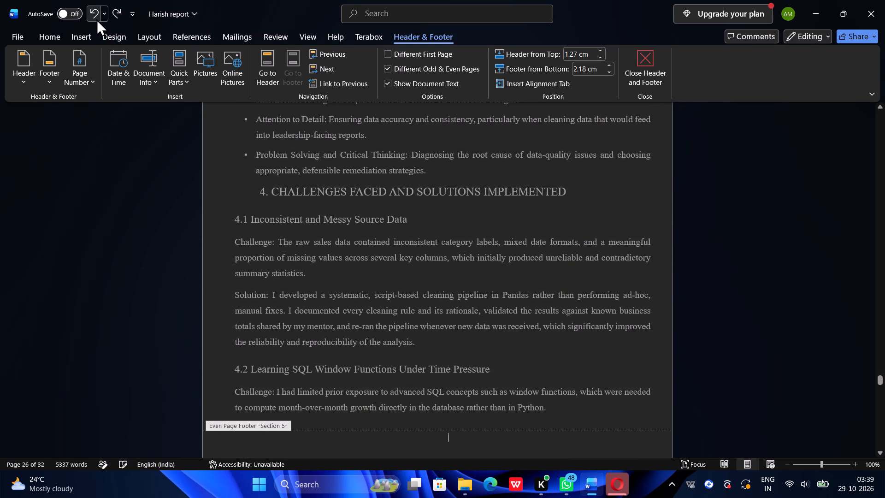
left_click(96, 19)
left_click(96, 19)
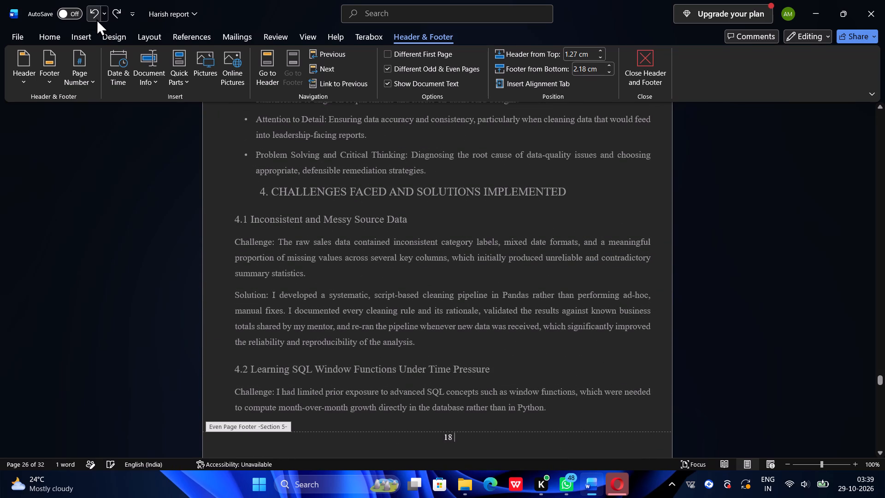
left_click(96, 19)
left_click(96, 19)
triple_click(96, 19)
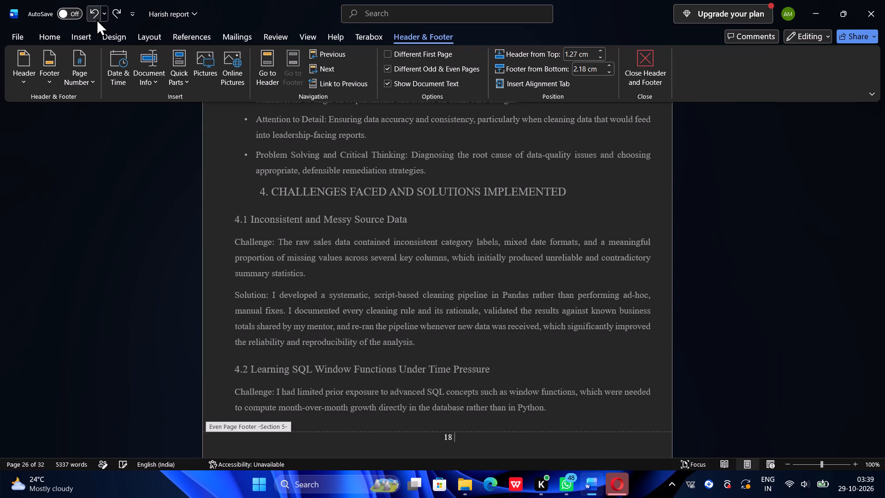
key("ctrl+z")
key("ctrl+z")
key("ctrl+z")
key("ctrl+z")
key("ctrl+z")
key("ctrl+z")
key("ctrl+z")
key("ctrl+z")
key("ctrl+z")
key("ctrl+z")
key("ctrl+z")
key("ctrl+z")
Undo the two most recent changes while the Section 5 even-page footer is open.
key("ctrl+z")
key("ctrl+z")
scroll(105, 25, "down", 3)
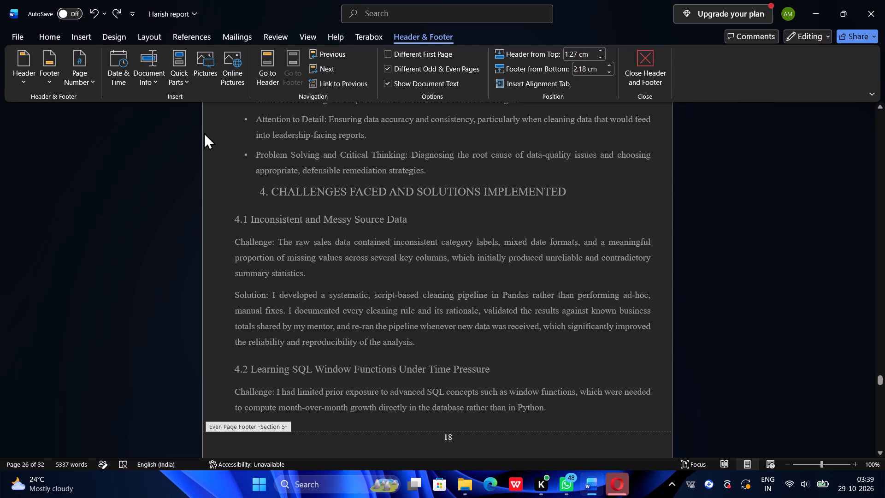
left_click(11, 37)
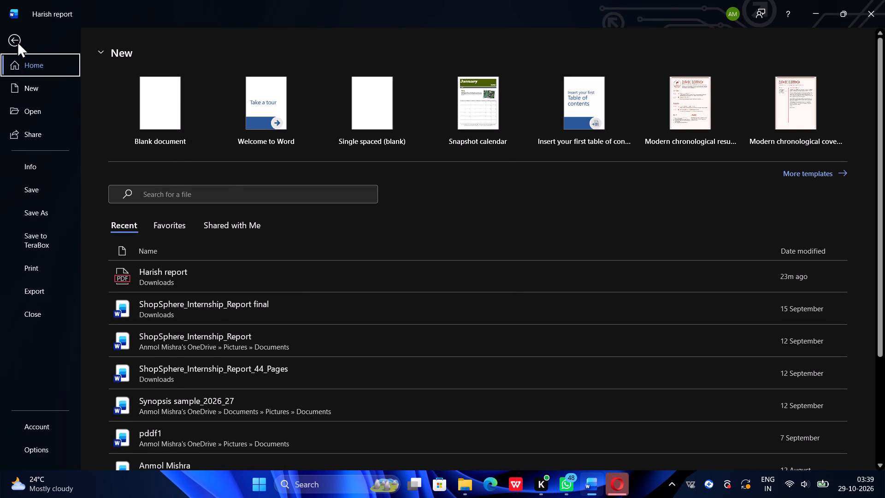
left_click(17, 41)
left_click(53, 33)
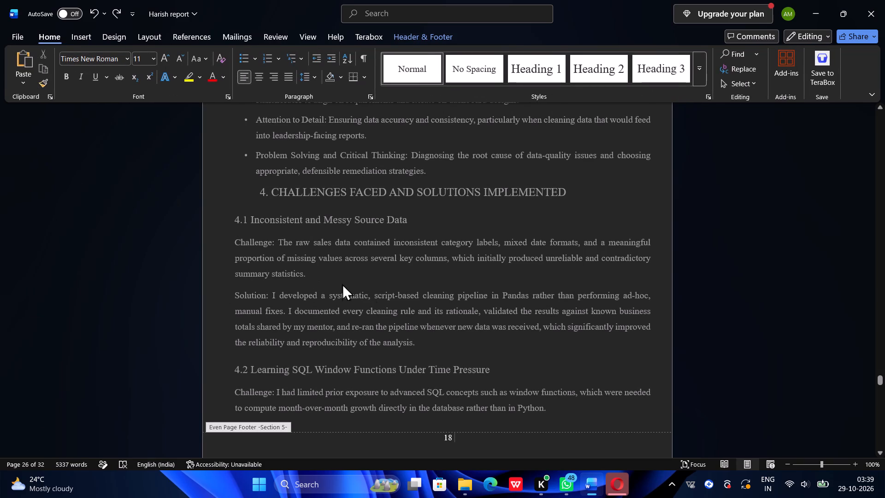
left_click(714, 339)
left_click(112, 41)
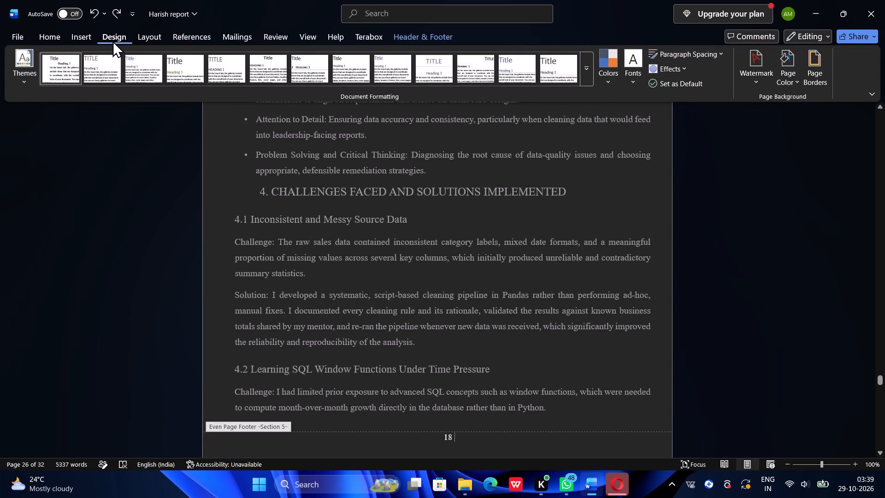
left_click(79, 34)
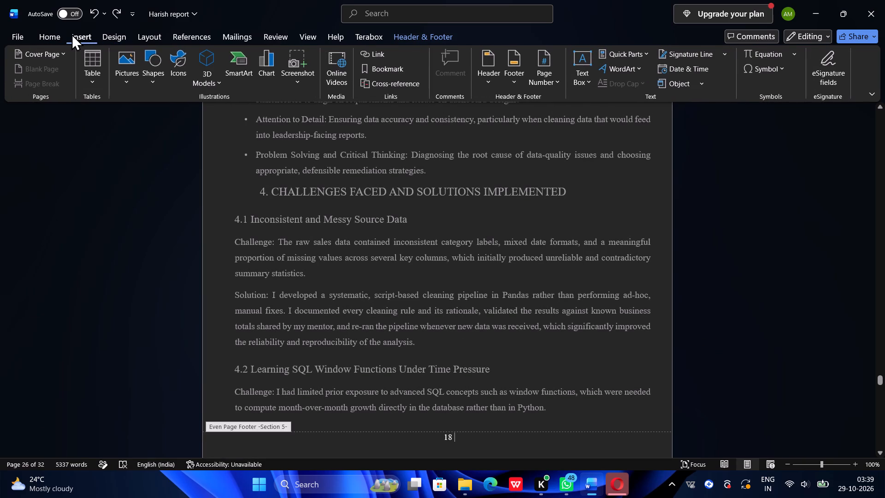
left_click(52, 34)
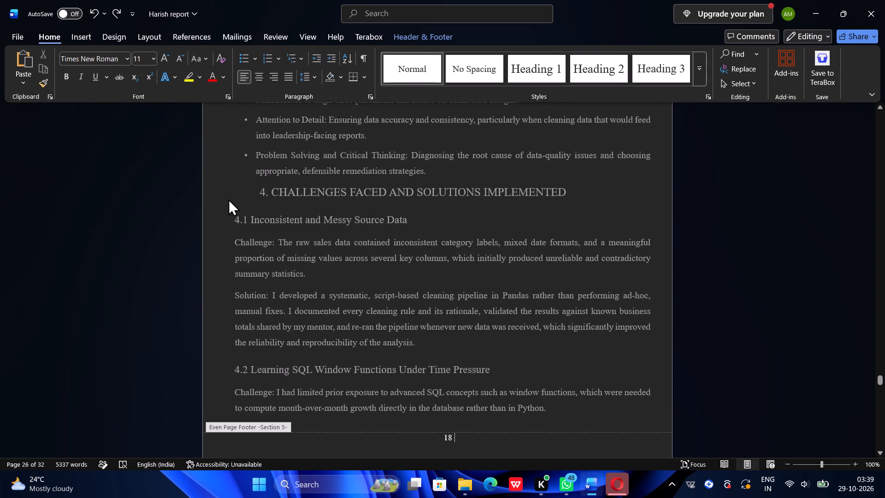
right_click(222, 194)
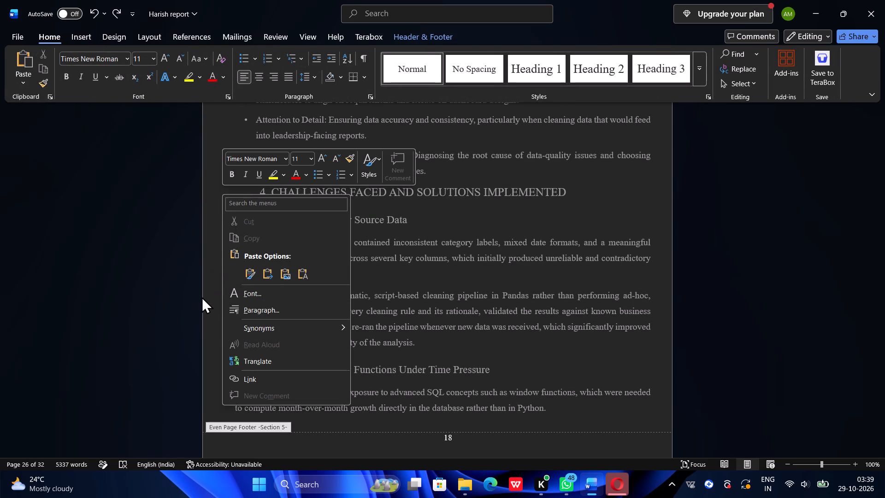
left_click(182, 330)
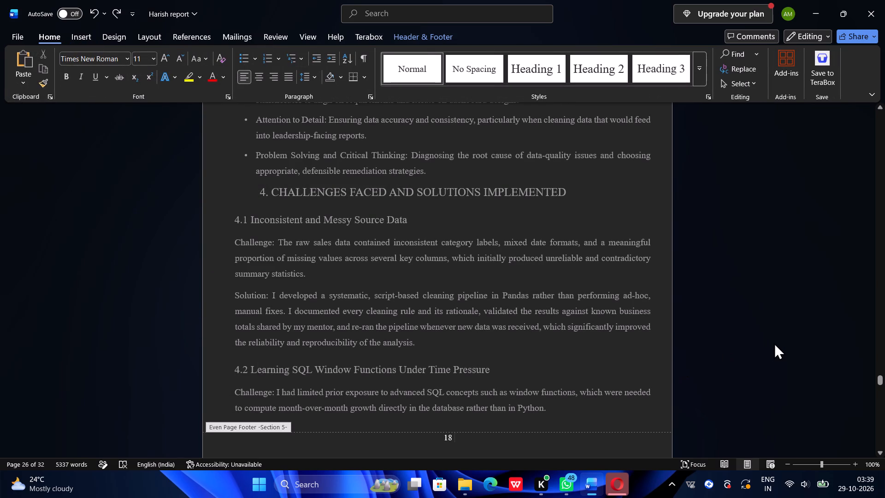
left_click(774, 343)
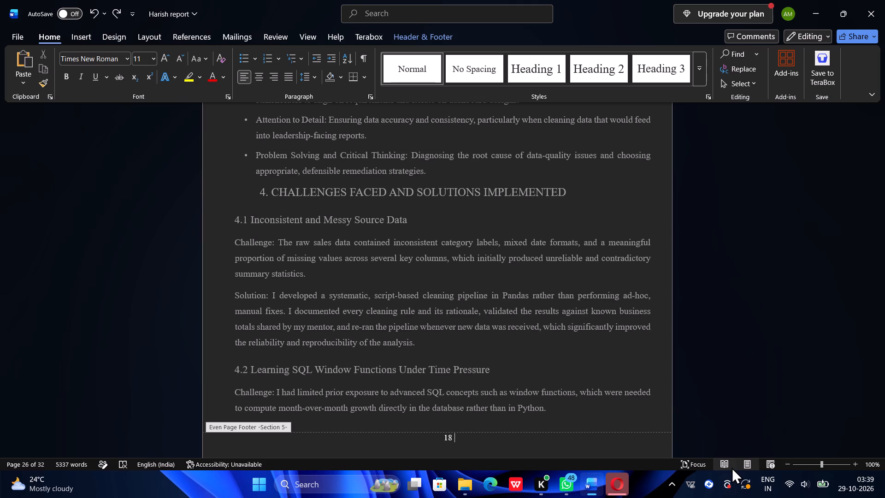
Leave footer editing by switching to another document view and return to Print Layout.
left_click(732, 467)
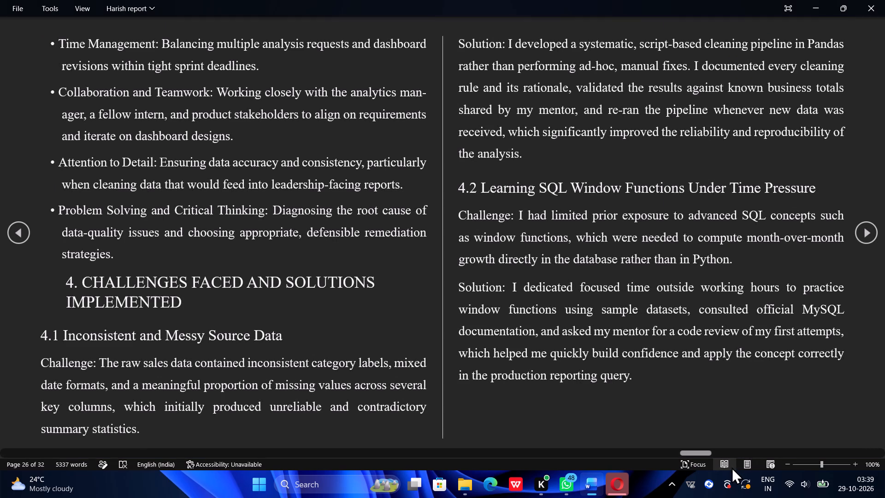
double_click(761, 464)
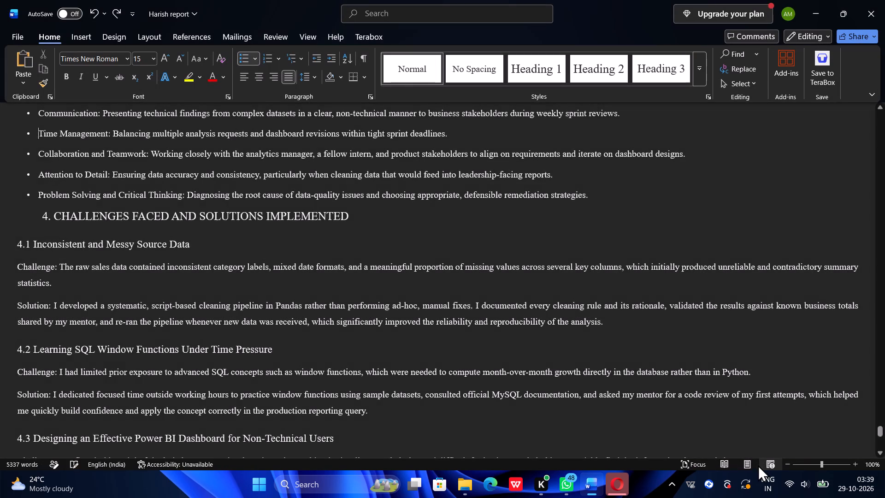
left_click(752, 467)
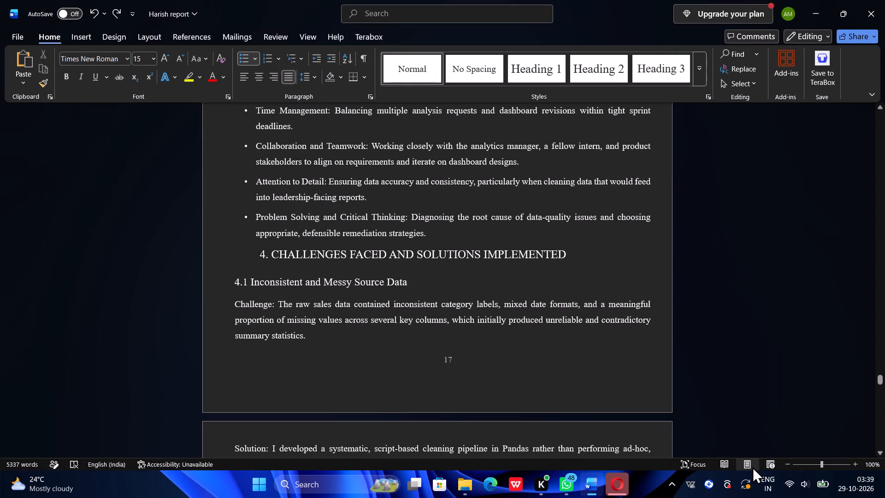
Review the layout of the appendices, the table of contents and the following pages up to the internship objectives bullets.
scroll(658, 399, "down", 17)
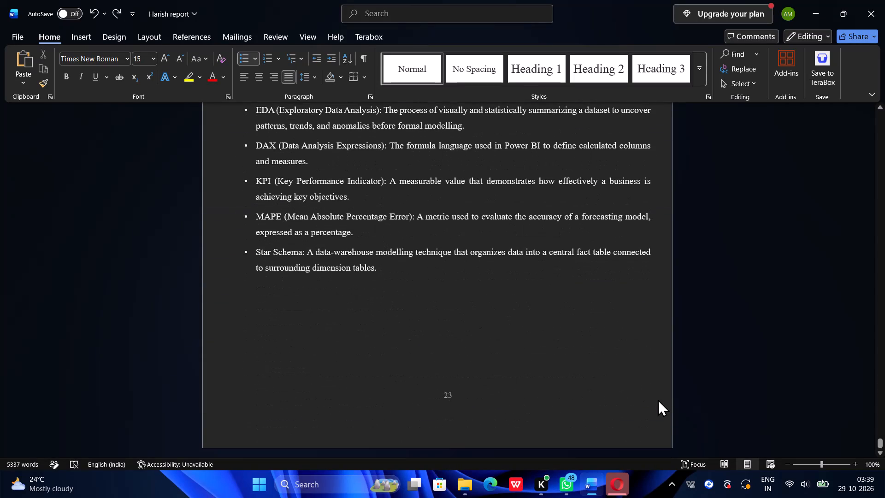
scroll(658, 399, "down", 9)
scroll(658, 399, "up", 3)
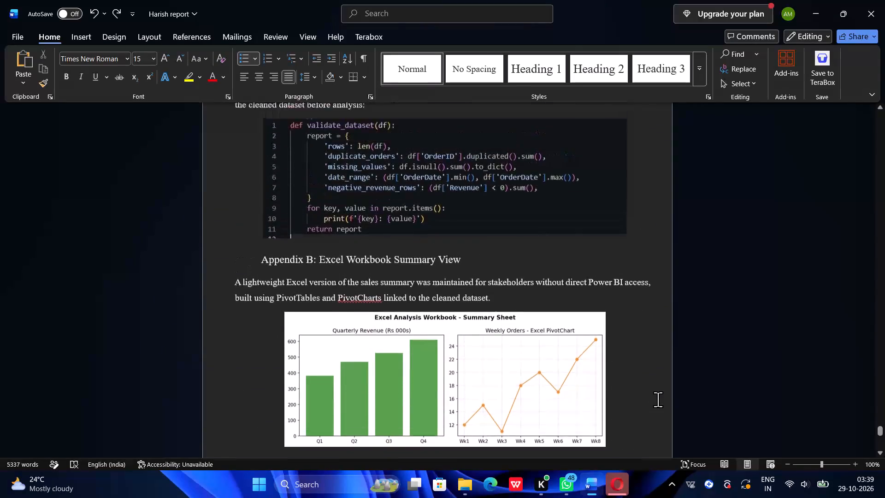
scroll(658, 399, "up", 9)
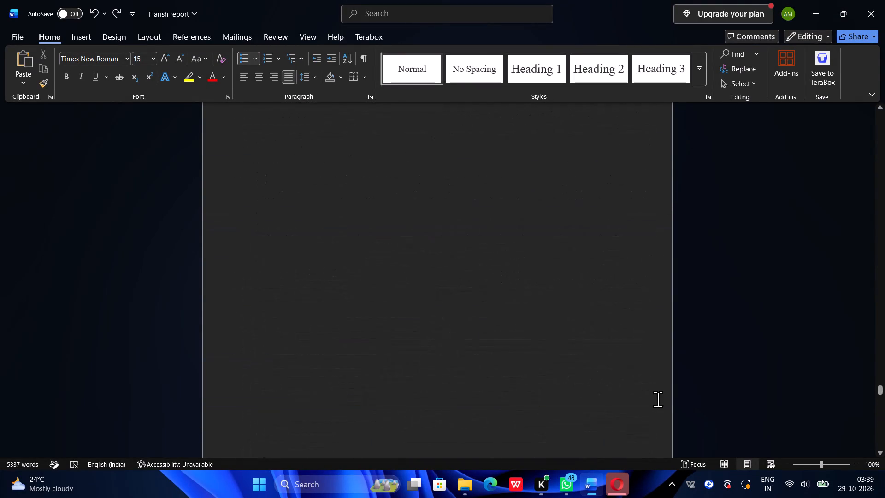
scroll(658, 399, "up", 13)
scroll(658, 399, "down", 4)
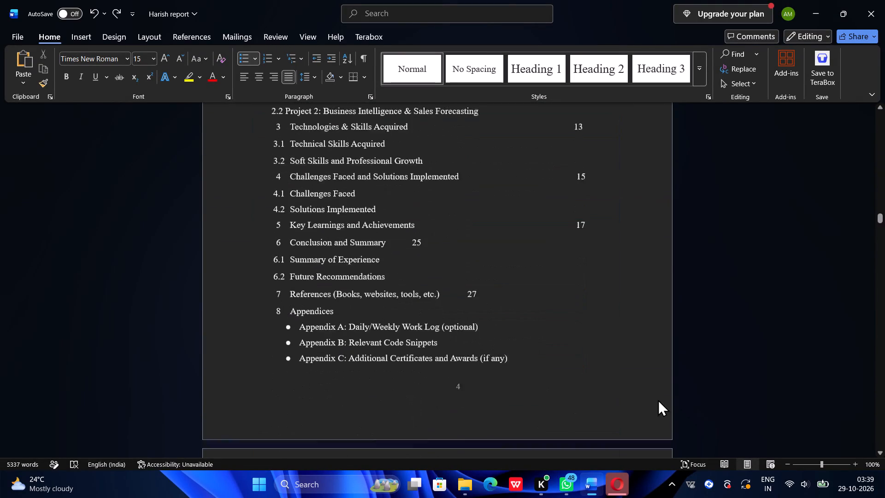
scroll(658, 399, "down", 2)
scroll(658, 399, "up", 1)
scroll(658, 399, "down", 1)
scroll(658, 399, "up", 1)
scroll(658, 399, "down", 1)
scroll(658, 399, "up", 1)
scroll(658, 399, "down", 1)
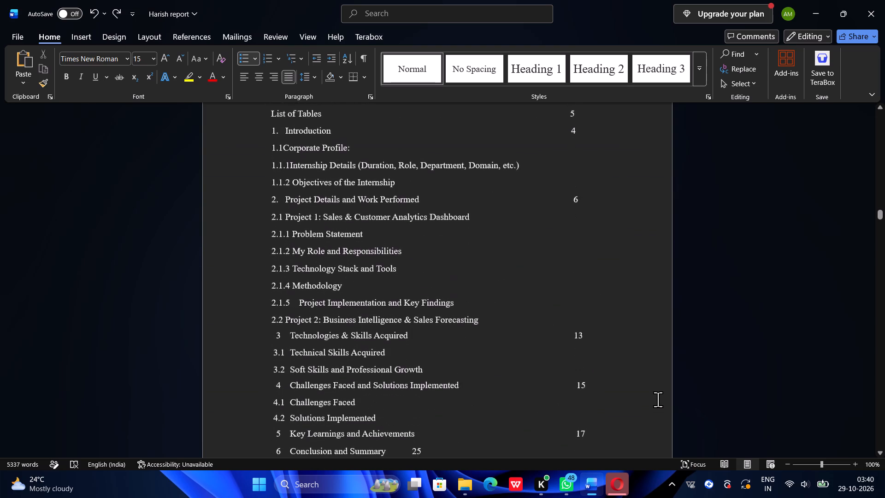
scroll(658, 399, "down", 2)
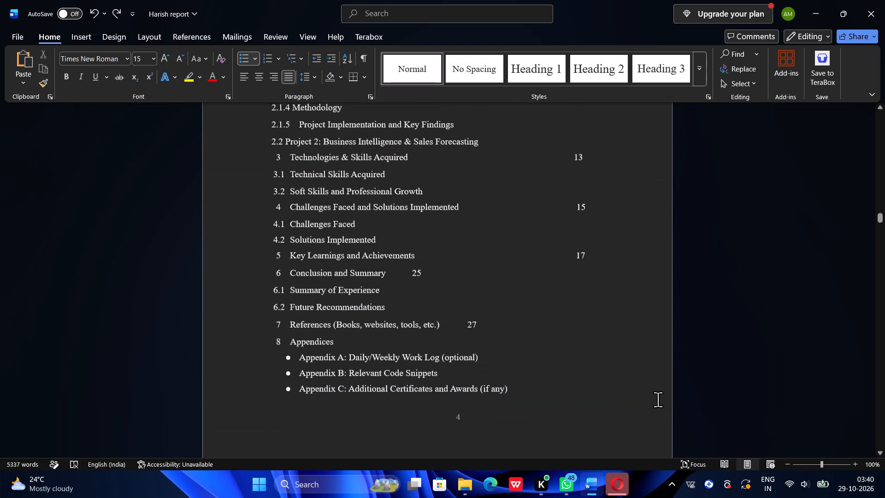
scroll(658, 399, "down", 1)
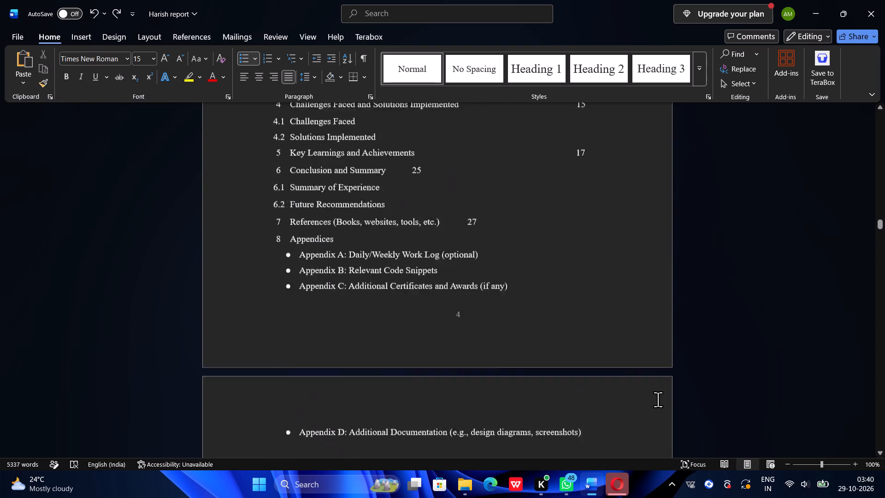
scroll(658, 399, "down", 1)
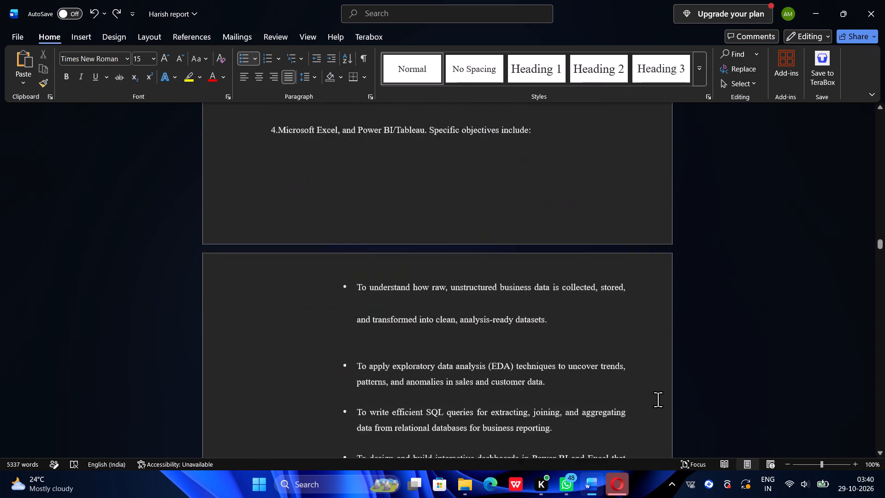
scroll(658, 399, "down", 3)
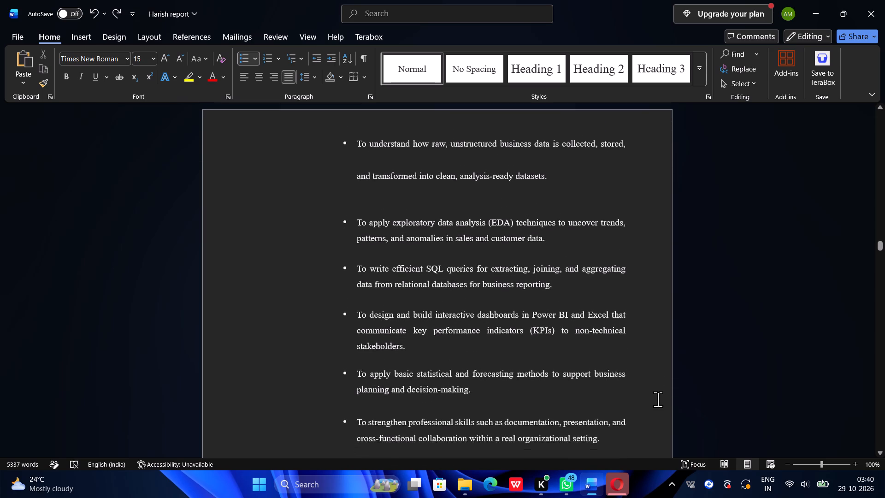
scroll(658, 399, "down", 1)
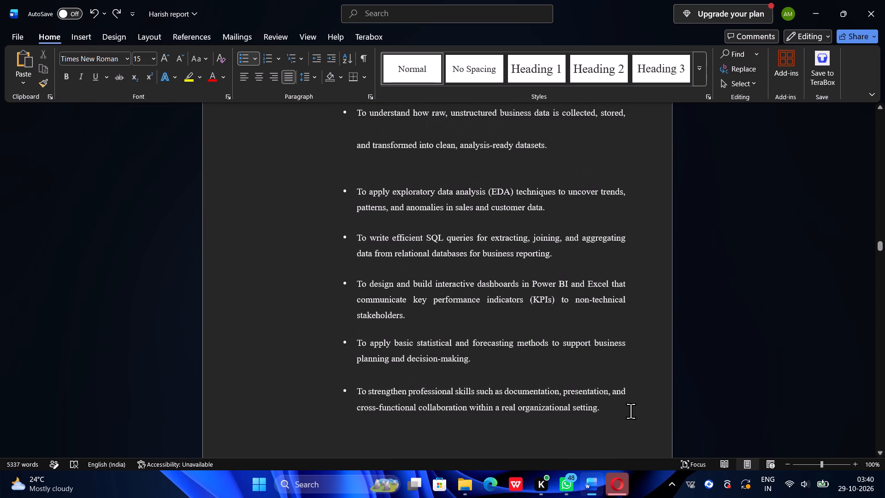
Set the left indent of all six internship objectives bullets to 0.3 cm.
left_click_drag(614, 412, 348, 115)
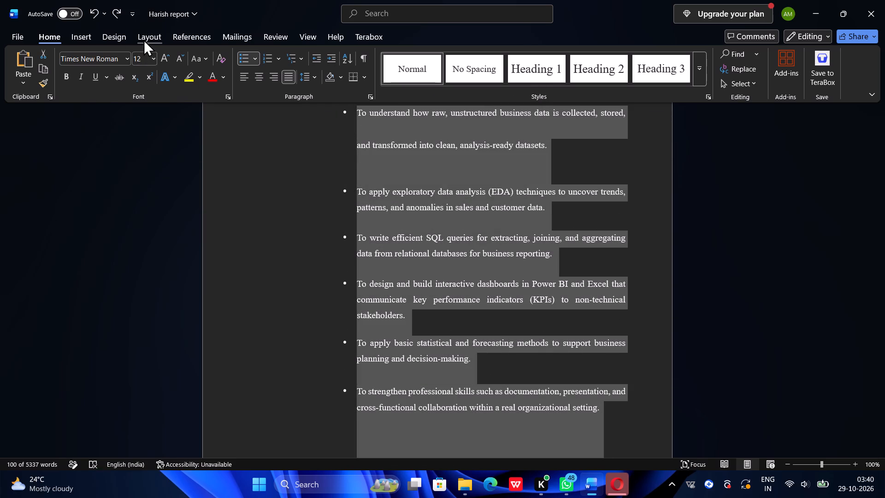
left_click(143, 39)
double_click(278, 65)
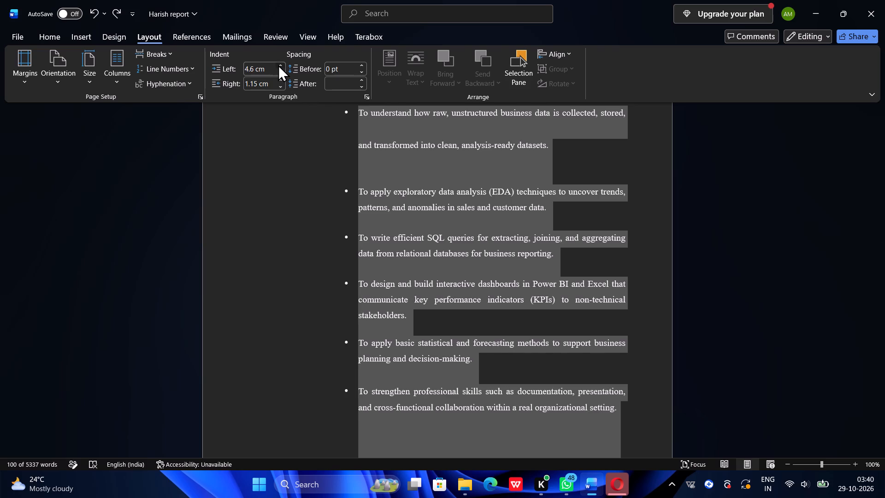
triple_click(279, 70)
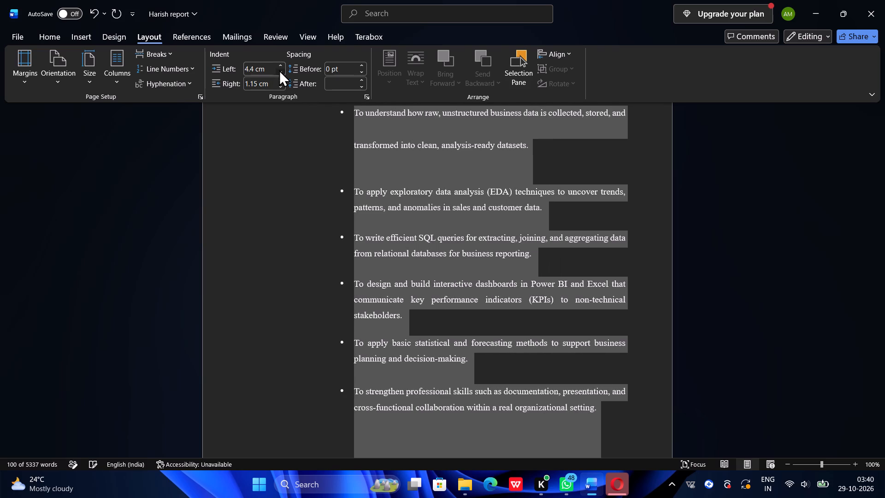
triple_click(279, 70)
triple_click(279, 70)
triple_click(279, 70)
triple_click(279, 70)
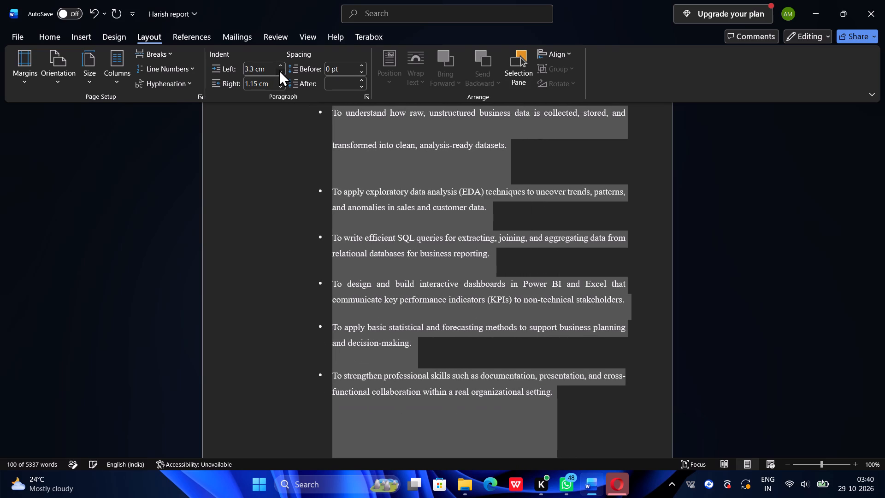
triple_click(279, 70)
triple_click(279, 70)
triple_click(279, 70)
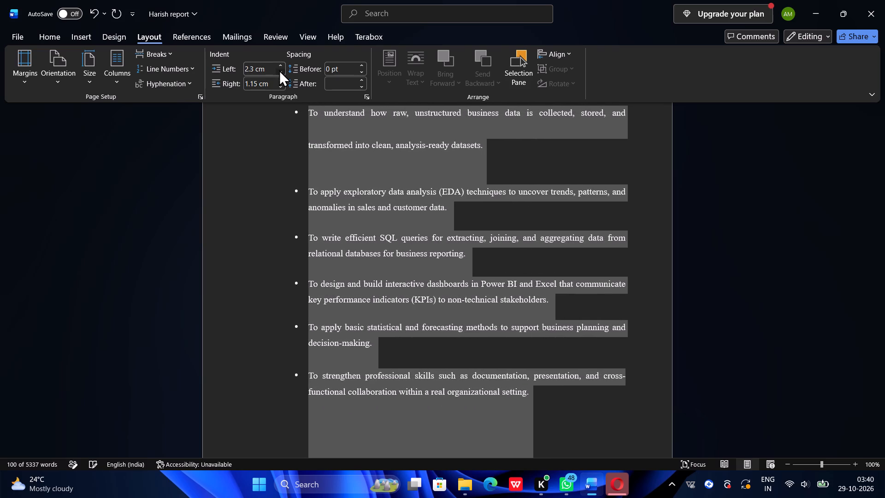
triple_click(279, 70)
triple_click(279, 70)
triple_click(279, 70)
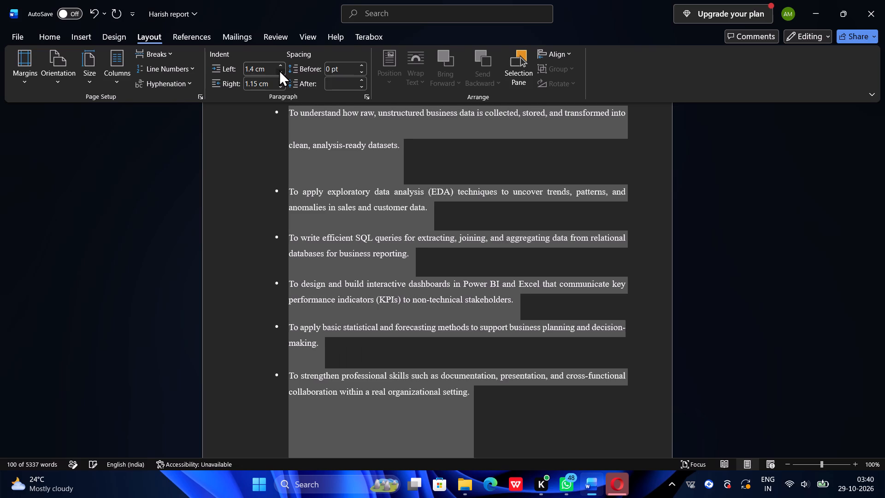
triple_click(279, 70)
triple_click(279, 70)
left_click(279, 70)
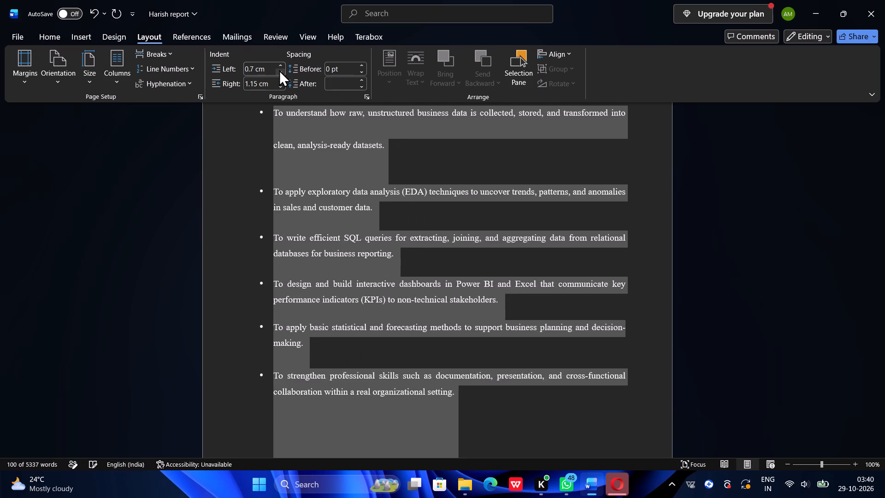
left_click(279, 70)
left_click(279, 70)
left_click(279, 70)
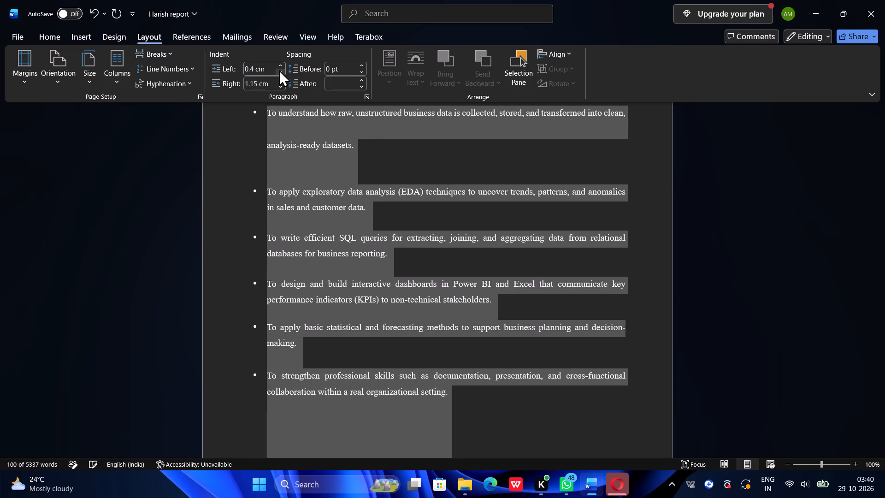
left_click(279, 70)
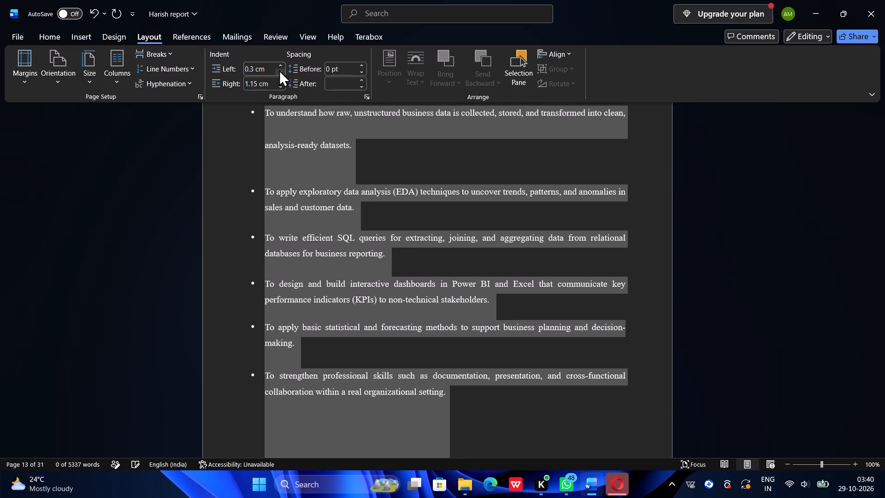
Set the spacing after the first objectives bullet, "To understand how raw, unstructured business data…", to 12 pt.
left_click(369, 166)
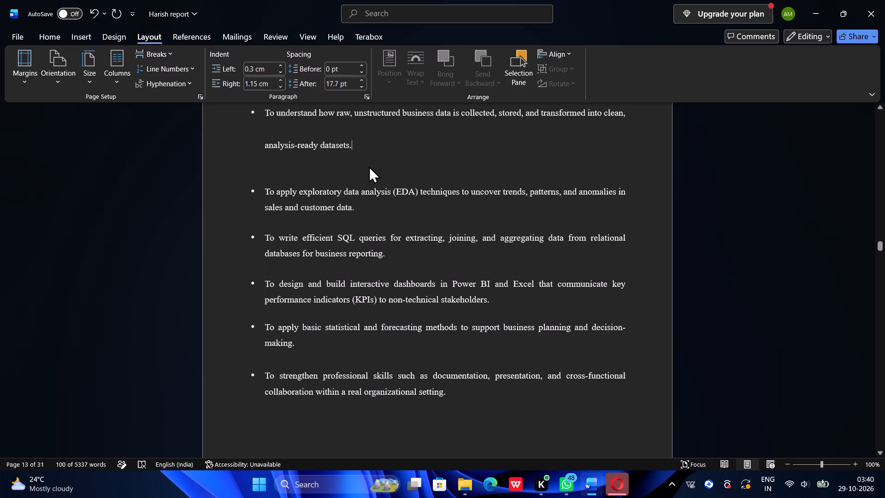
left_click_drag(364, 147, 265, 106)
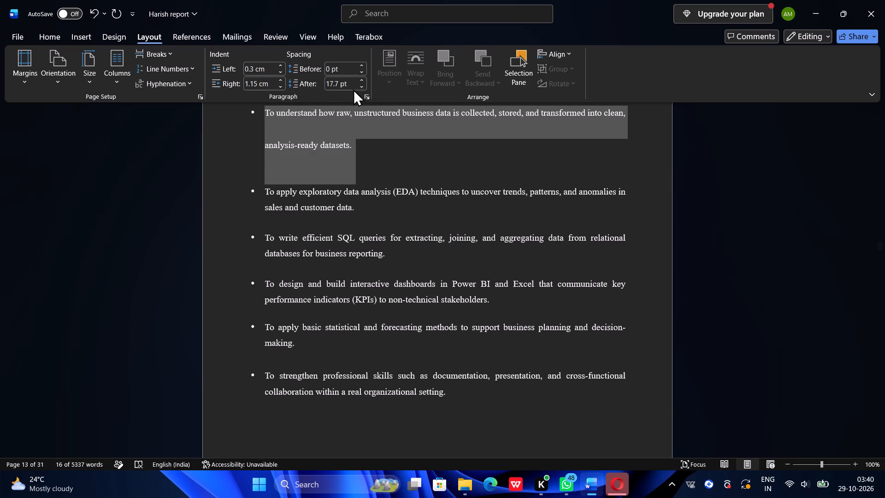
left_click(361, 86)
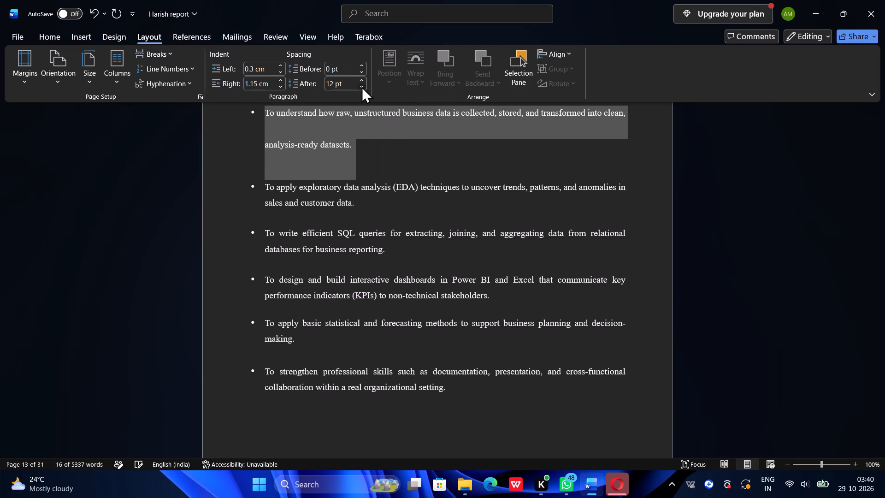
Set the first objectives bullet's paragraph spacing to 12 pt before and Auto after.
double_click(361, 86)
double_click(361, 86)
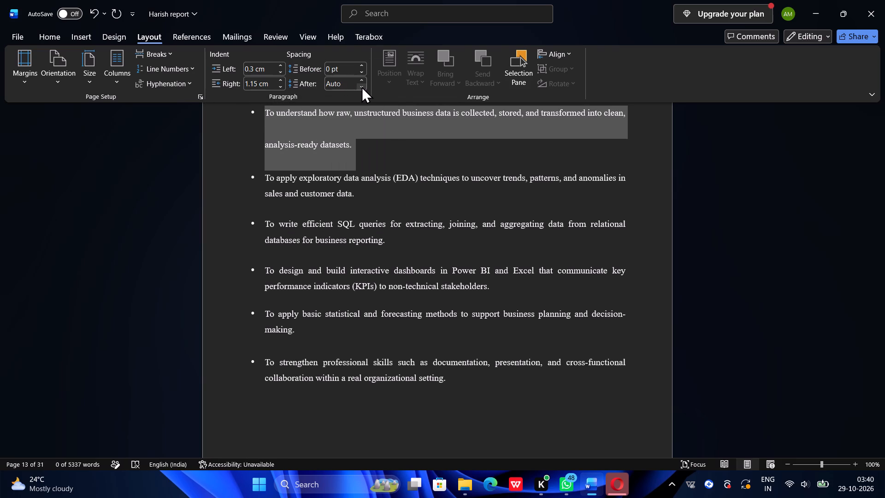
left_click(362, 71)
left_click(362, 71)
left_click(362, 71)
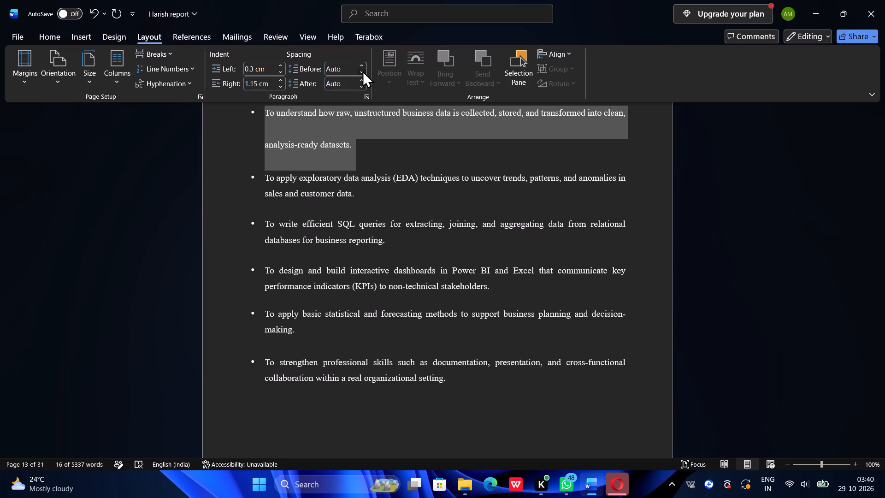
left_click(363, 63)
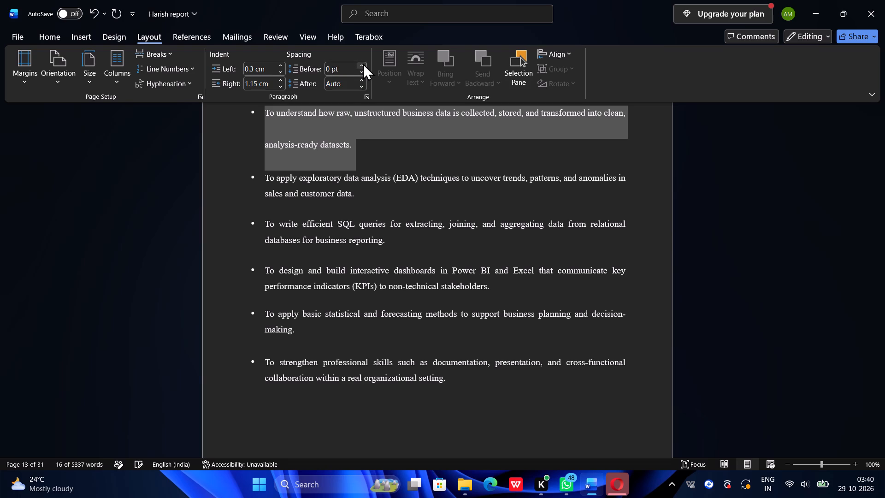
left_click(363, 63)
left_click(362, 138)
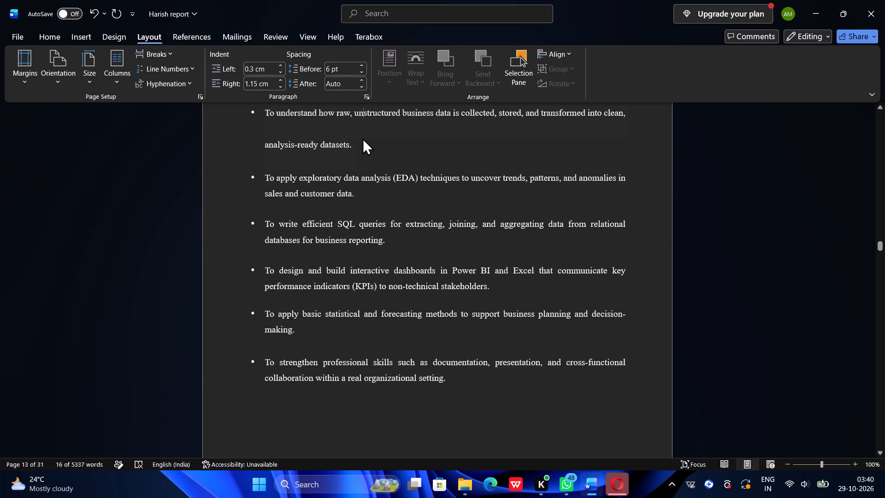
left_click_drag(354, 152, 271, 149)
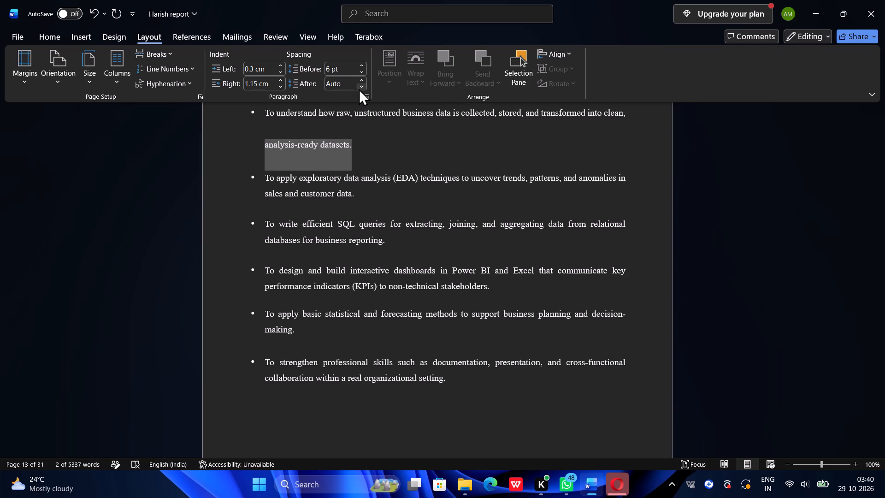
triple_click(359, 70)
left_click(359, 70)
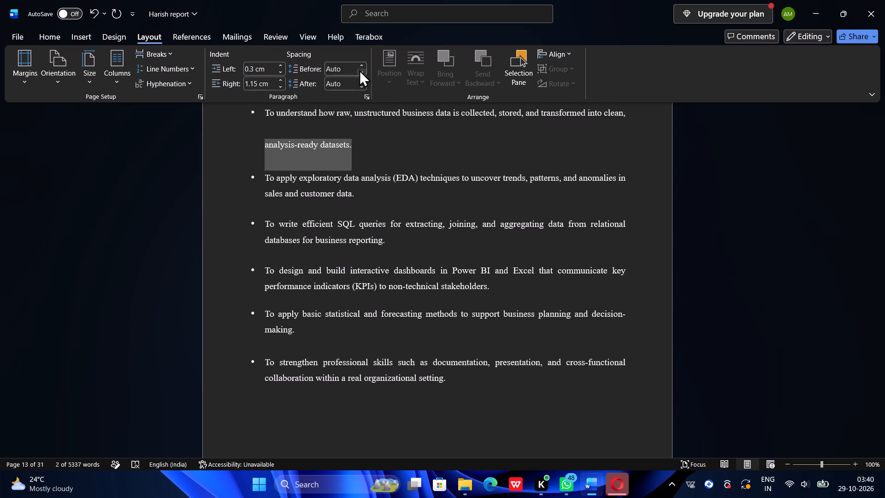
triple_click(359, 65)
Move "analysis-ready datasets." in front of "into clean," in the first objectives bullet.
left_click_drag(636, 127, 574, 138)
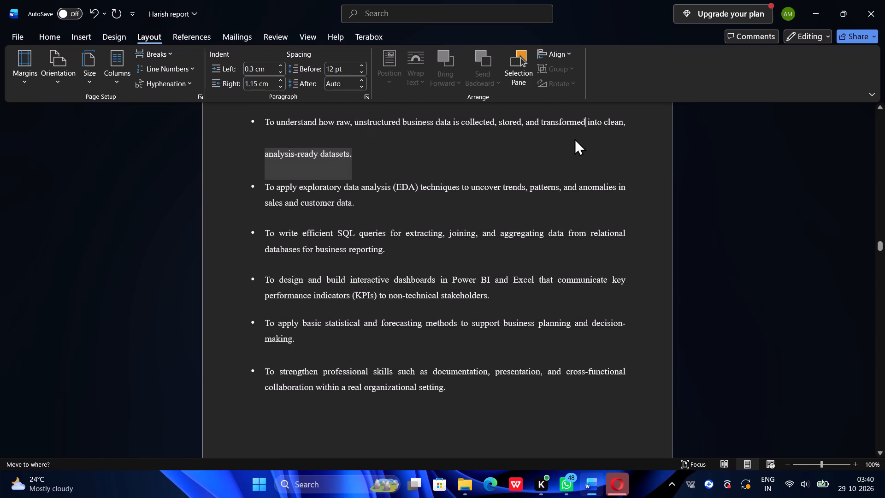
left_click(558, 142)
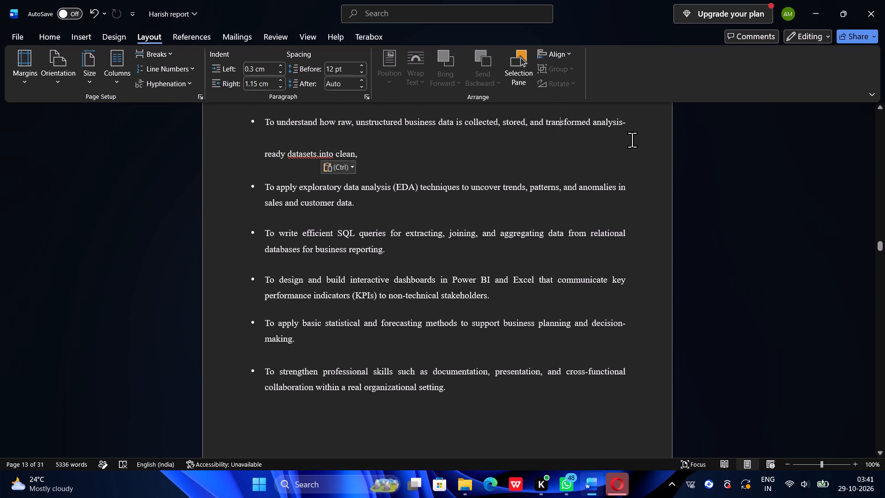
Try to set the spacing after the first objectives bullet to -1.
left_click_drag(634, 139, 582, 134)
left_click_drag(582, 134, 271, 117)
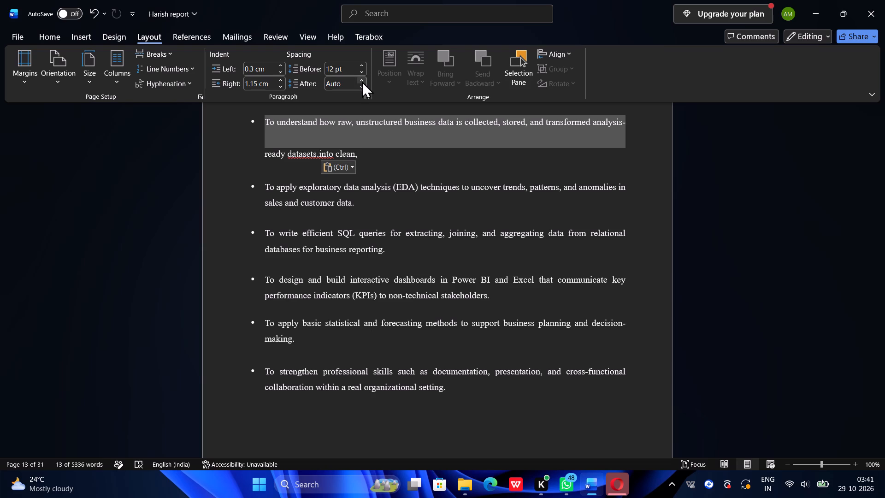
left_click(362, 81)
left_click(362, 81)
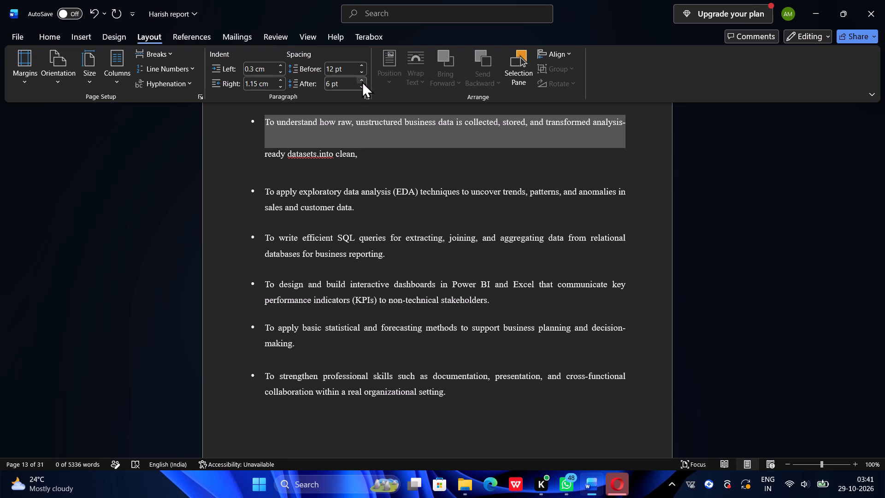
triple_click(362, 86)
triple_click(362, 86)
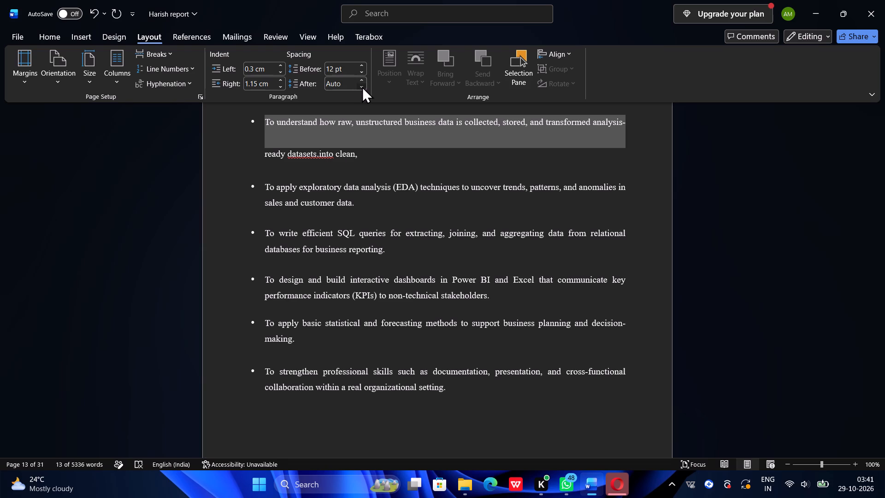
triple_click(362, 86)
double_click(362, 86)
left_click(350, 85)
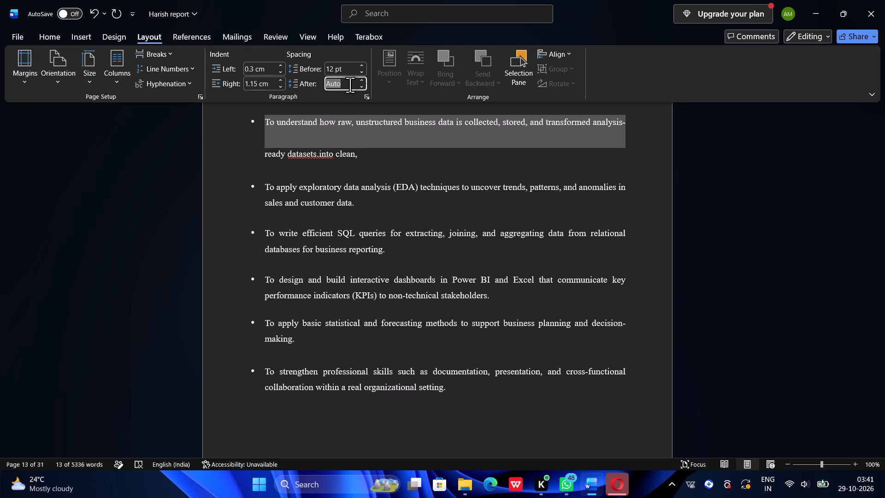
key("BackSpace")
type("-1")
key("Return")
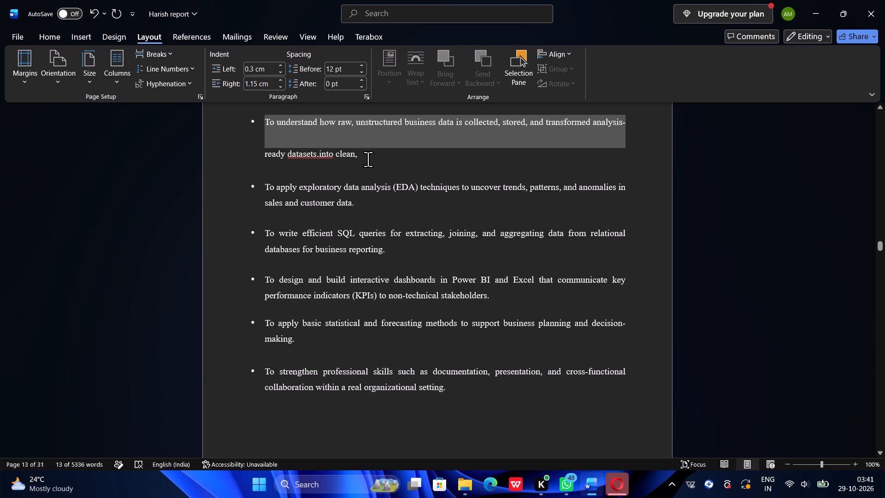
Set both the spacing before and the spacing after the whole first objectives bullet to Auto.
left_click_drag(368, 161, 268, 134)
left_click(364, 85)
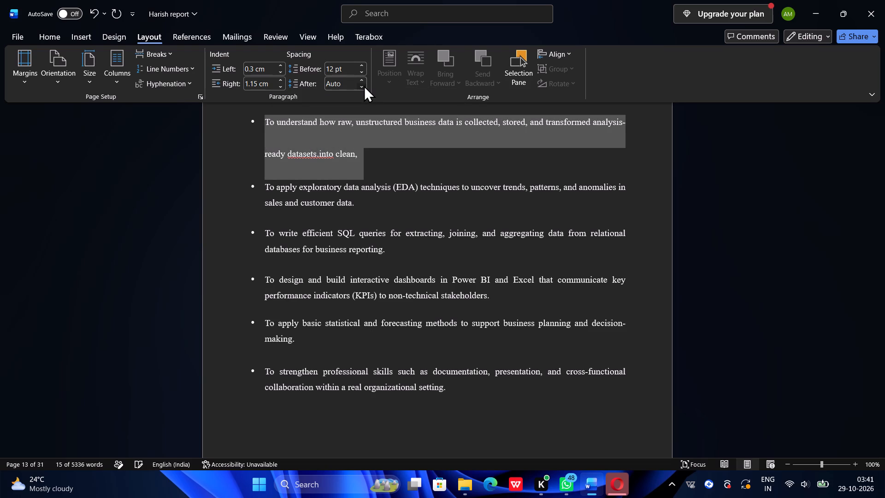
double_click(364, 85)
left_click_drag(364, 85, 364, 69)
triple_click(364, 69)
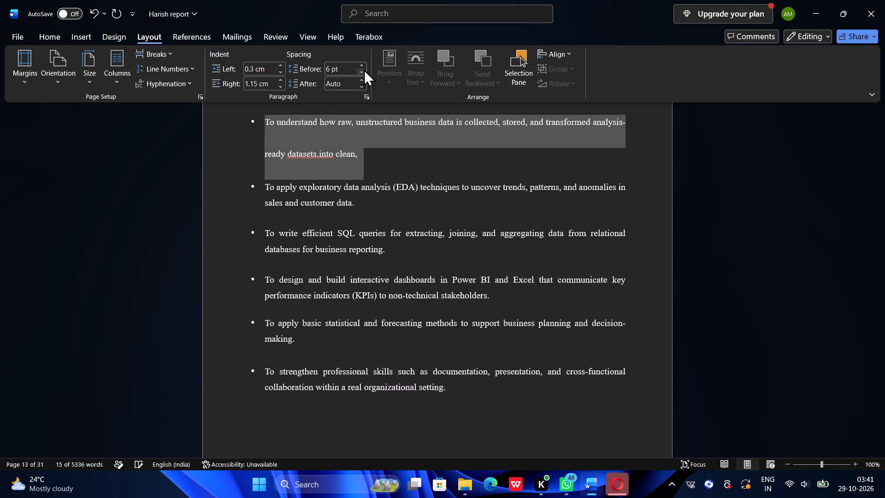
double_click(364, 69)
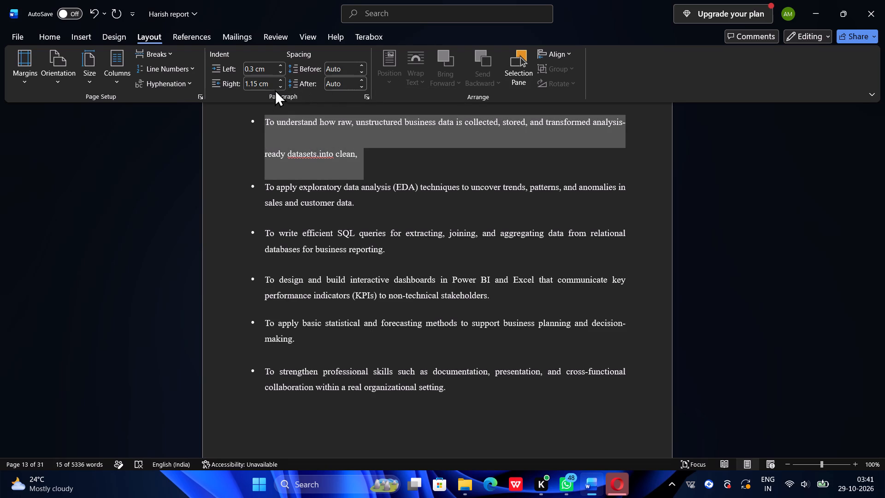
Set the right indent of the first objectives bullet to 1.3 cm.
triple_click(281, 86)
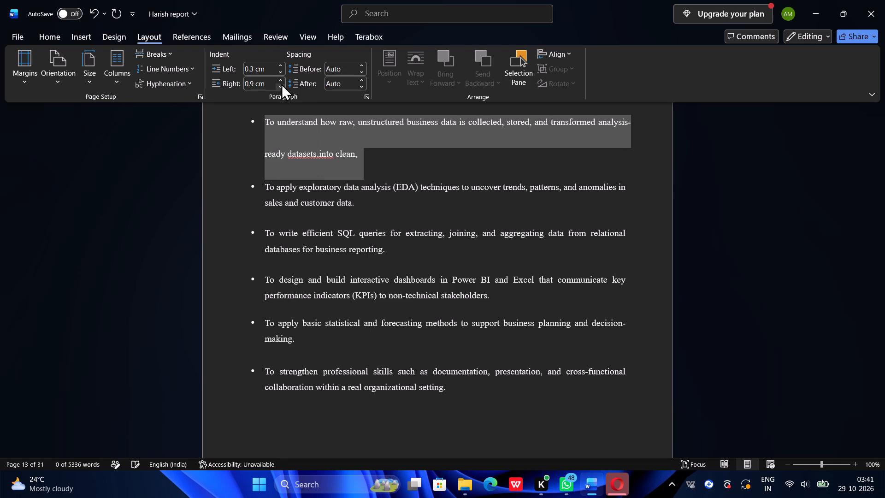
left_click(281, 78)
left_click(281, 78)
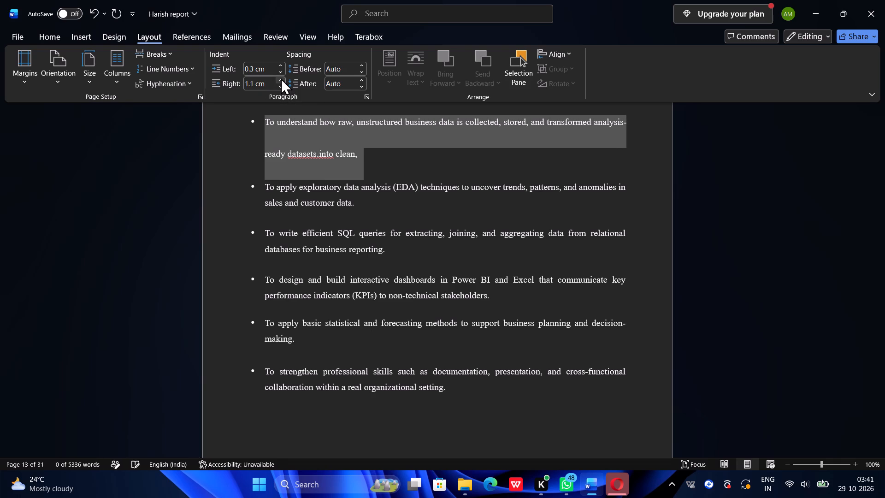
left_click(281, 78)
left_click(281, 78)
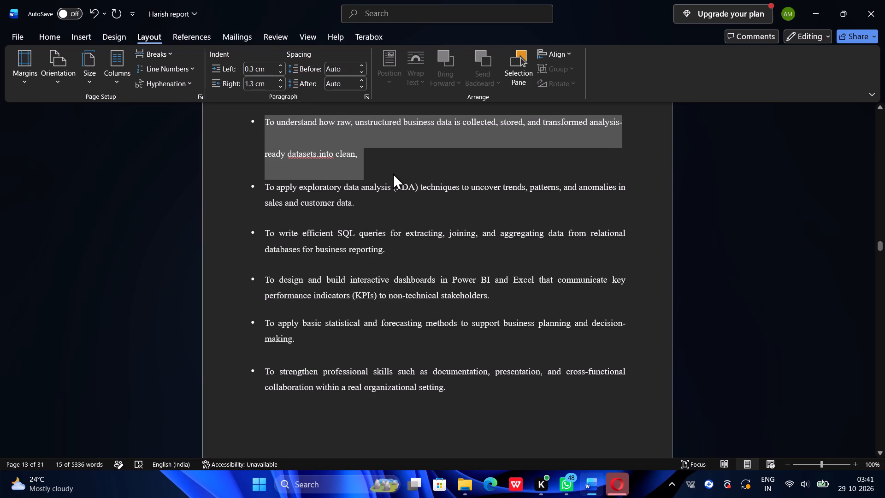
left_click(393, 172)
Trim "-ready datasets.into clean," from the first objectives bullet so the sentence ends with "transformed analysis.".
scroll(393, 172, "up", 2)
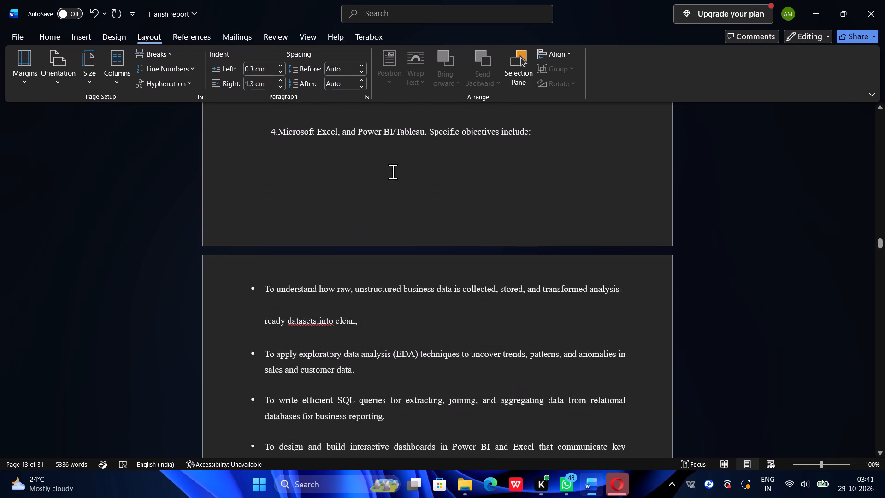
left_click(365, 328)
key("BackSpace")
key("BackSpace")
key("BackSpace")
key("BackSpace")
key("BackSpace")
key("BackSpace")
key("BackSpace")
key("BackSpace")
key("BackSpace")
key("BackSpace")
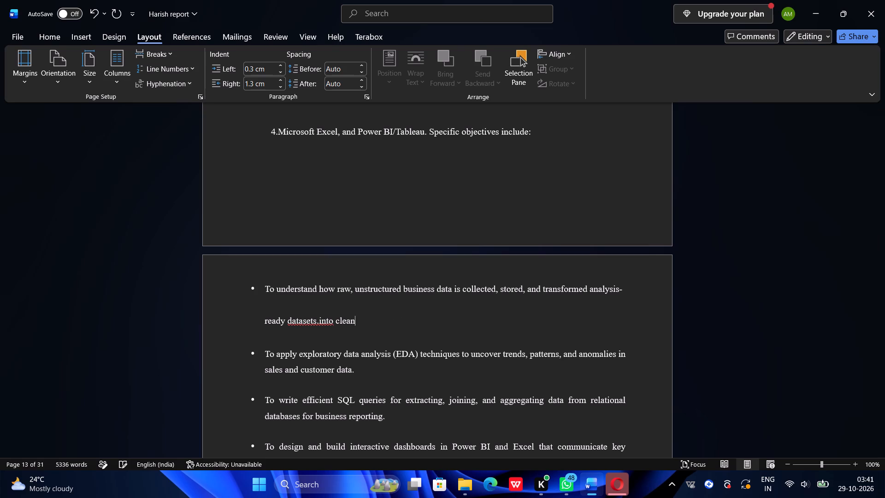
key("BackSpace")
key("BackSpace")
key("BackSpace")
key("BackSpace")
key("BackSpace")
key("BackSpace")
key("BackSpace")
key("BackSpace")
key("BackSpace")
key("BackSpace")
key("BackSpace")
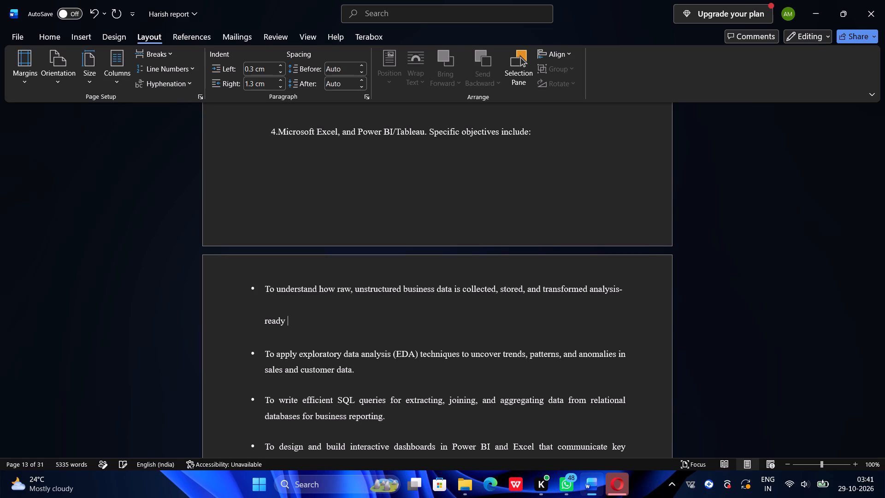
key("BackSpace")
key("BackSpace")
key("BackSpace")
key("BackSpace")
key("BackSpace")
key("BackSpace")
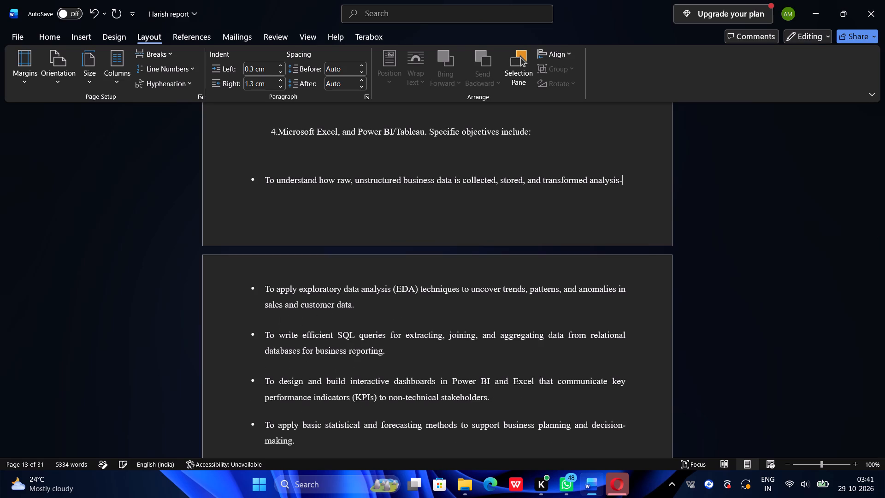
key("BackSpace")
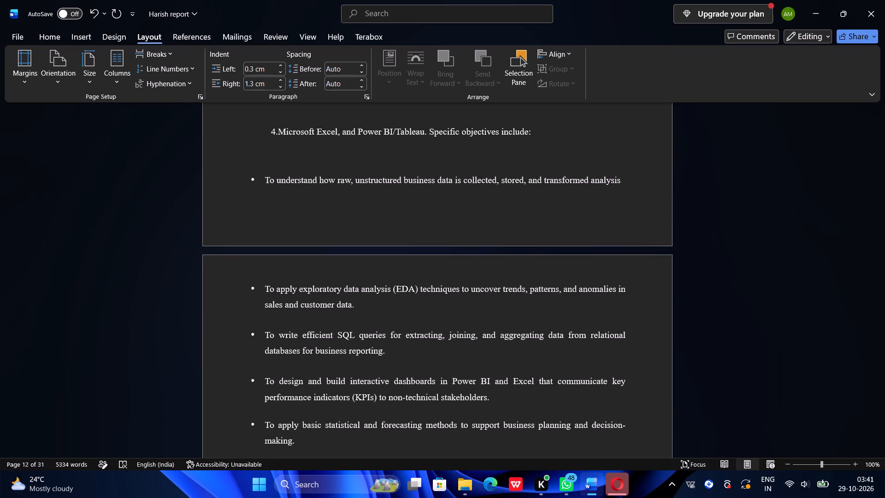
key("period")
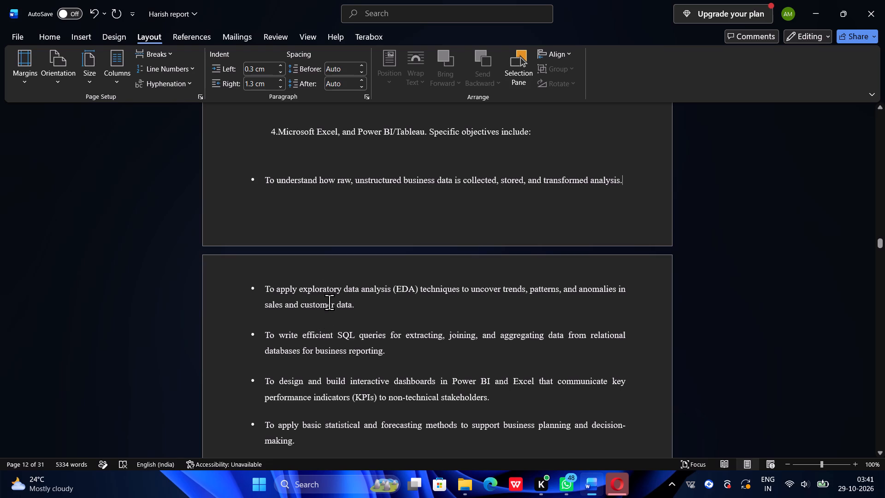
Review the report's pages from the 1.3 objectives section through the later chapters, references and appendices for layout problems and blank pages.
scroll(329, 285, "up", 3)
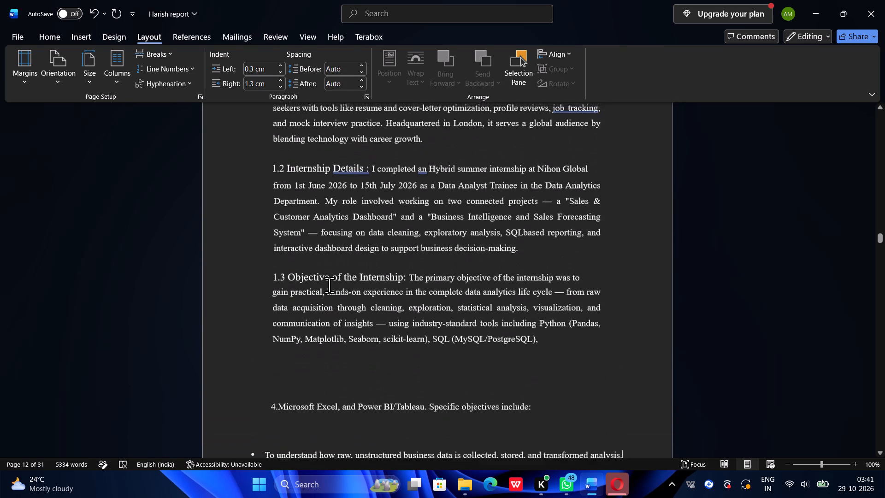
scroll(329, 285, "up", 1)
scroll(329, 285, "down", 2)
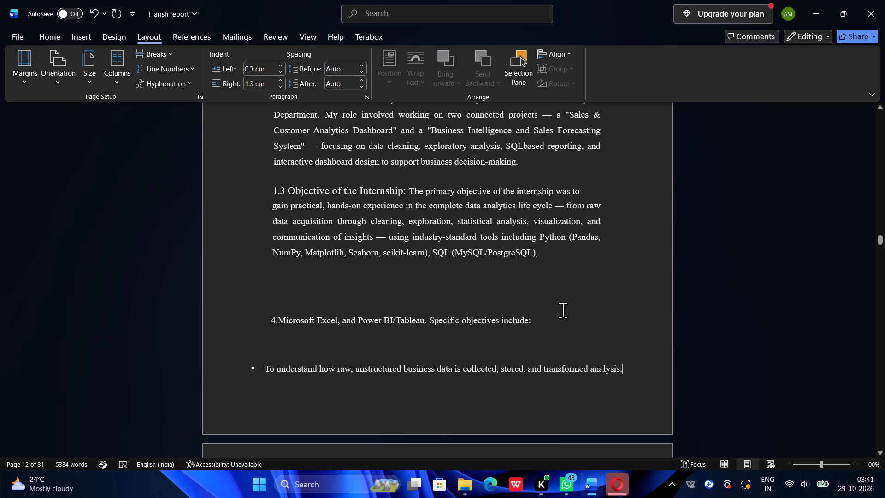
left_click(270, 316)
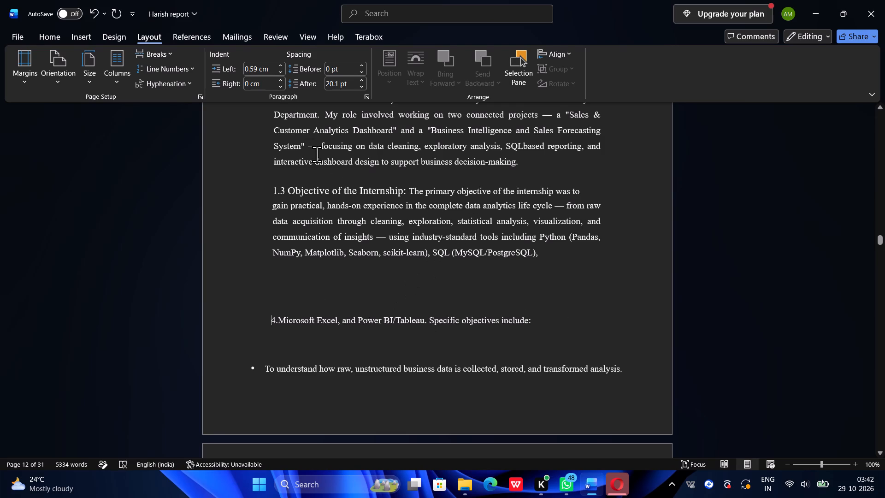
left_click(824, 39)
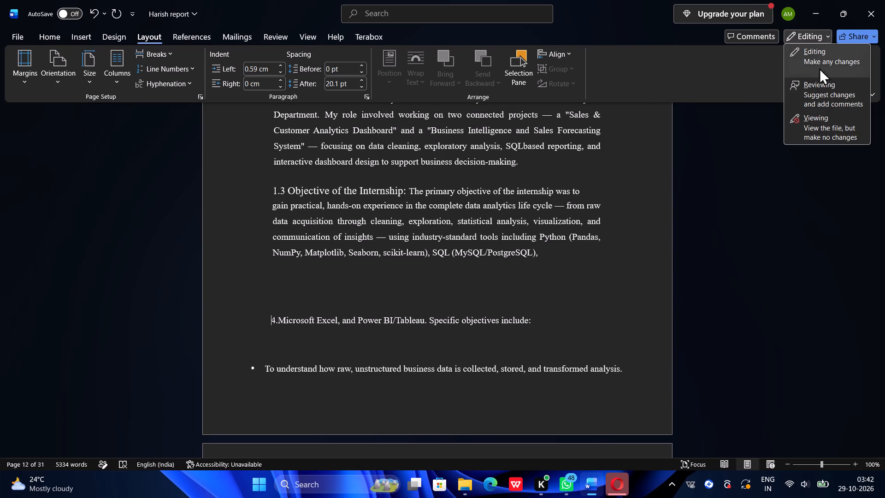
left_click(758, 262)
scroll(758, 262, "down", 20)
scroll(758, 262, "down", 20)
scroll(758, 262, "down", 20)
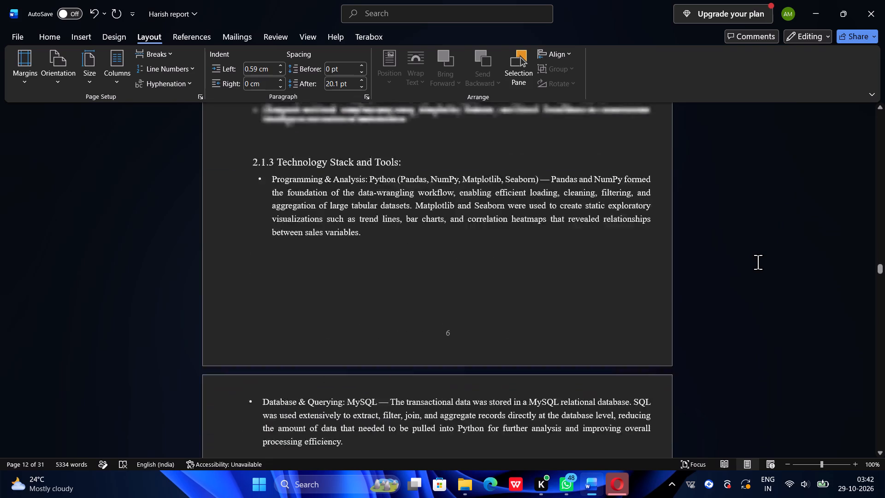
scroll(758, 262, "down", 20)
scroll(758, 262, "down", 20)
scroll(758, 262, "down", 20)
scroll(758, 262, "up", 20)
scroll(758, 262, "up", 20)
scroll(758, 262, "up", 20)
scroll(758, 262, "down", 20)
scroll(758, 262, "down", 9)
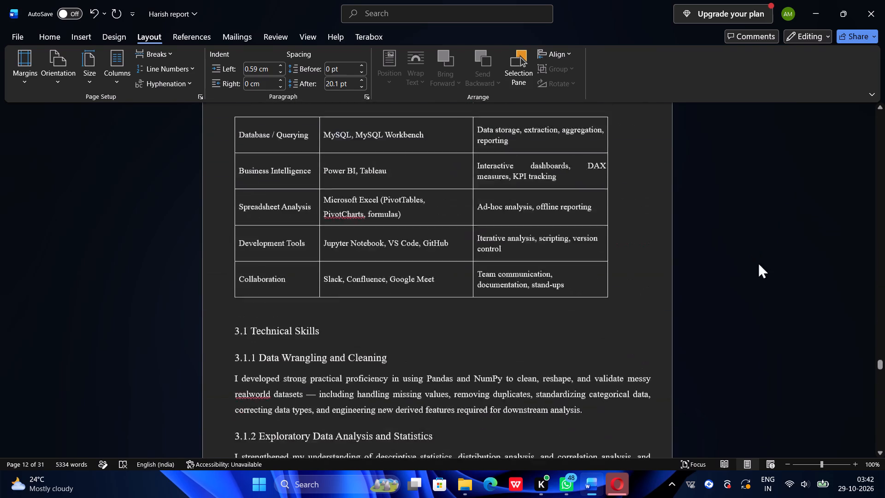
scroll(758, 262, "down", 20)
scroll(758, 262, "down", 20)
scroll(758, 262, "down", 20)
scroll(758, 262, "down", 7)
scroll(758, 262, "up", 12)
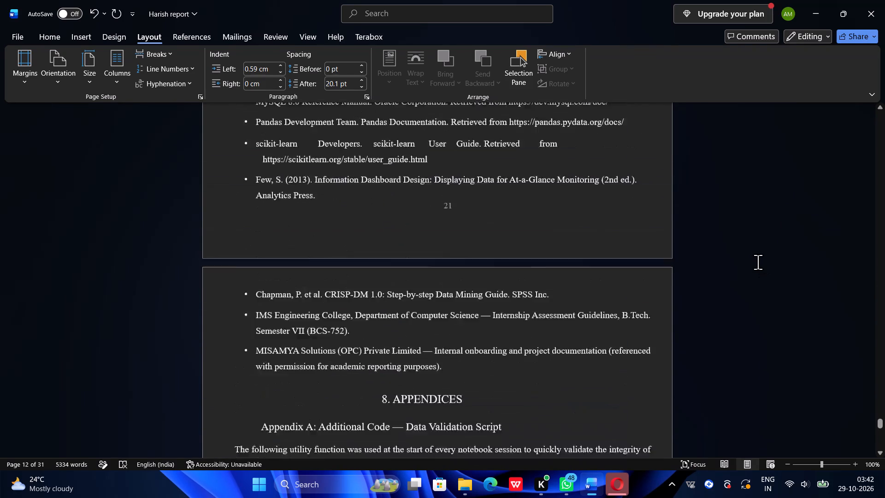
scroll(758, 262, "up", 11)
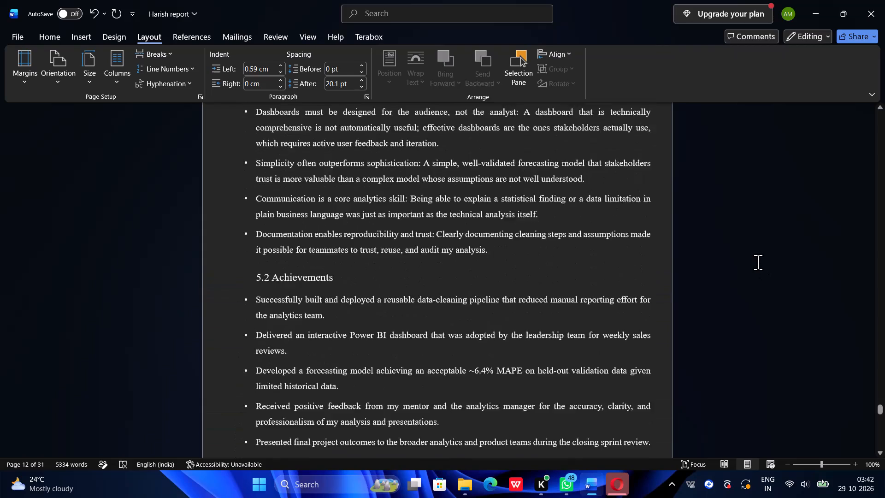
scroll(758, 262, "up", 10)
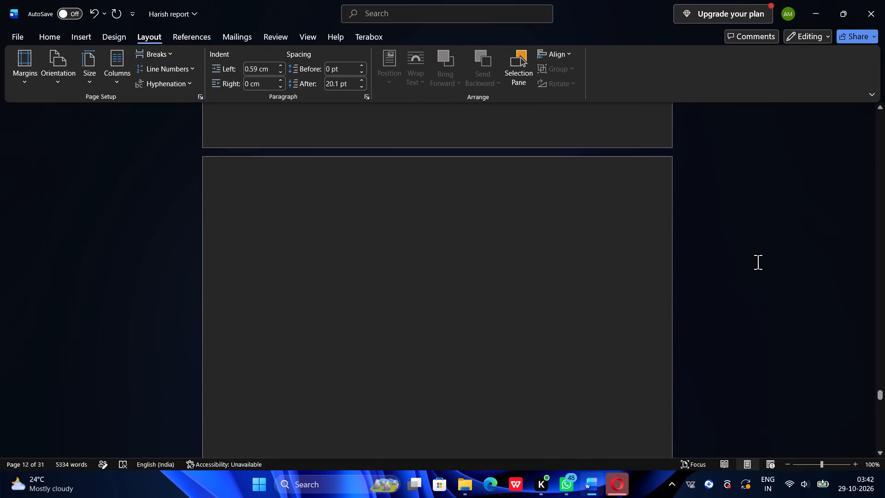
scroll(758, 262, "up", 3)
scroll(758, 262, "down", 1)
scroll(758, 262, "up", 2)
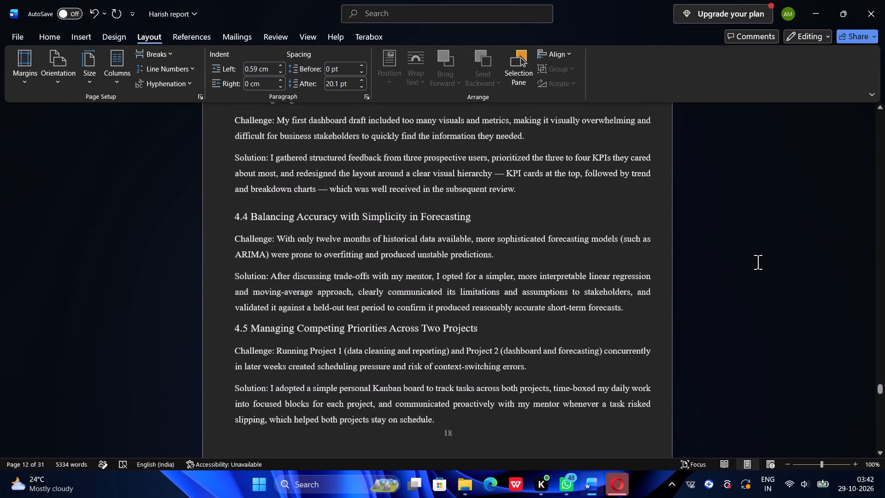
scroll(758, 262, "up", 1)
scroll(758, 262, "down", 5)
scroll(758, 262, "up", 2)
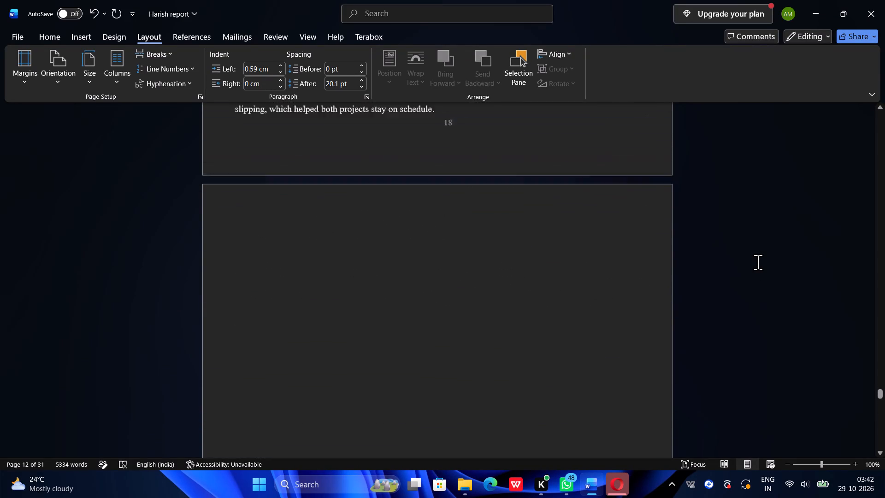
scroll(758, 262, "up", 1)
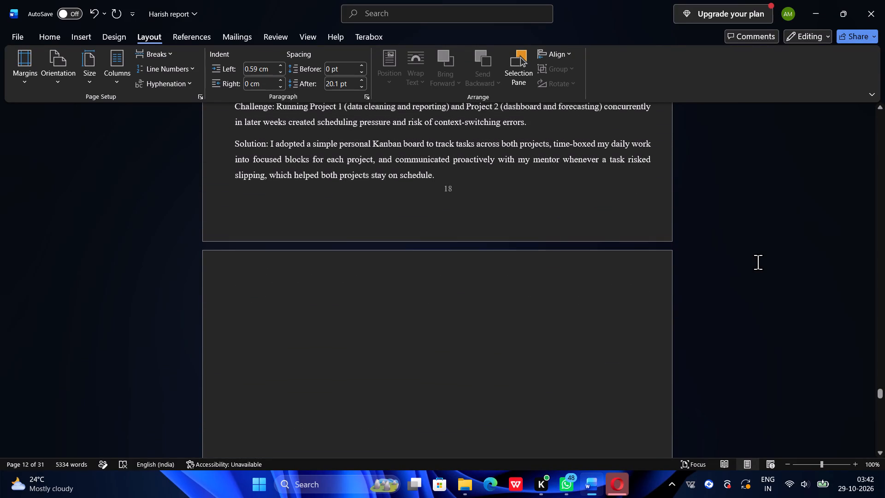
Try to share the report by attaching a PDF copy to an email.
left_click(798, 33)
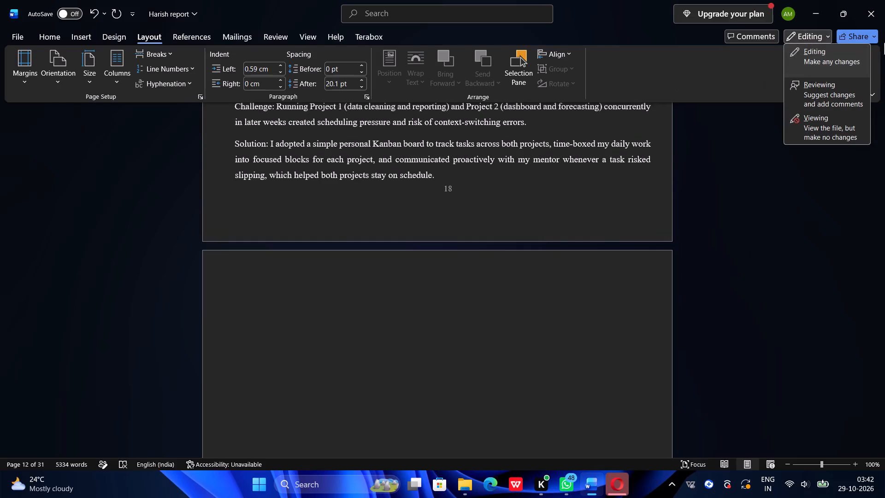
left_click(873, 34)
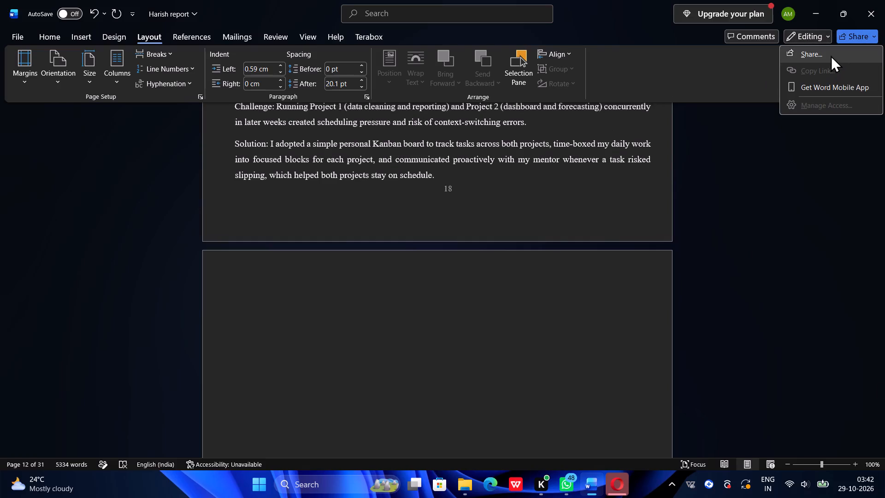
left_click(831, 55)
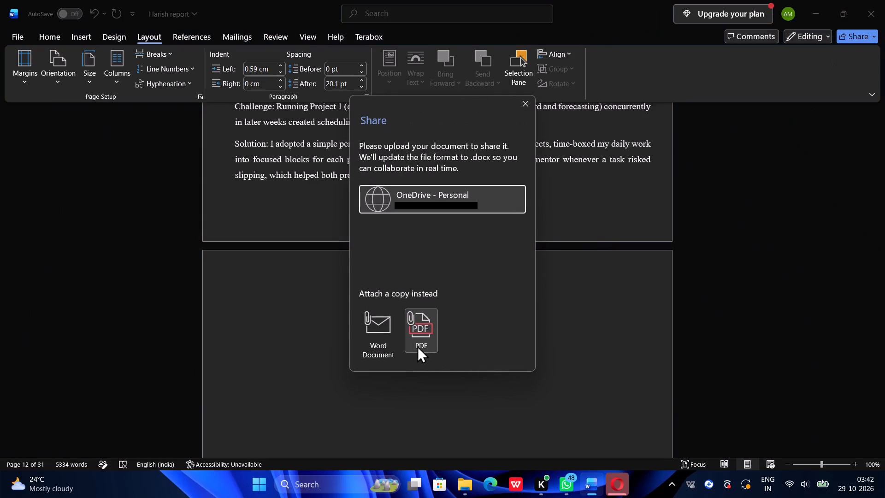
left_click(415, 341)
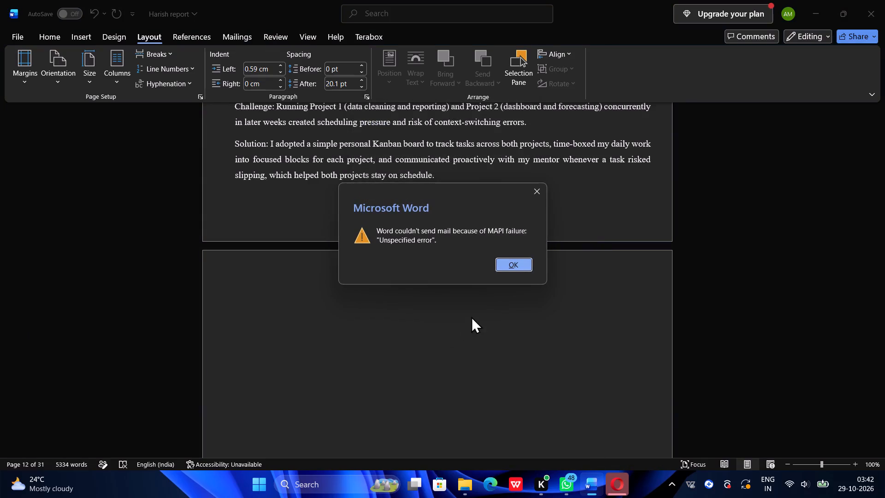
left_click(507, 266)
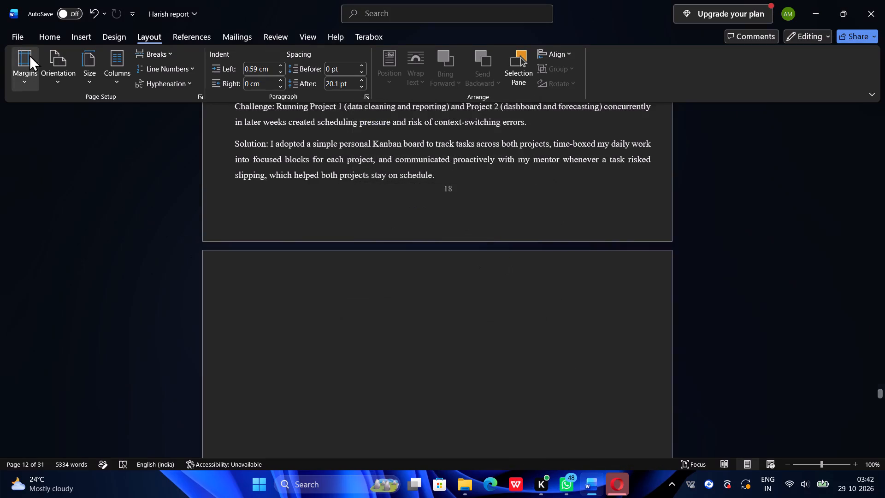
Upload the report to the personal OneDrive for sharing and dismiss the sharing window.
left_click(23, 32)
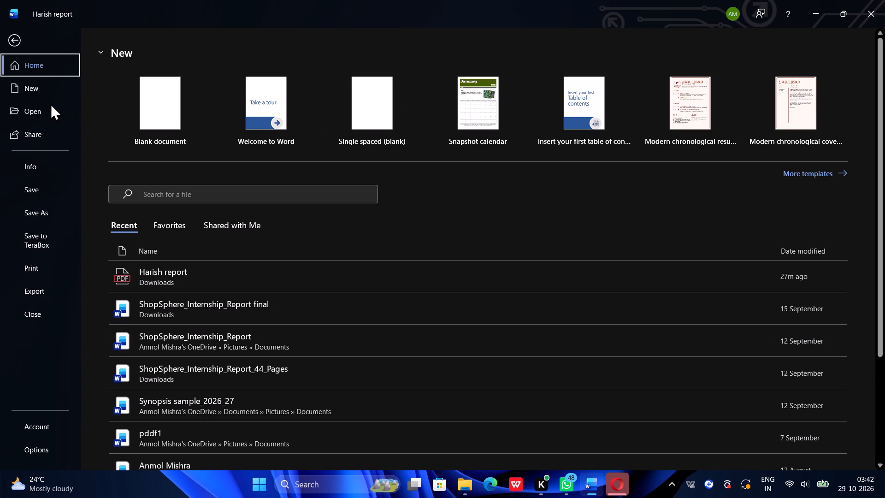
left_click(47, 129)
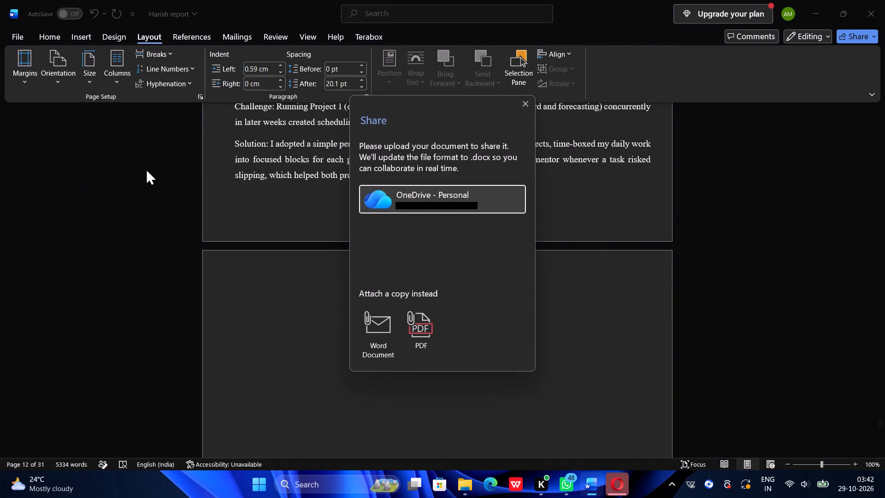
left_click(421, 205)
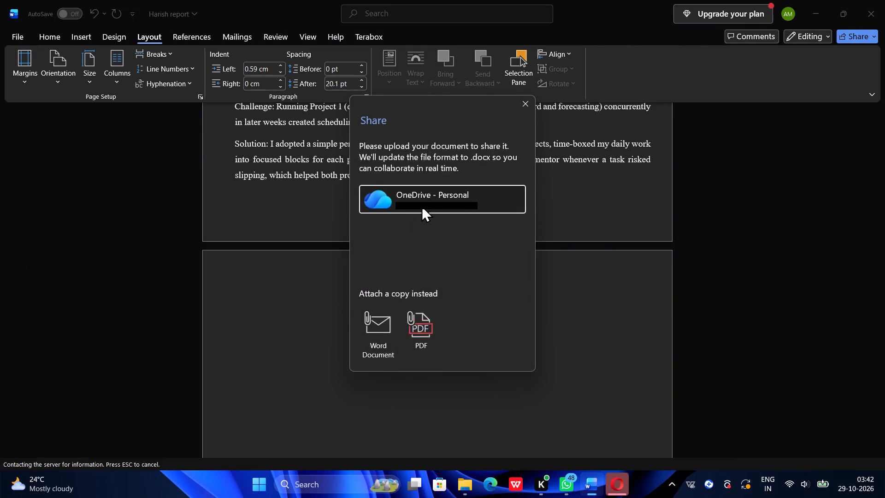
left_click(525, 103)
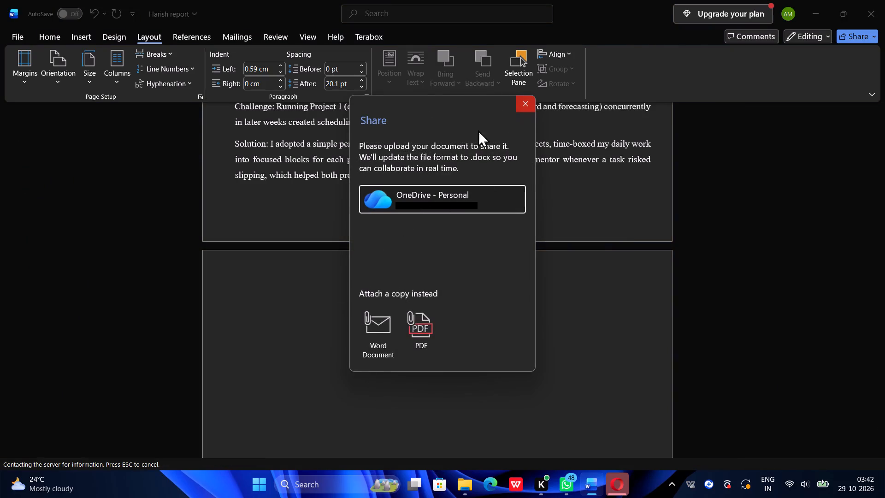
left_click(524, 102)
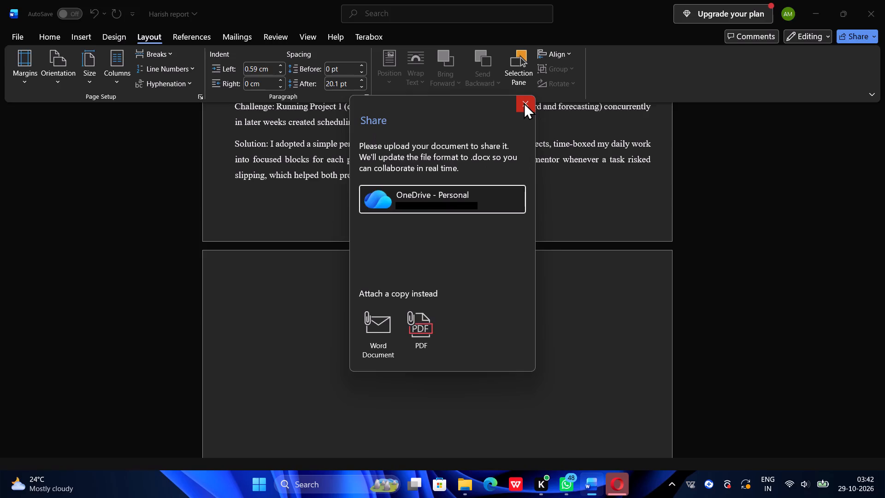
left_click(524, 102)
left_click(524, 102)
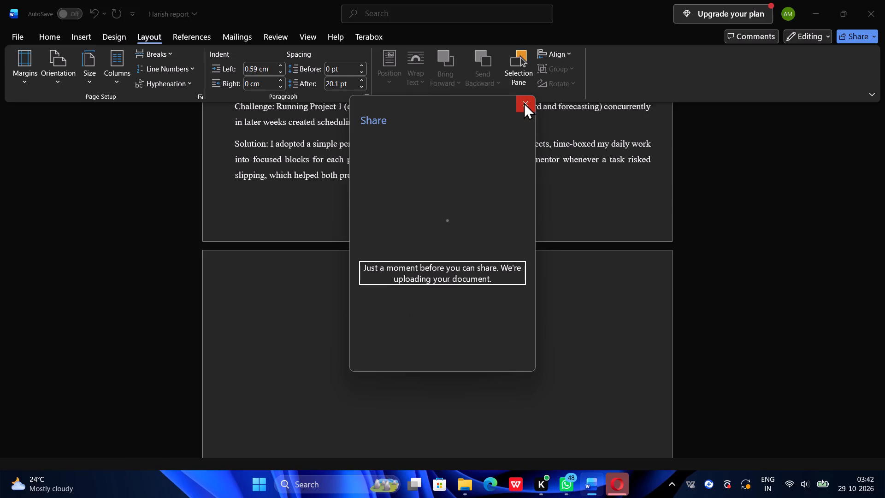
double_click(525, 108)
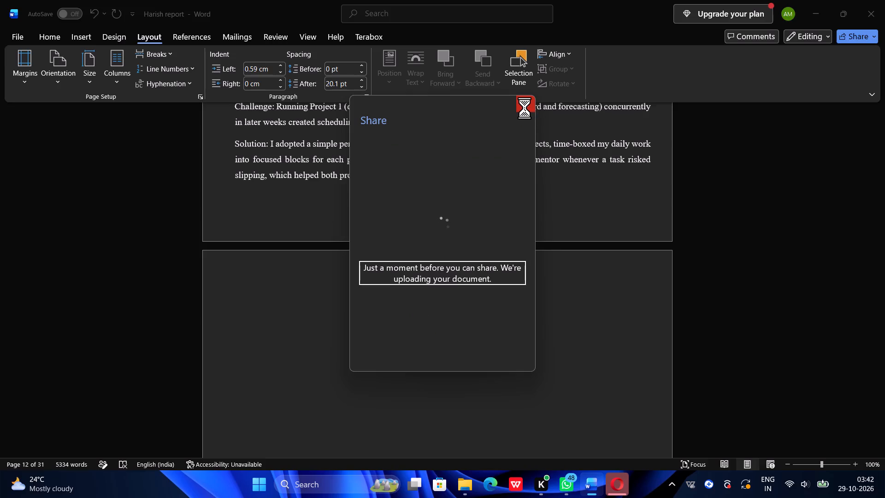
Save a copy of the report in Downloads as a Word document named Harish Report Improve.
left_click(11, 38)
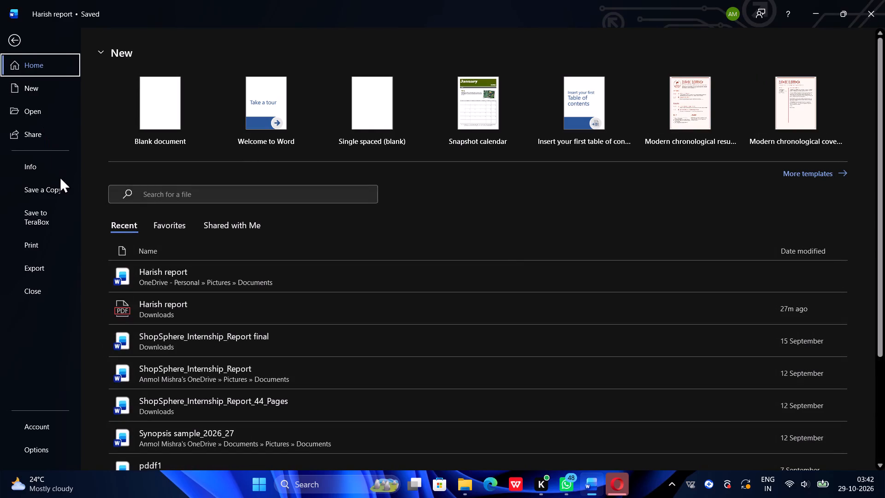
left_click(60, 189)
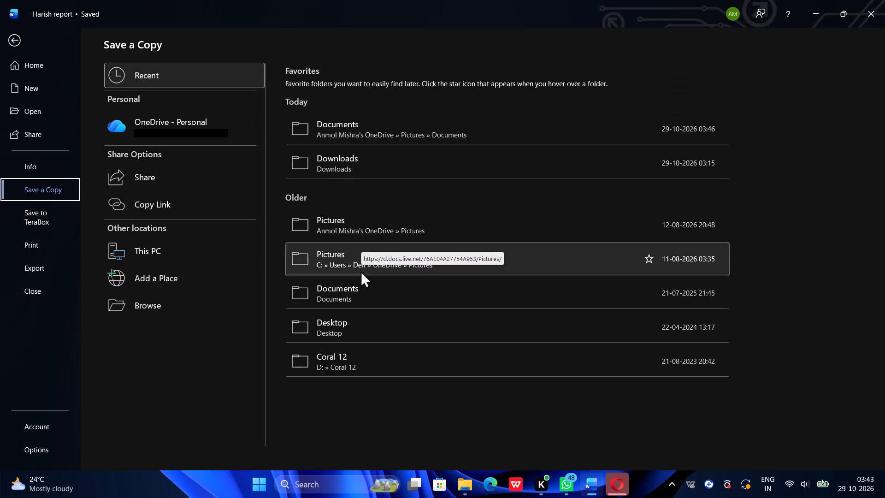
left_click(337, 164)
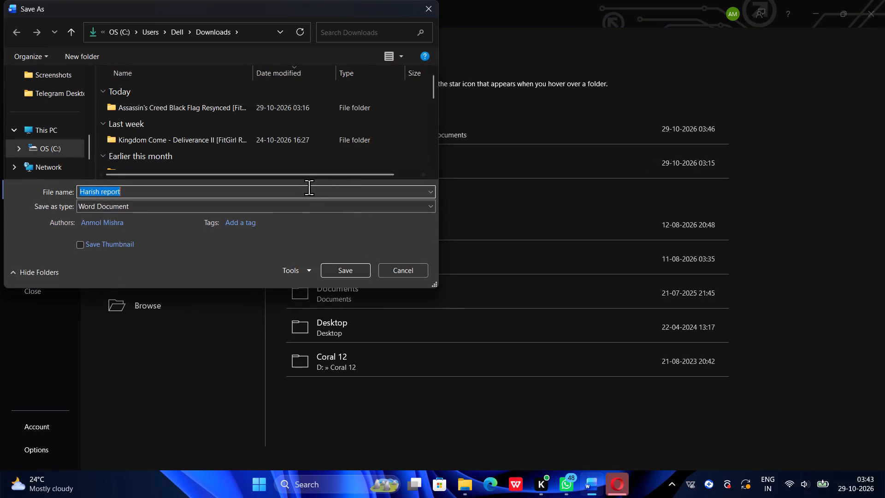
key("space")
type("2")
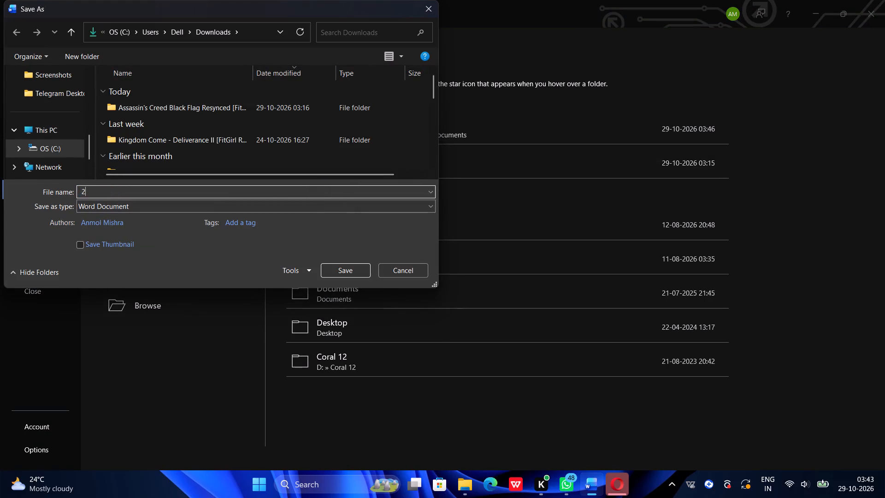
key("BackSpace")
type("HAr")
key("BackSpace")
key("BackSpace")
type("aris")
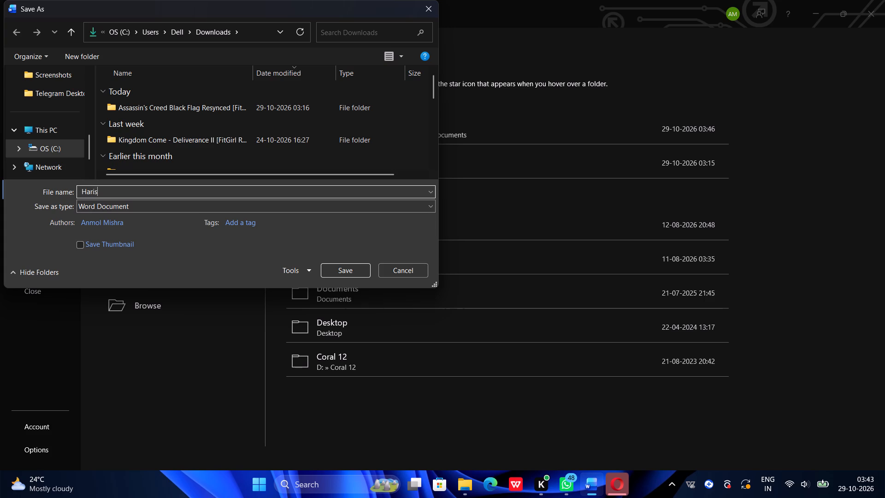
type("h")
key("space")
key("shift+r")
key("e")
type("port")
key("space")
type("IM")
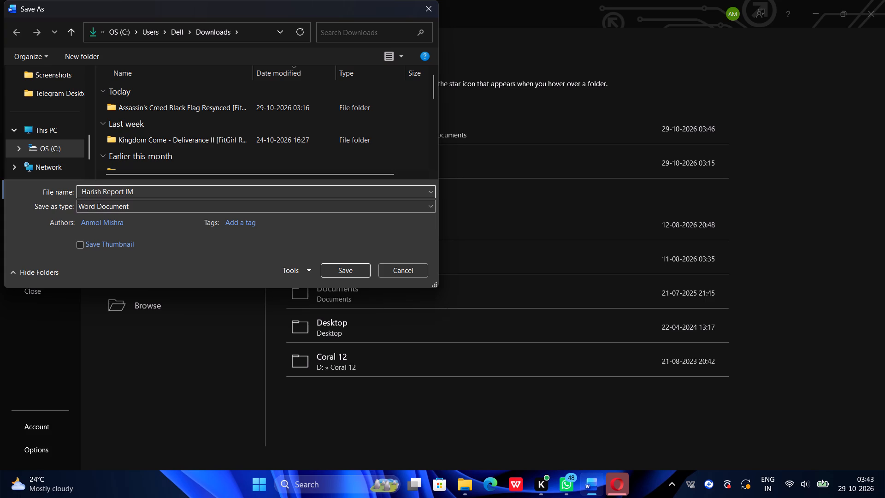
key("BackSpace")
type("mp")
type("ro")
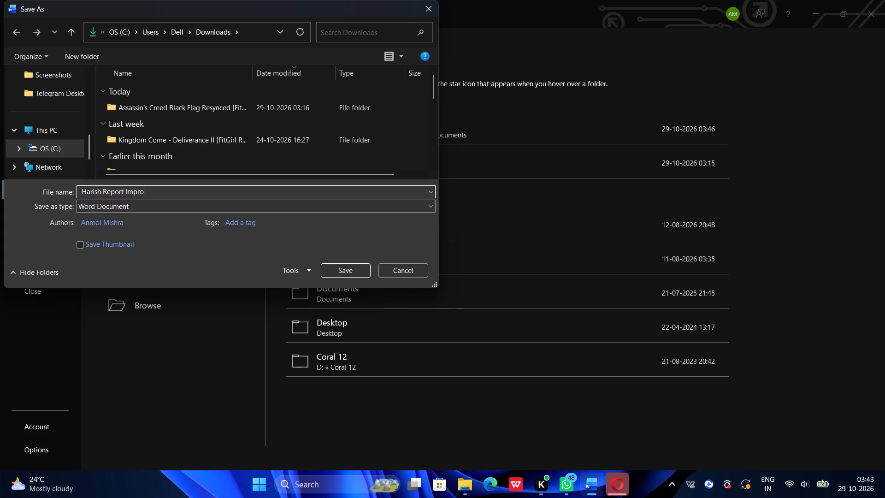
type("ve")
key("Return")
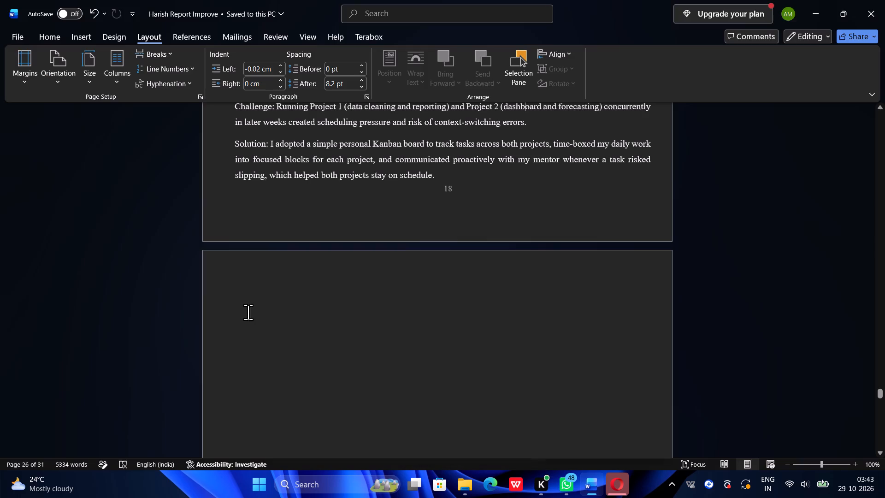
Switch to File Explorer and preview the cover page of the Harish Report Improve file.
right_click(465, 491)
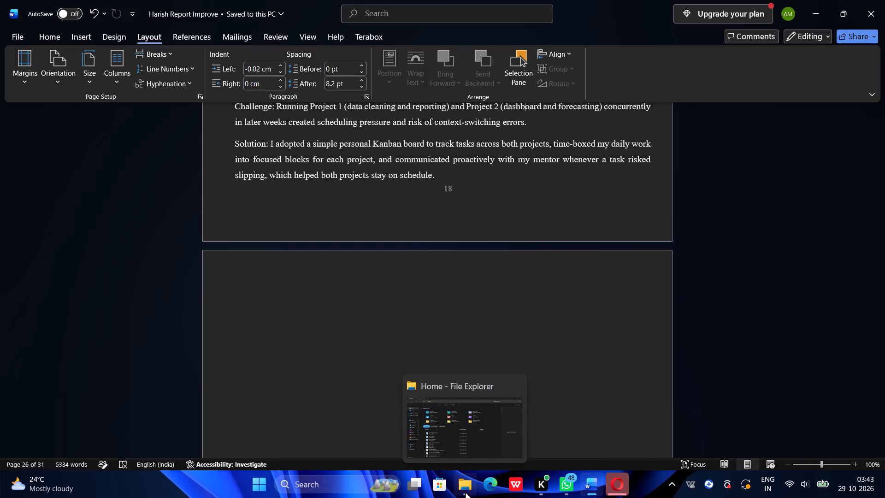
left_click(822, 3)
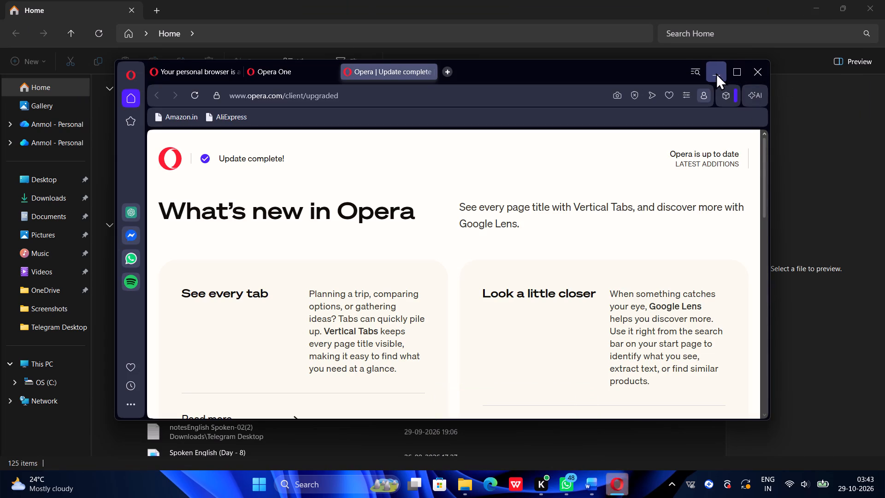
left_click(748, 75)
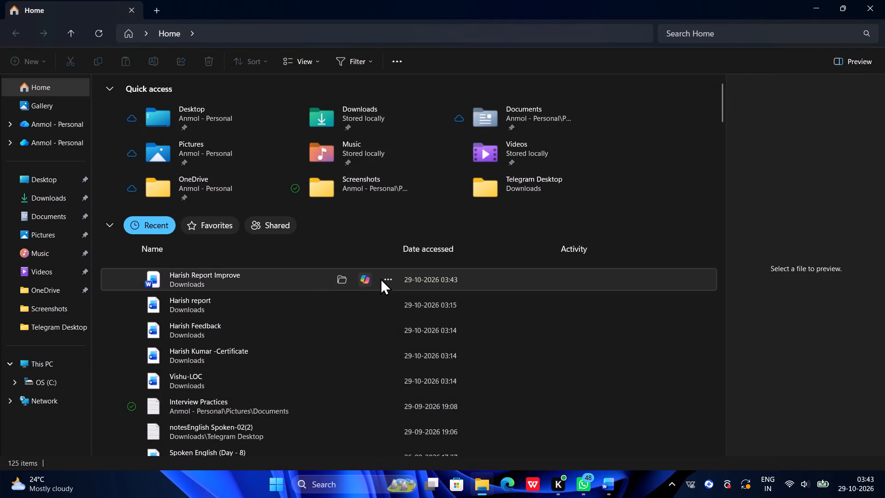
left_click(382, 280)
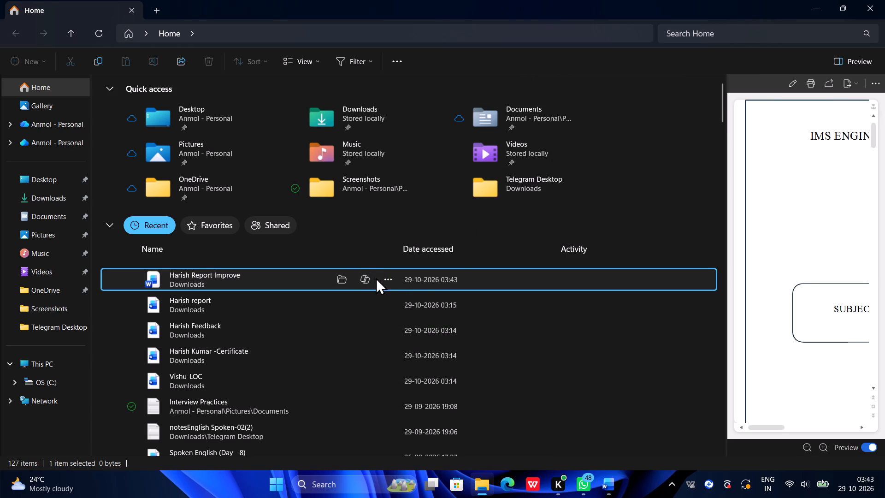
left_click(381, 278)
scroll(696, 223, "left", 1)
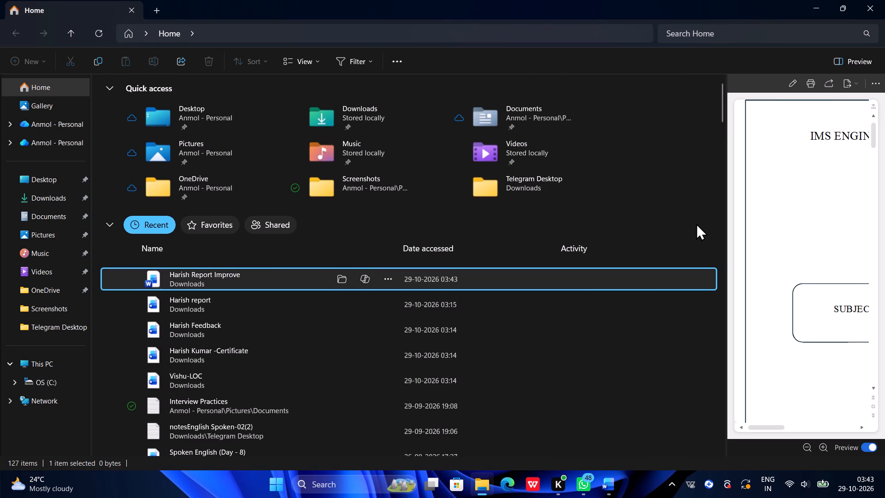
scroll(696, 223, "left", 1)
scroll(827, 191, "left", 5)
scroll(827, 191, "up", 2)
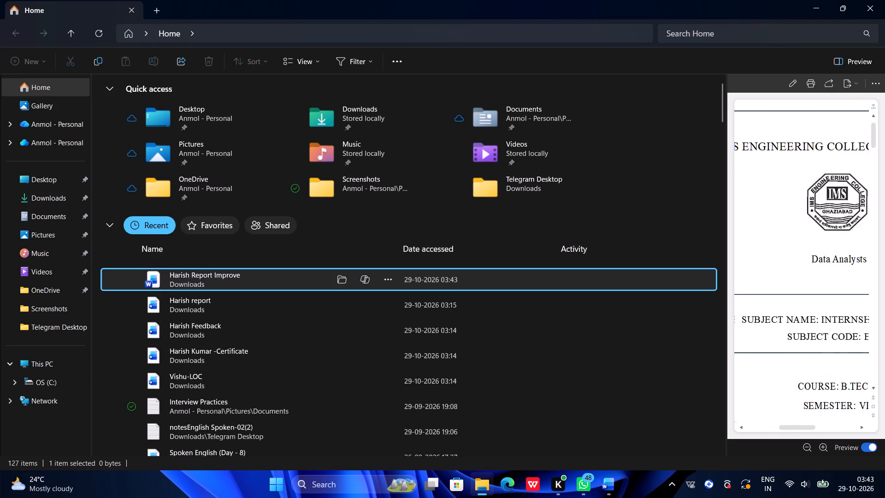
scroll(827, 191, "up", 2)
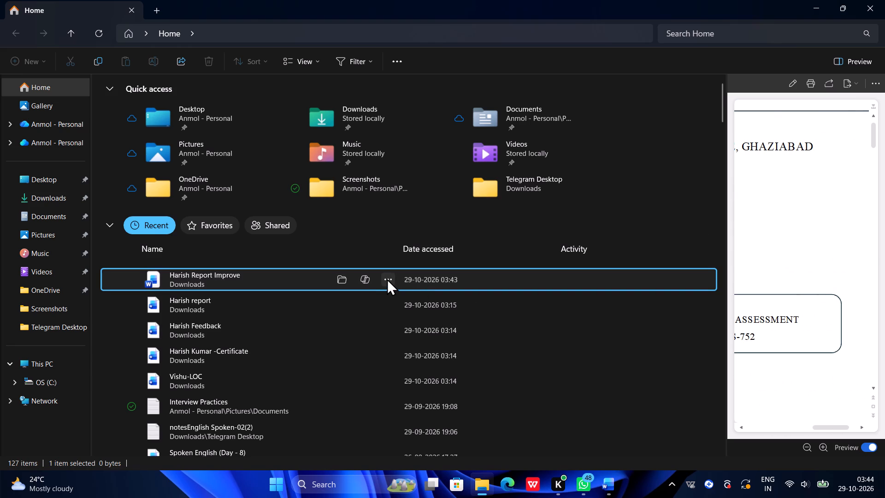
Open Harish Report Improve in WPS Office as read-only, choosing WPS Office to always open .docx files.
right_click(387, 279)
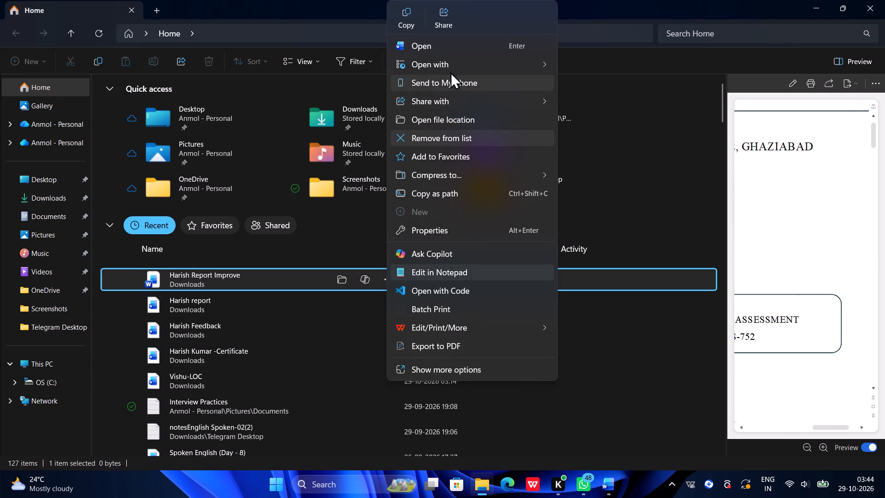
left_click(597, 132)
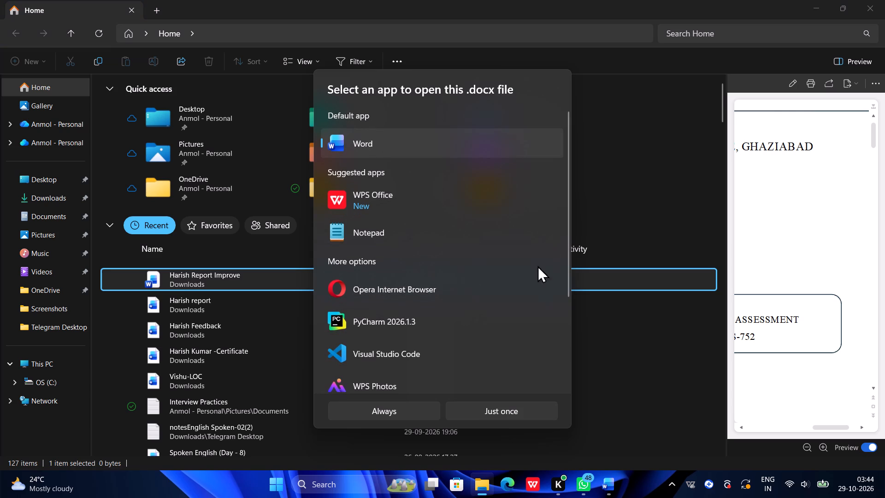
left_click(440, 199)
scroll(440, 199, "down", 4)
scroll(440, 199, "up", 2)
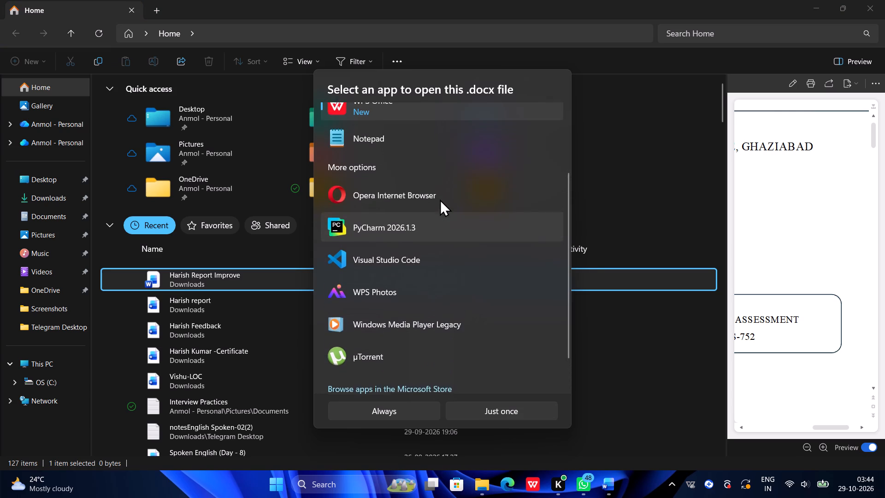
scroll(440, 199, "up", 3)
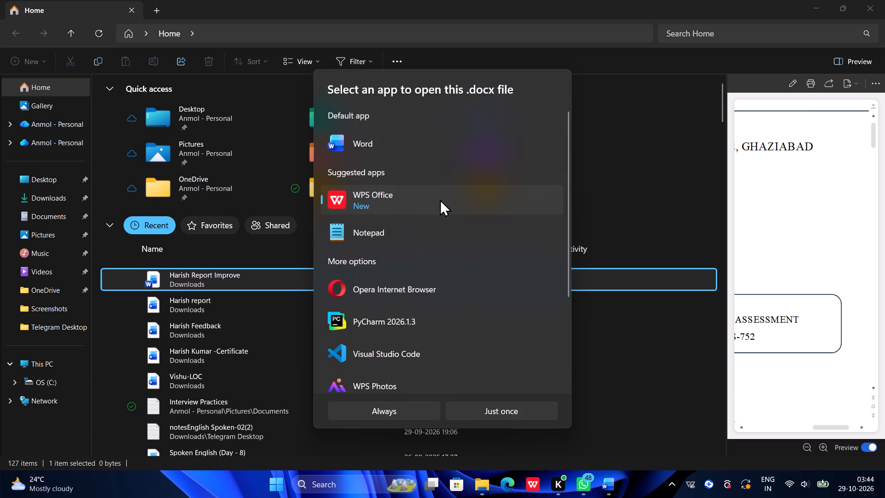
left_click(409, 405)
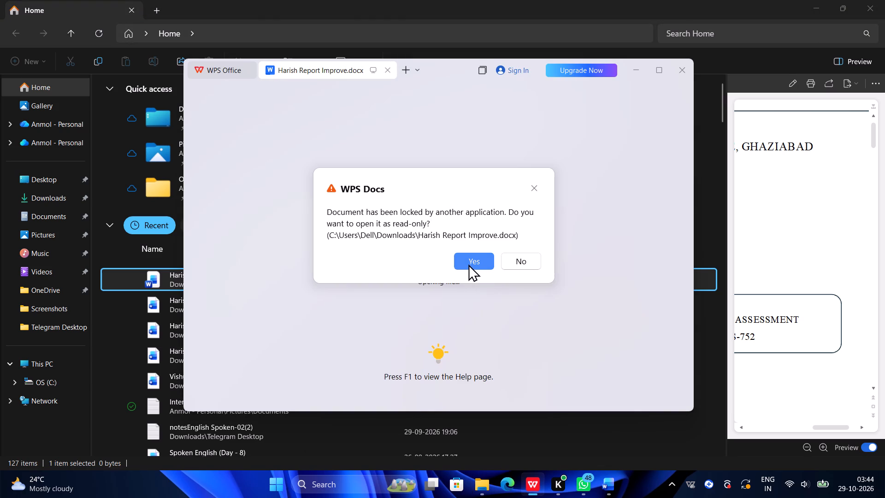
left_click(468, 264)
Review the report's layout in WPS Office from the cover page through the program outcomes, declaration and methodology to Fig 2.3.
scroll(468, 264, "down", 3)
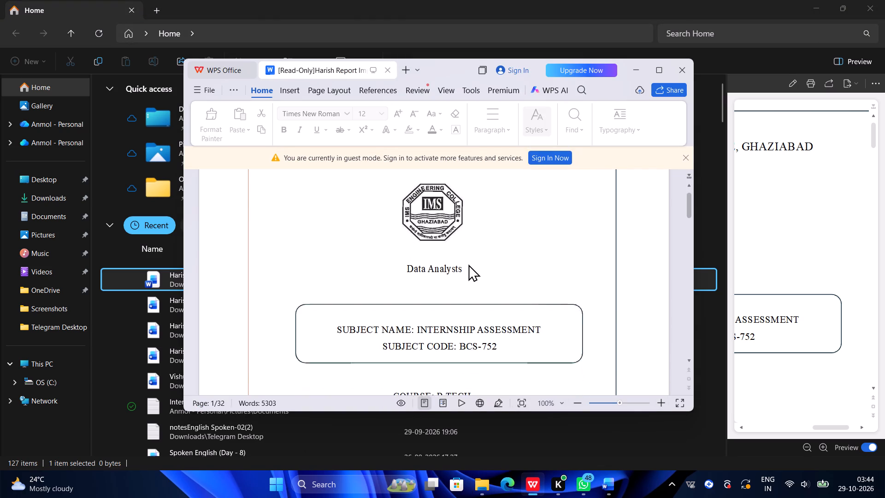
scroll(468, 264, "down", 16)
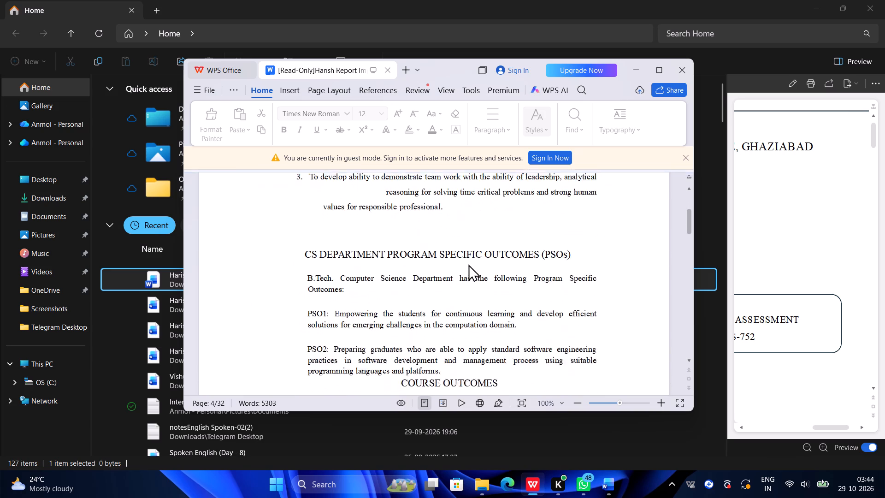
scroll(468, 264, "down", 15)
scroll(468, 264, "down", 7)
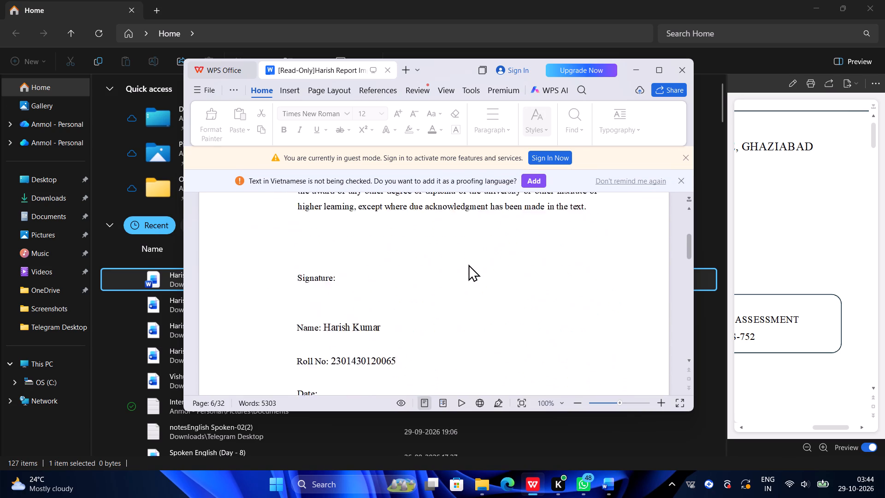
scroll(468, 264, "down", 14)
scroll(468, 264, "down", 15)
scroll(468, 264, "down", 8)
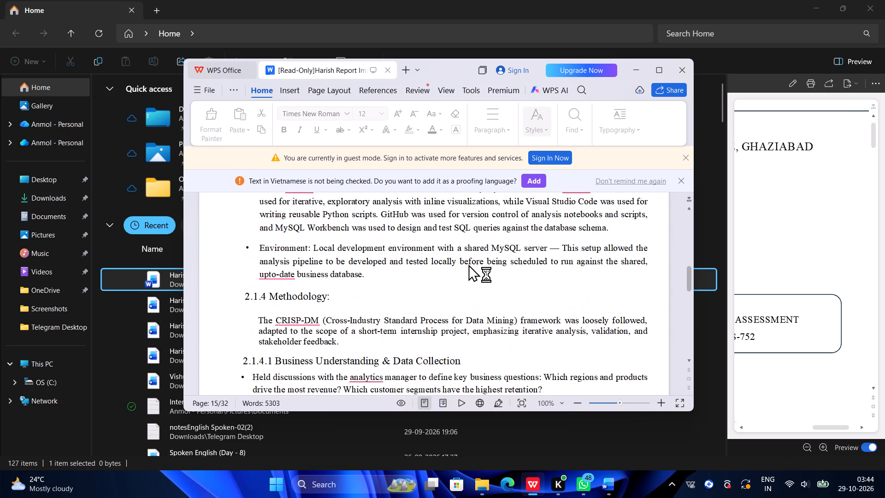
scroll(468, 264, "down", 14)
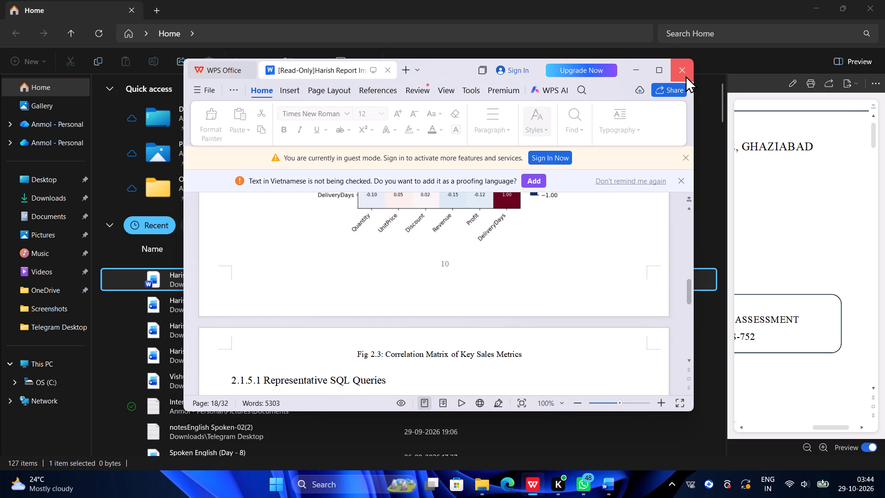
Close the read-only Harish Report Improve document in WPS Office and return to File Explorer.
left_click(685, 76)
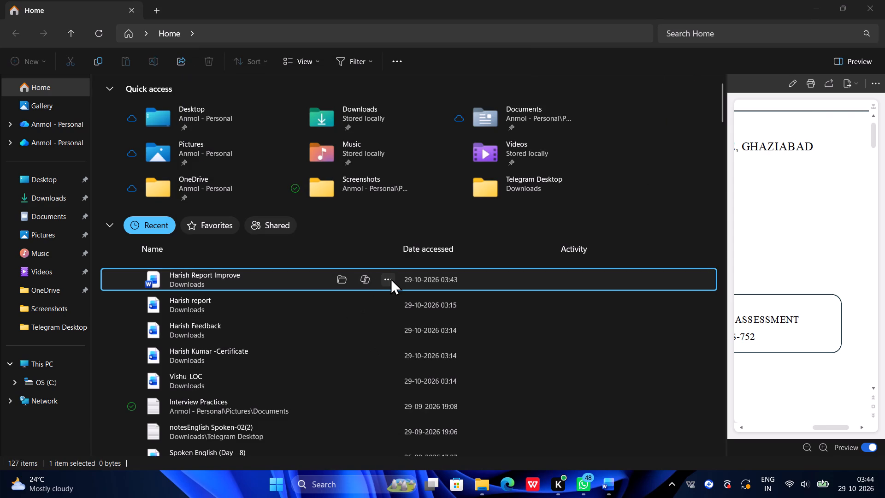
Share the Harish Report Improve file from the recent files, choosing WhatsApp as the sharing app.
left_click(390, 278)
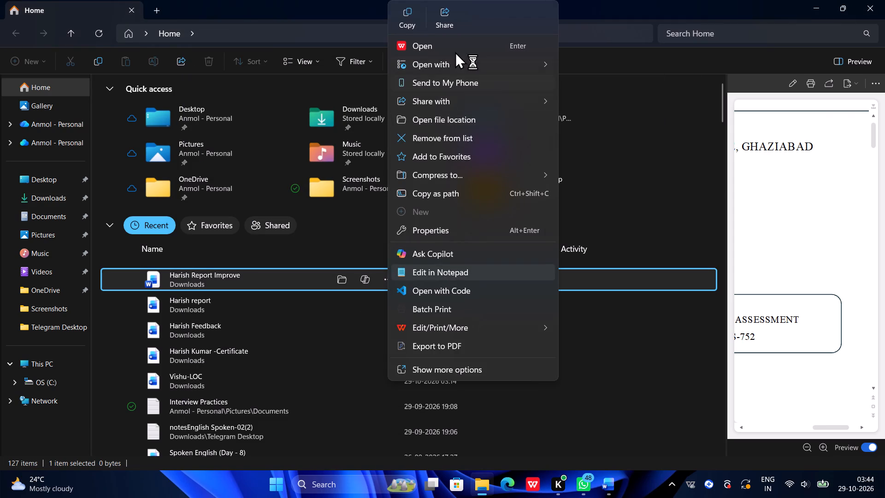
left_click_drag(446, 33, 446, 28)
left_click(446, 28)
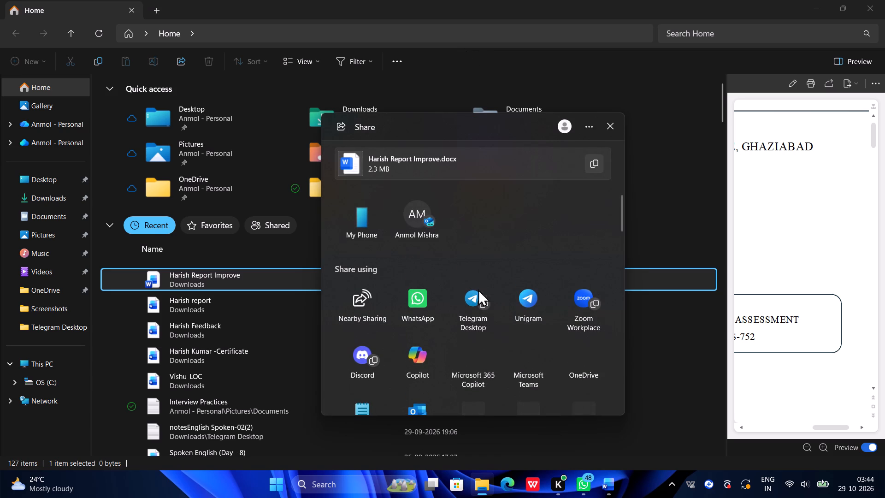
left_click(414, 292)
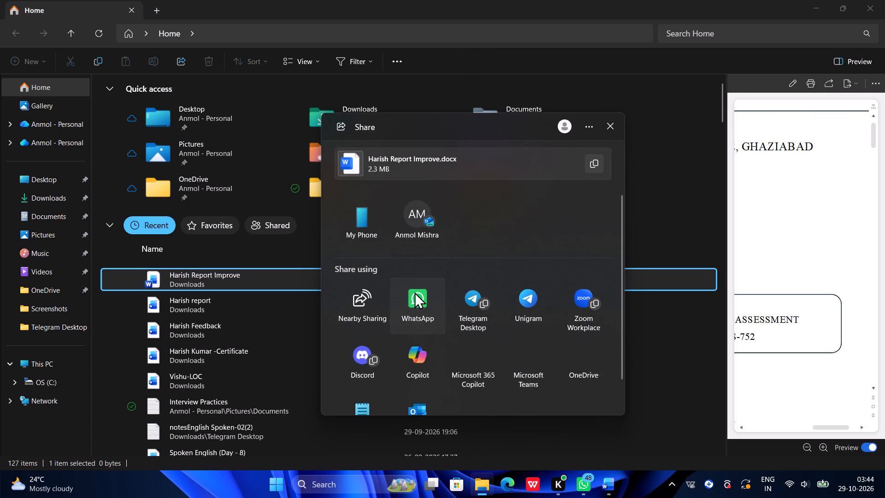
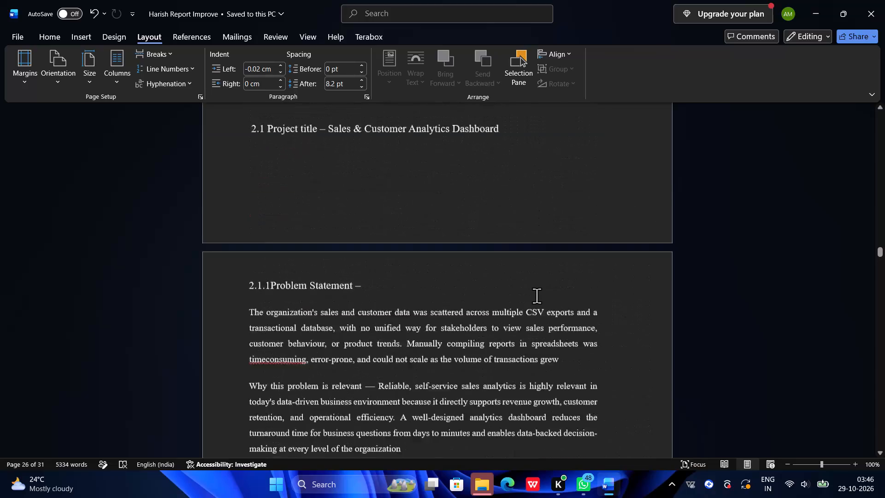
In the Word report, place the cursor just above the stray page number 5 before the PROJECT DETAILS AND WORK PERFORMED heading.
scroll(537, 296, "up", 1)
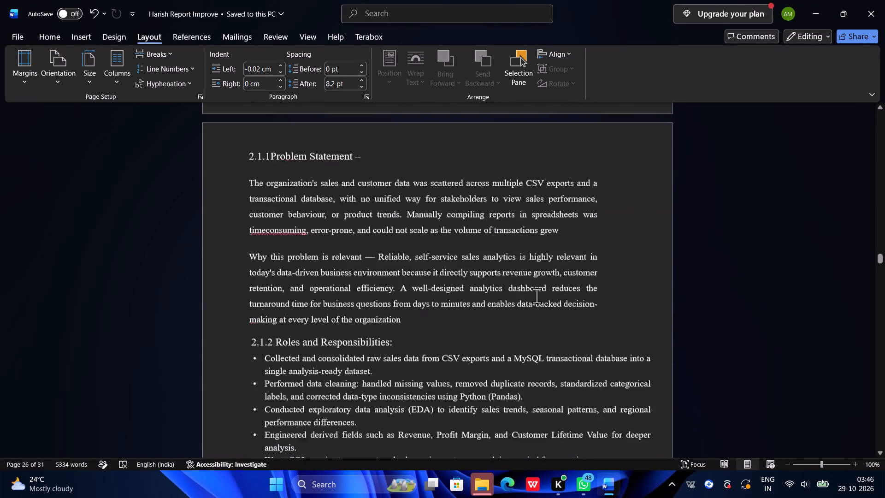
scroll(537, 296, "up", 1)
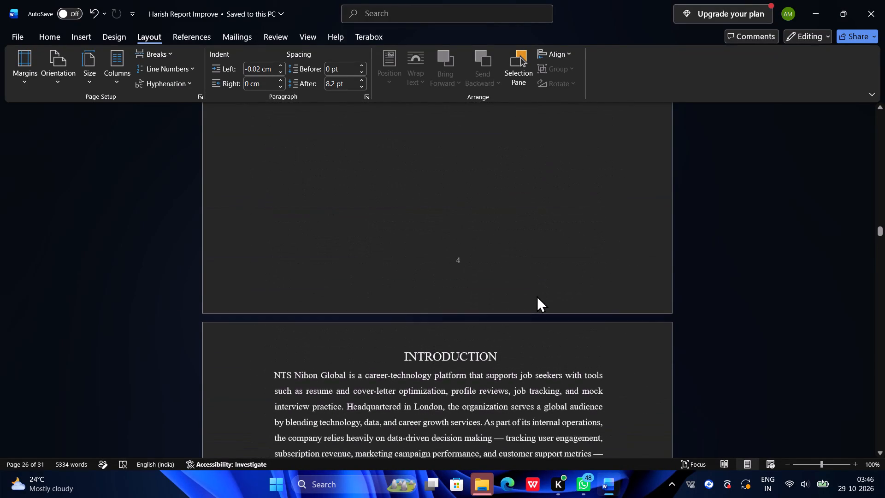
scroll(537, 296, "down", 4)
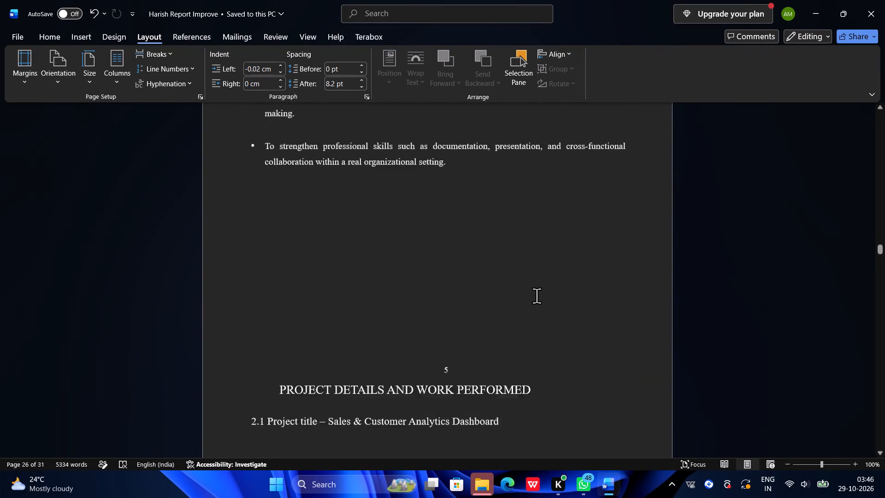
scroll(537, 296, "down", 2)
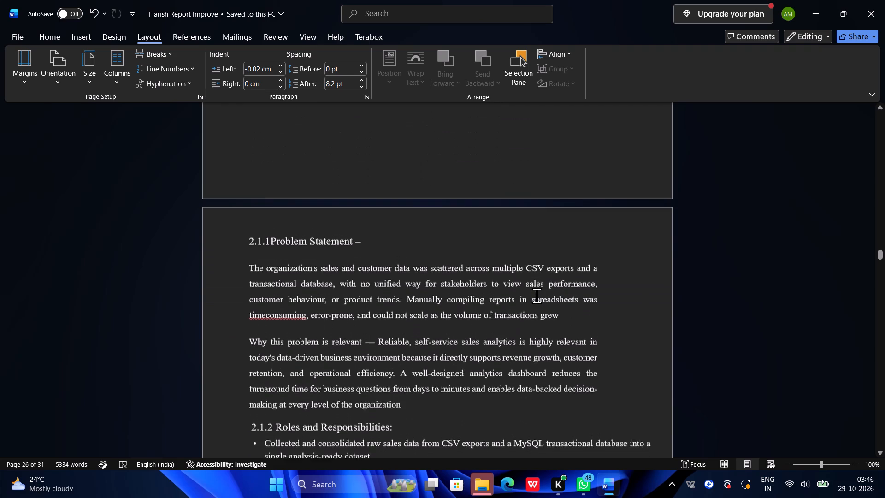
scroll(537, 296, "down", 1)
left_click(418, 204)
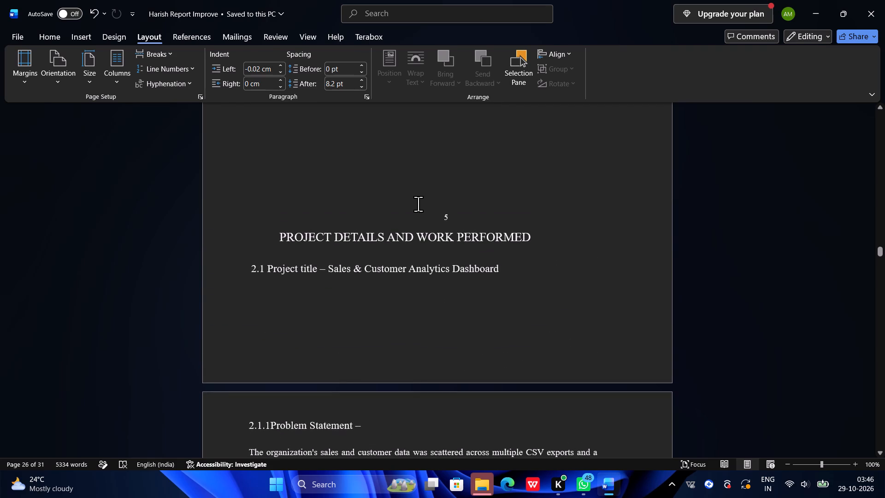
Review the report's page layout in Word from the table of contents through the project chapters to the appendices and references.
left_click(451, 267)
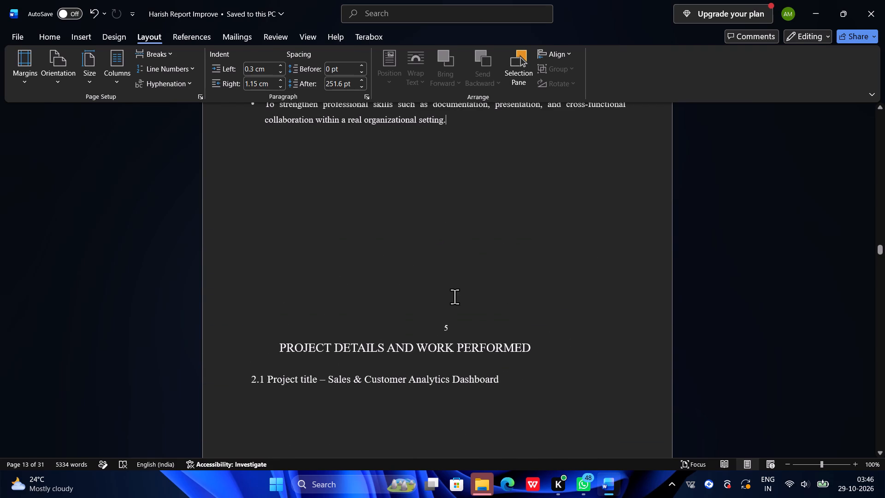
scroll(453, 292, "up", 6)
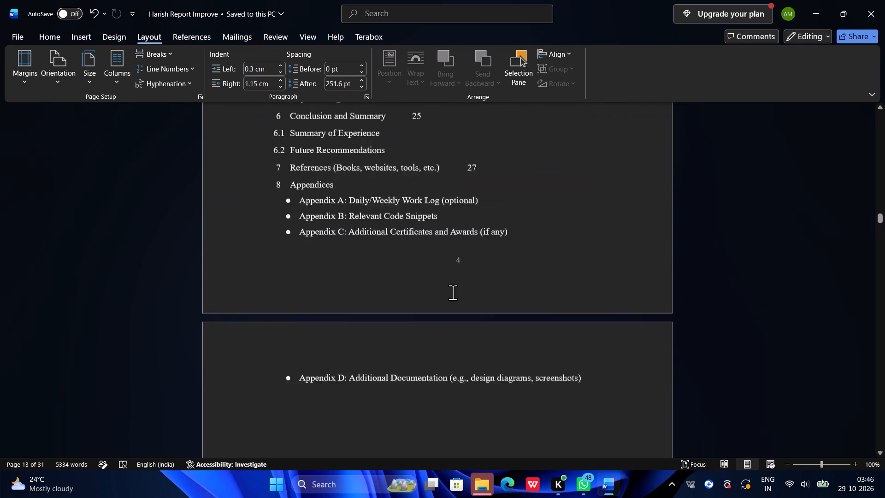
scroll(453, 292, "up", 1)
scroll(453, 292, "down", 7)
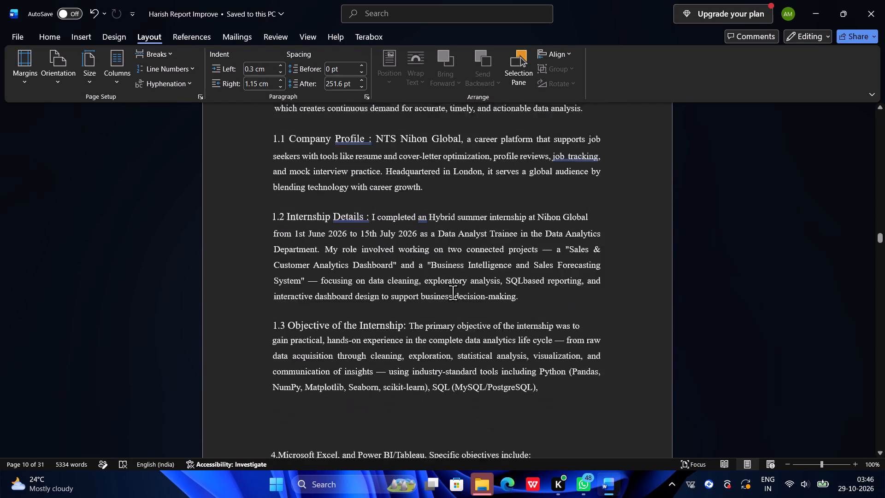
scroll(453, 292, "down", 3)
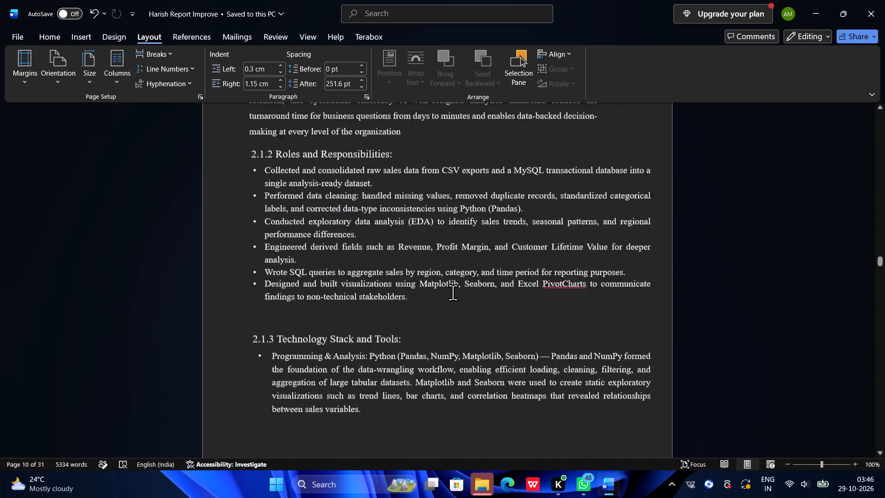
scroll(453, 292, "down", 5)
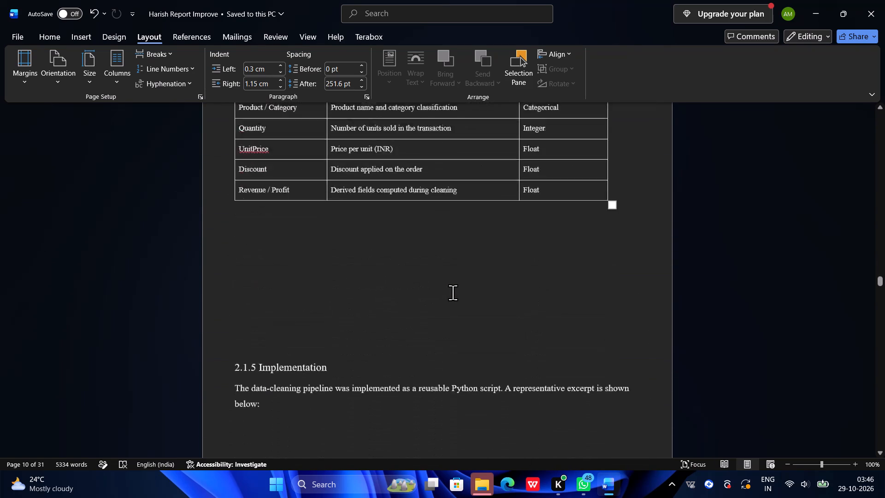
scroll(453, 292, "down", 9)
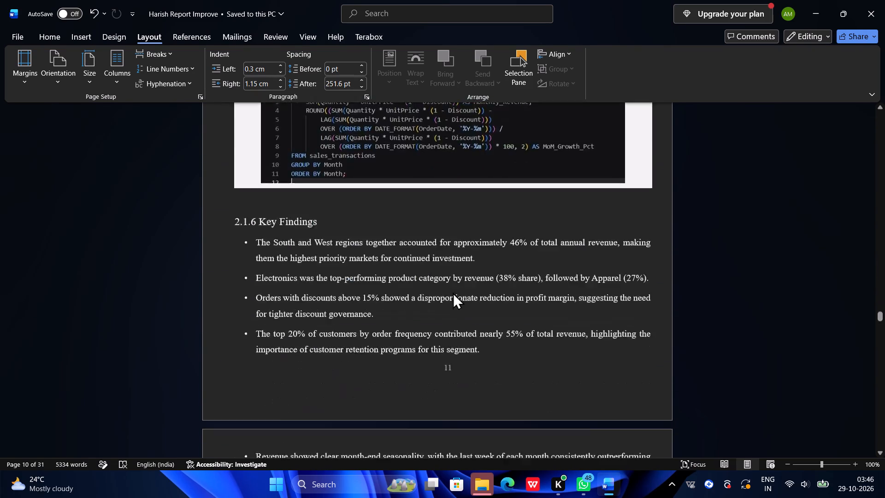
scroll(453, 292, "down", 7)
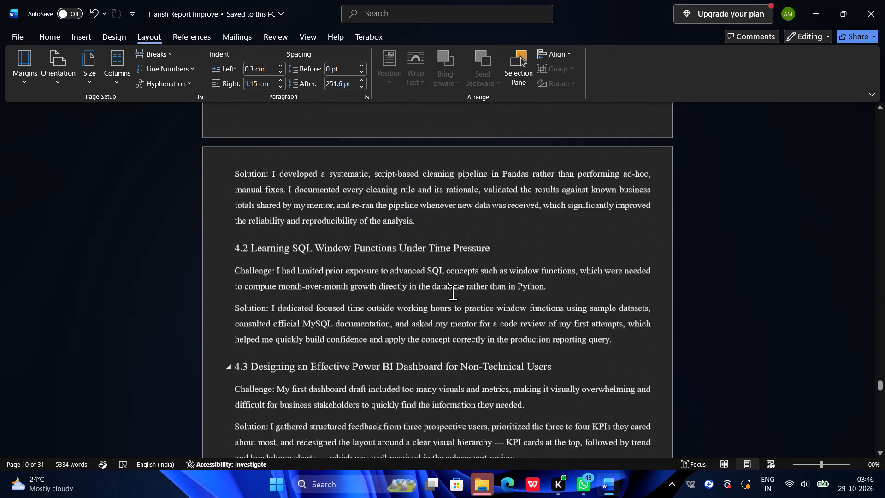
scroll(453, 292, "down", 2)
scroll(453, 292, "down", 20)
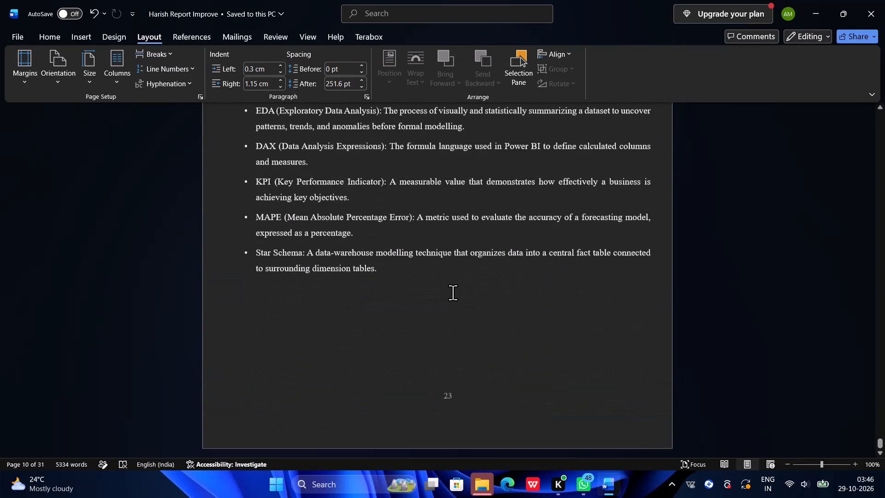
scroll(453, 292, "down", 4)
scroll(453, 292, "up", 3)
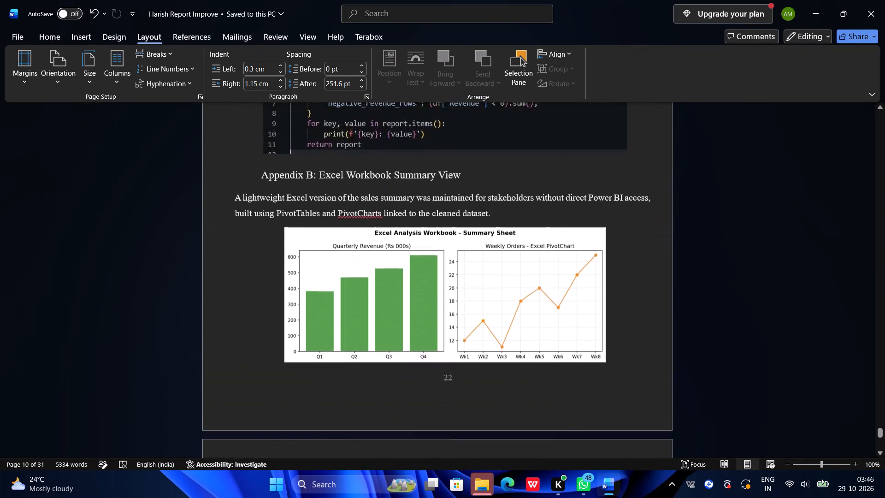
scroll(453, 292, "up", 2)
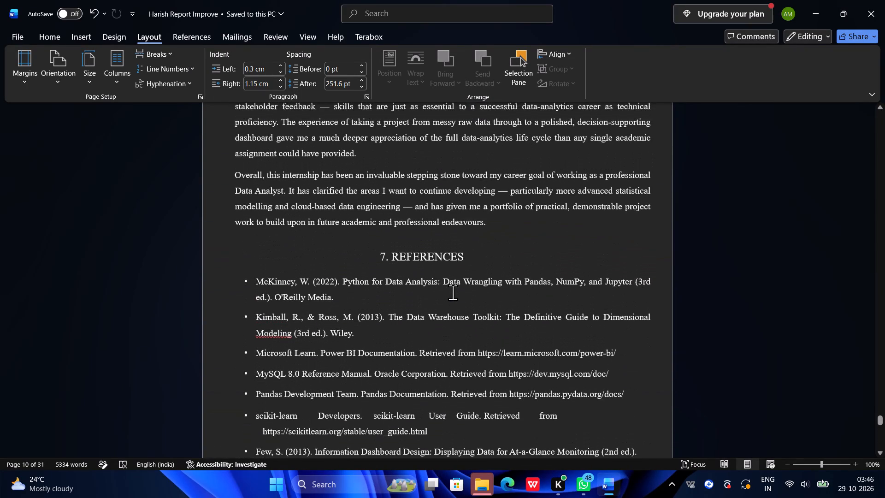
scroll(453, 292, "up", 2)
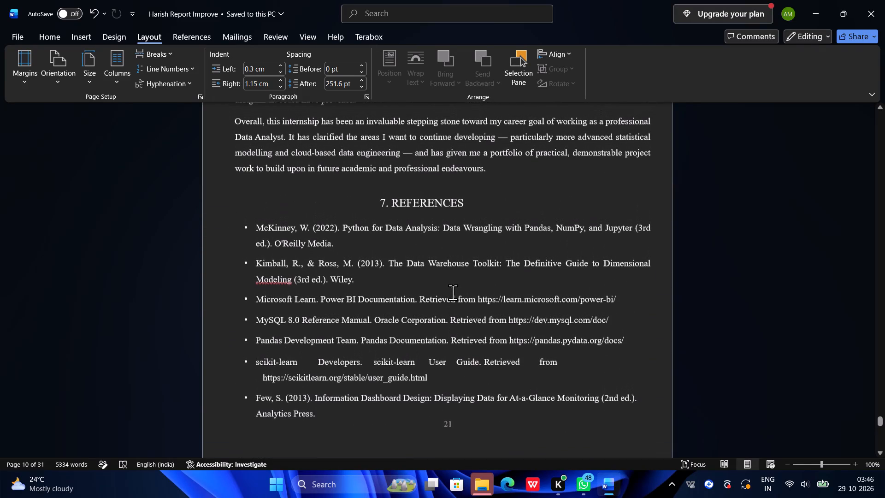
Insert blank lines before the 7. REFERENCES heading so the section starts on a new page.
left_click(377, 209)
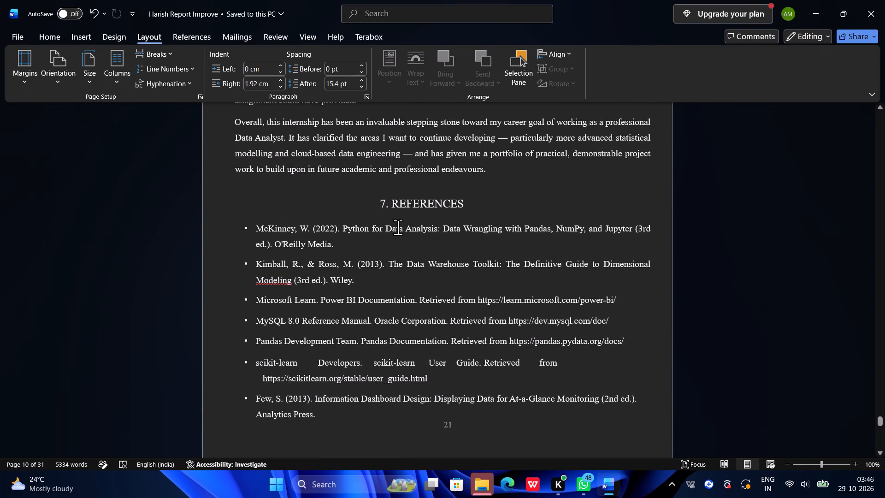
key("Return")
key("Return")
key("Return")
key("Return")
key("Return")
key("Return")
key("Return")
key("Return")
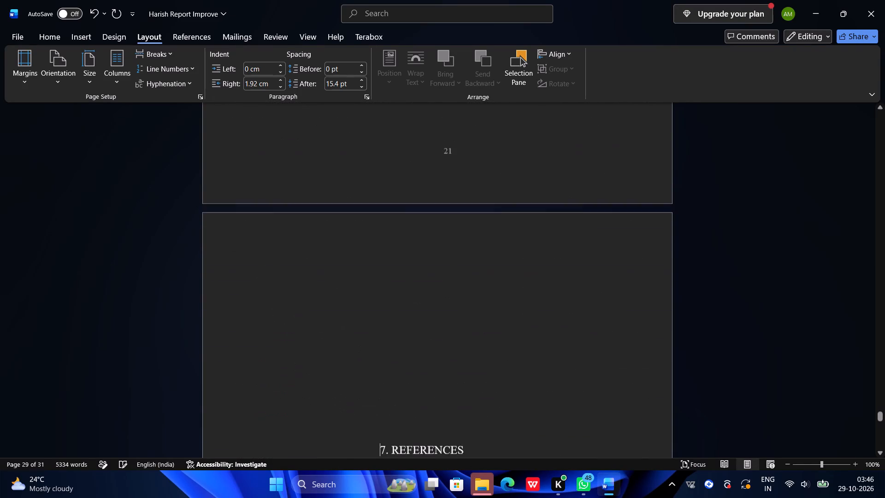
key("BackSpace")
key("BackSpace")
key("BackSpace")
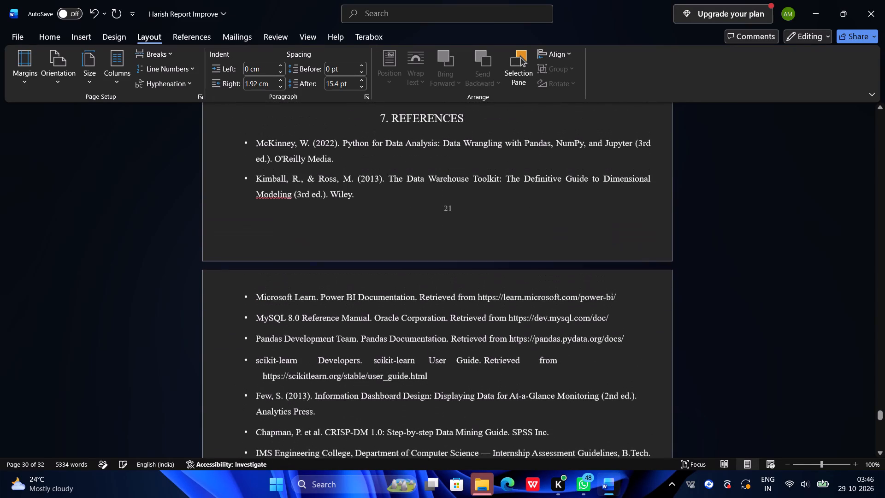
key("Return")
key("Return")
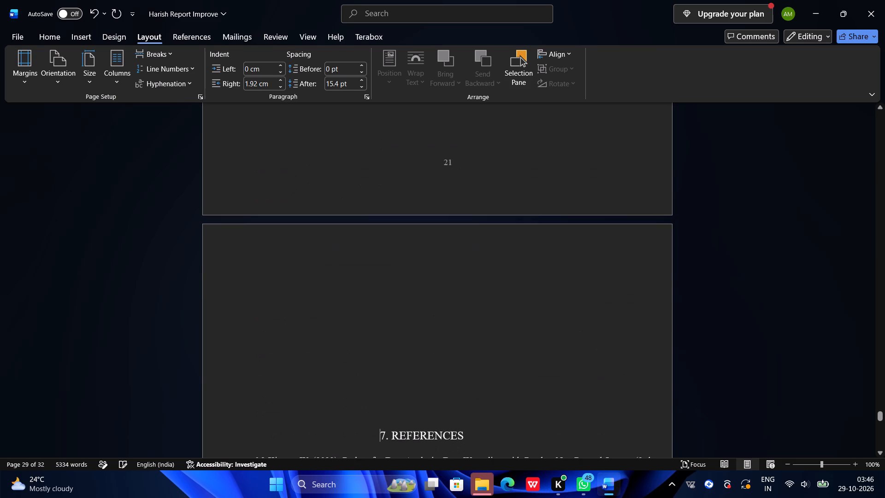
Select the whole References section, from its heading through the MISAMYA Solutions entry, and set its right indent to -0.1 cm.
scroll(398, 227, "right", 1)
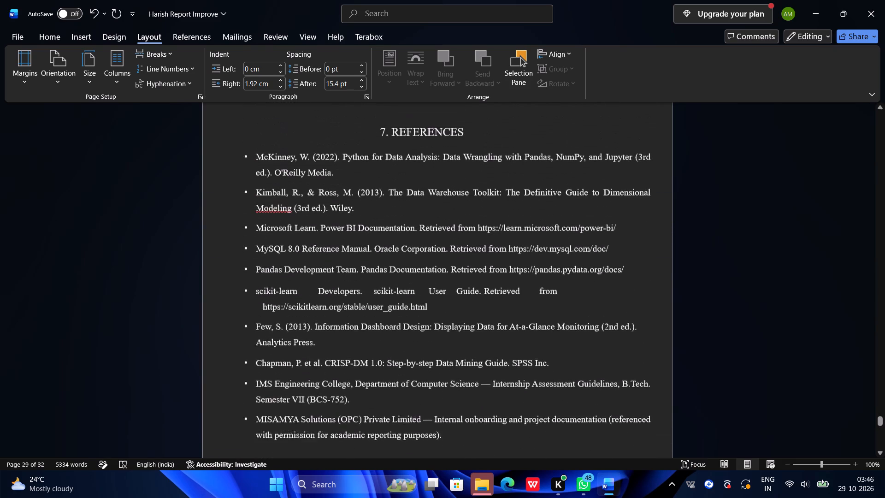
scroll(398, 227, "right", 1)
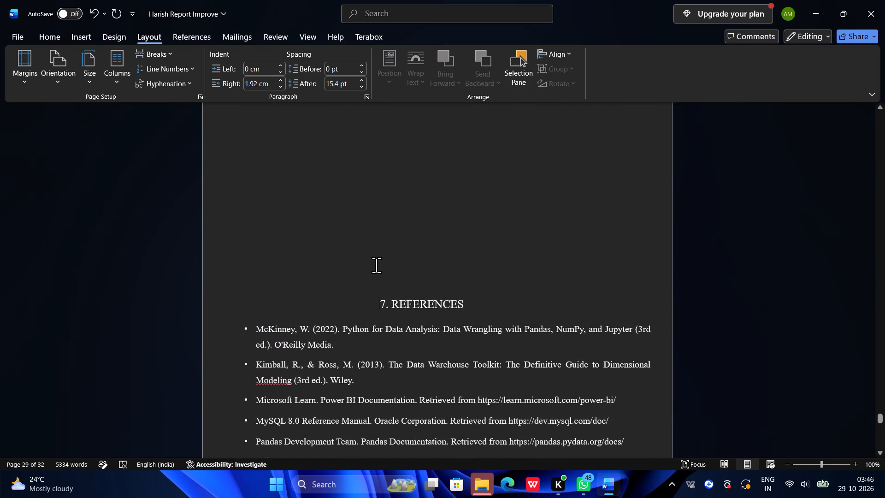
scroll(398, 277, "down", 1)
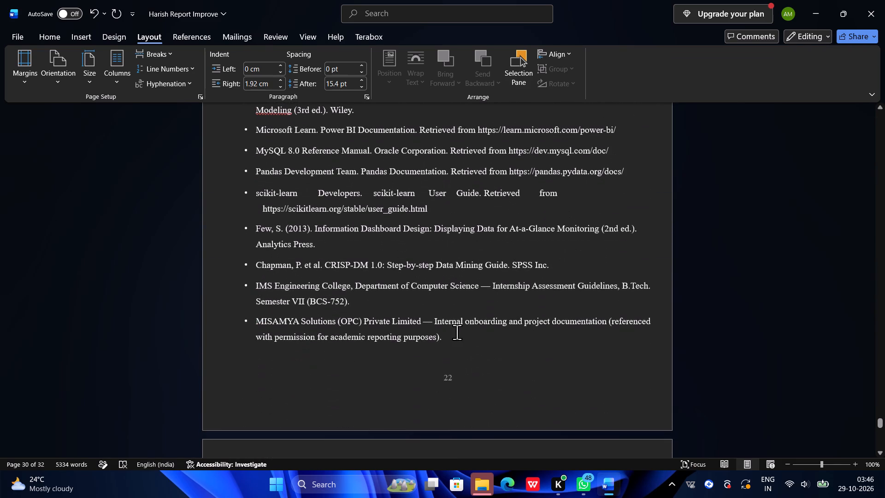
left_click_drag(452, 339, 399, 261)
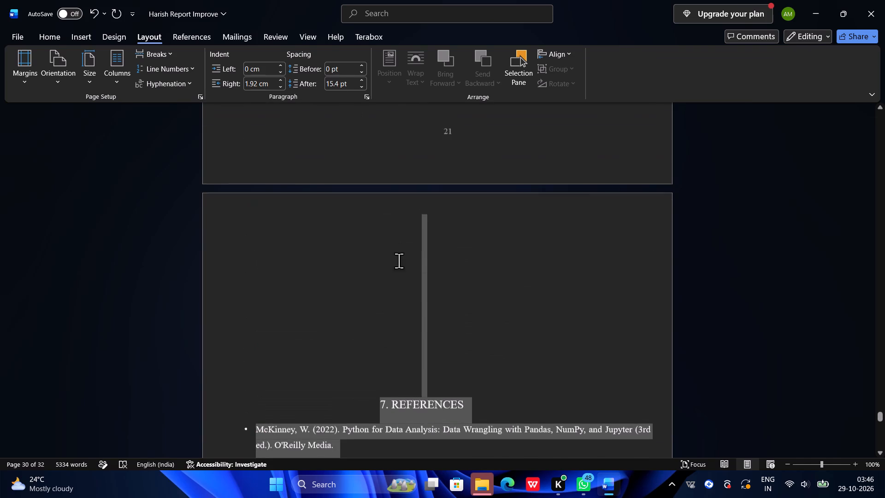
left_click_drag(399, 261, 376, 379)
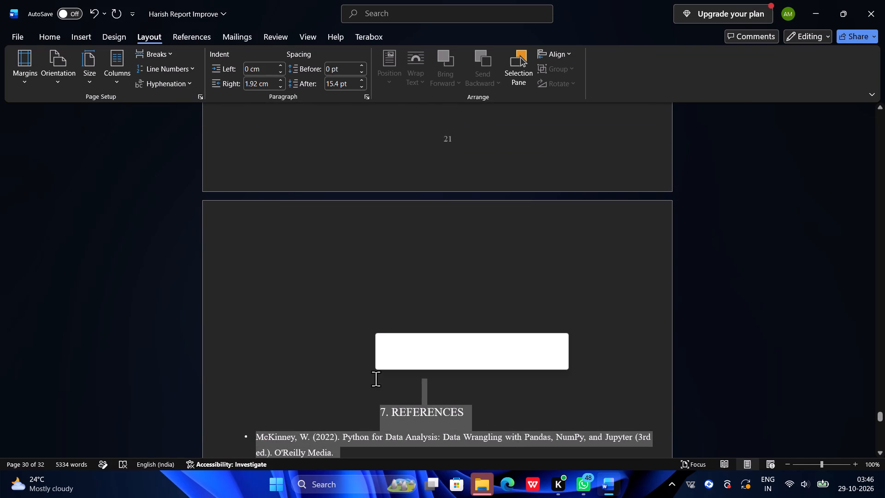
left_click(279, 79)
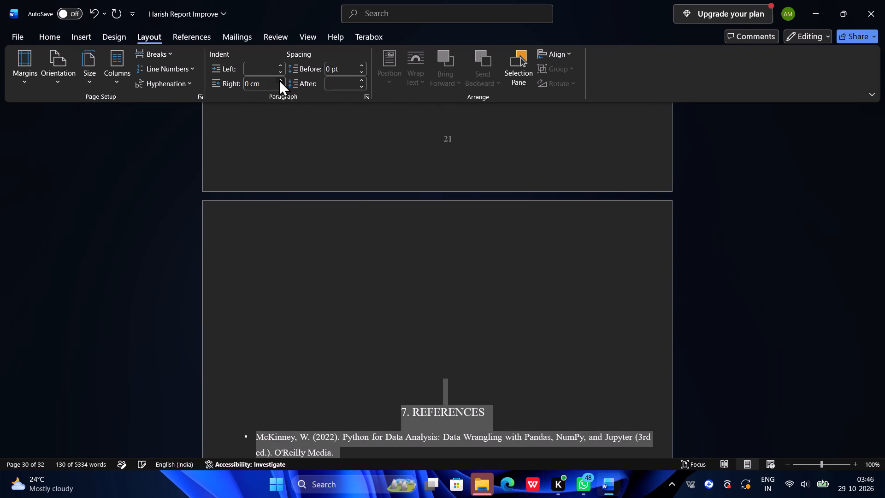
left_click(283, 87)
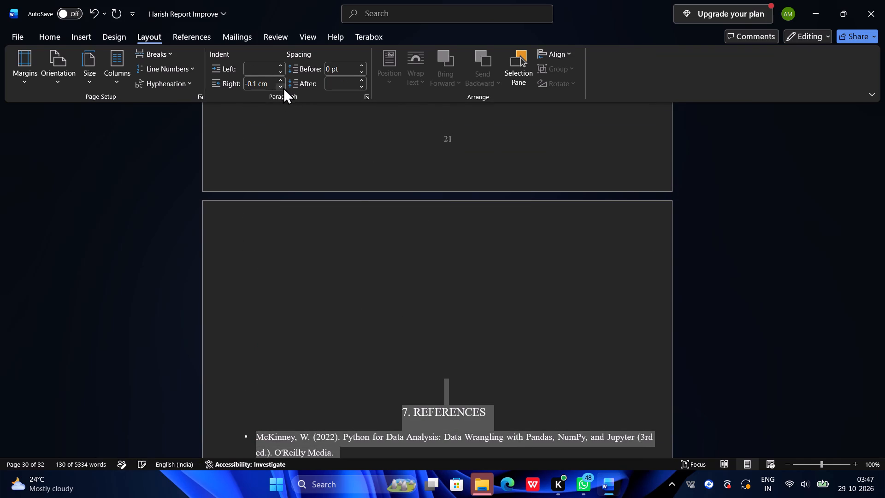
Set the selected References section's paragraph spacing to 6 pt before and raise the spacing after above 12 pt.
left_click(361, 79)
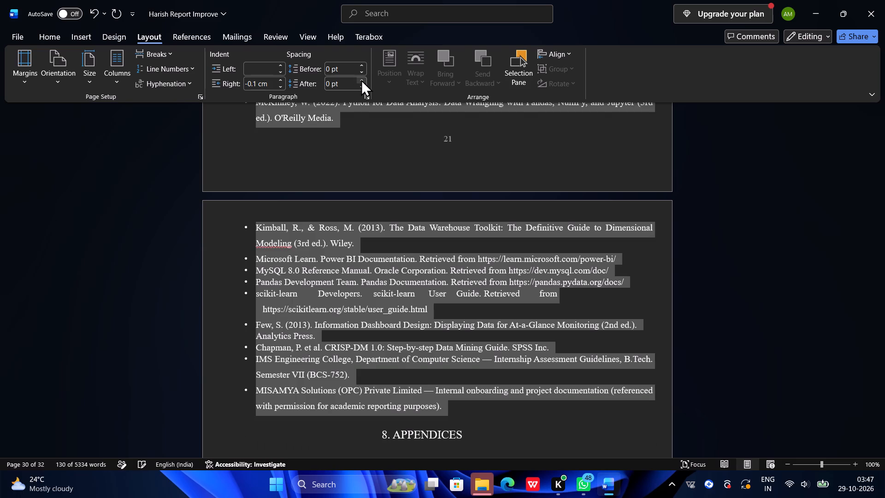
left_click(362, 86)
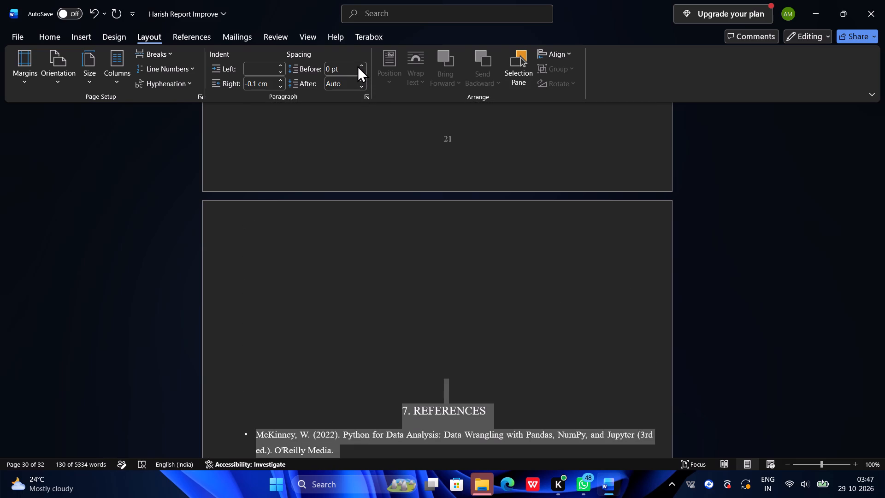
left_click(357, 65)
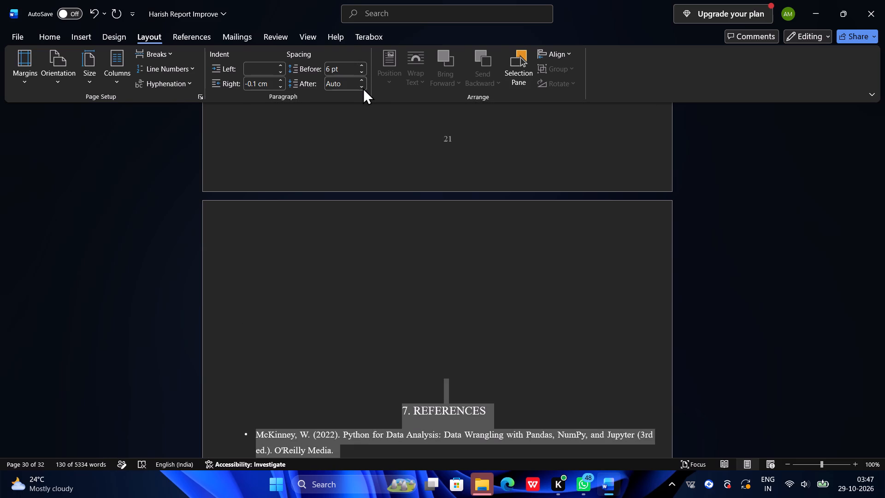
left_click(363, 88)
left_click(363, 83)
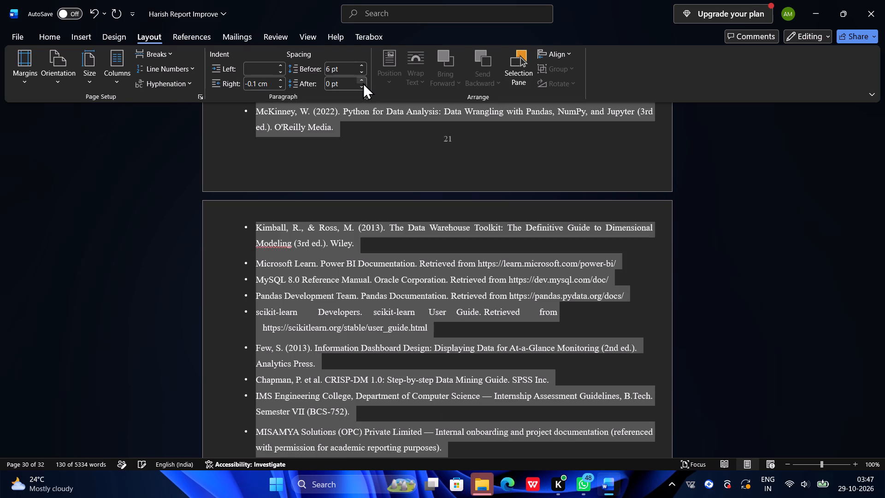
scroll(363, 83, "up", 5)
scroll(363, 83, "down", 1)
scroll(363, 83, "up", 1)
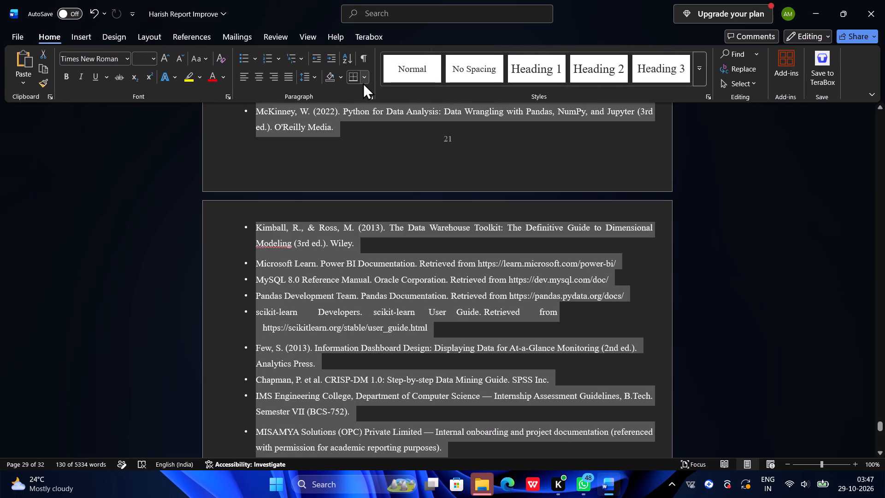
left_click(150, 40)
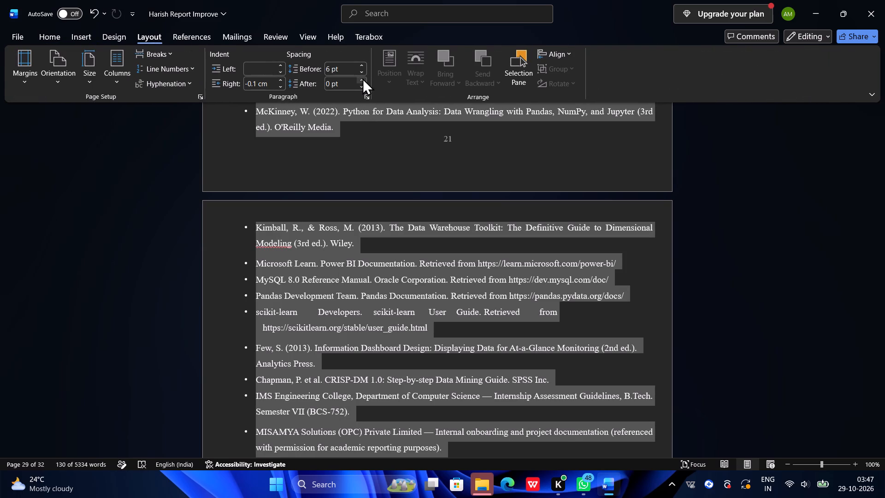
left_click(362, 78)
left_click(362, 78)
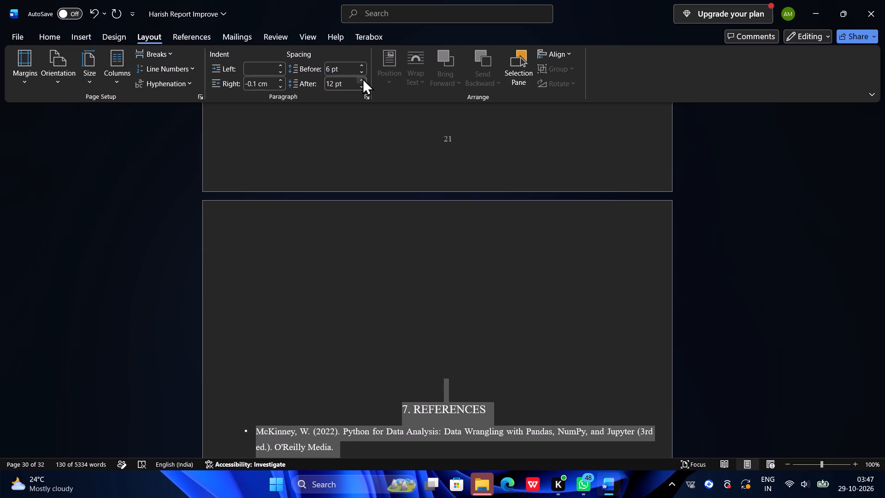
left_click(362, 78)
scroll(362, 78, "up", 2)
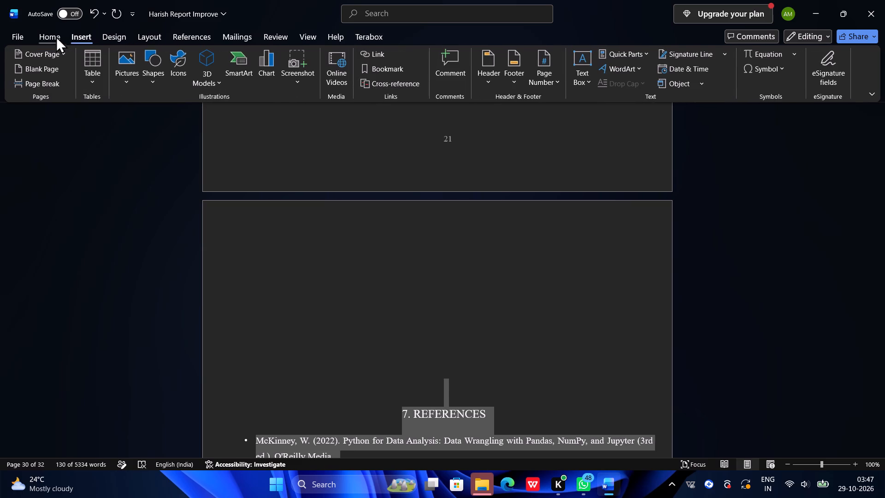
Close the Harish Report Improve document in Word.
left_click(16, 31)
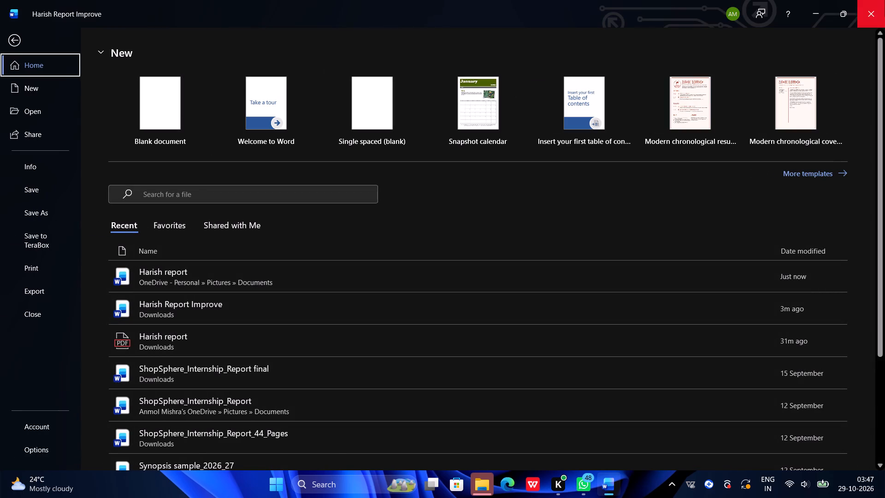
left_click(884, 0)
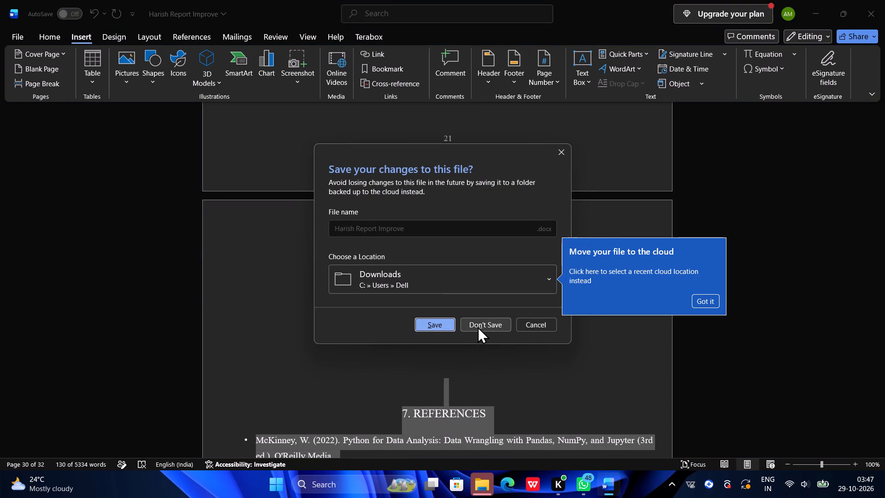
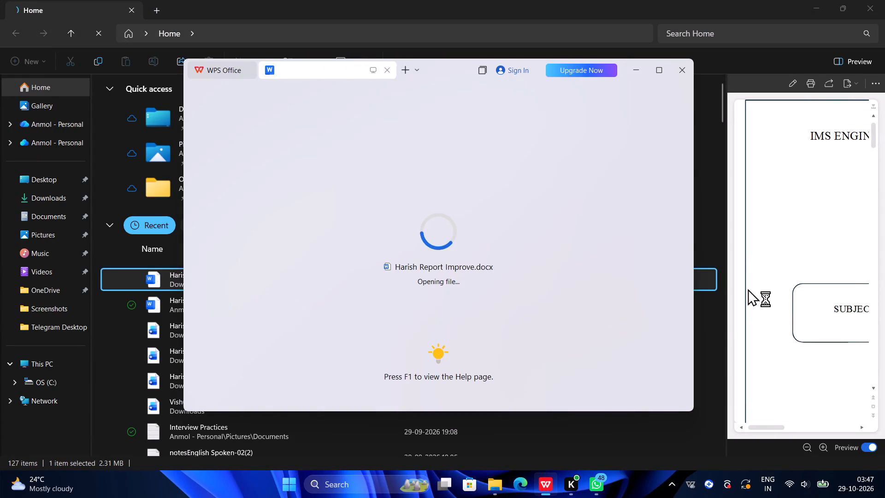
Review the report's layout in WPS Office from the Fig 2.3 correlation matrix through section 4.5 on competing priorities.
left_click(554, 259)
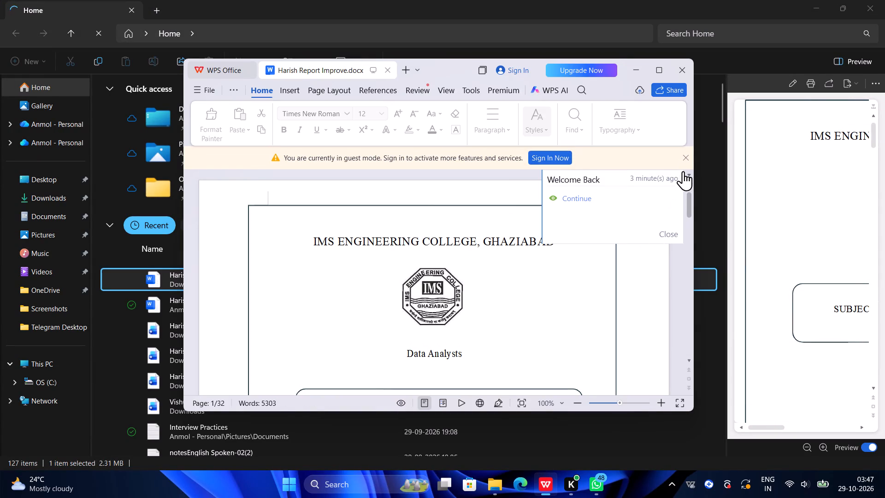
left_click(667, 227)
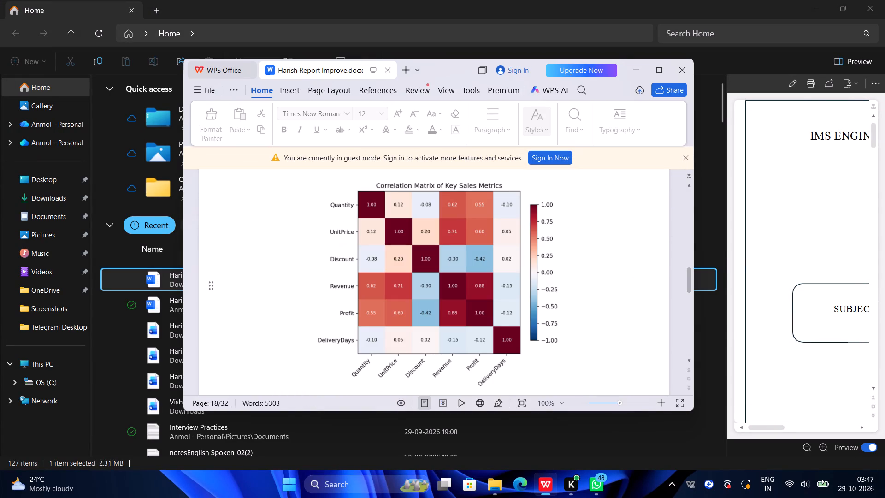
scroll(517, 279, "down", 8)
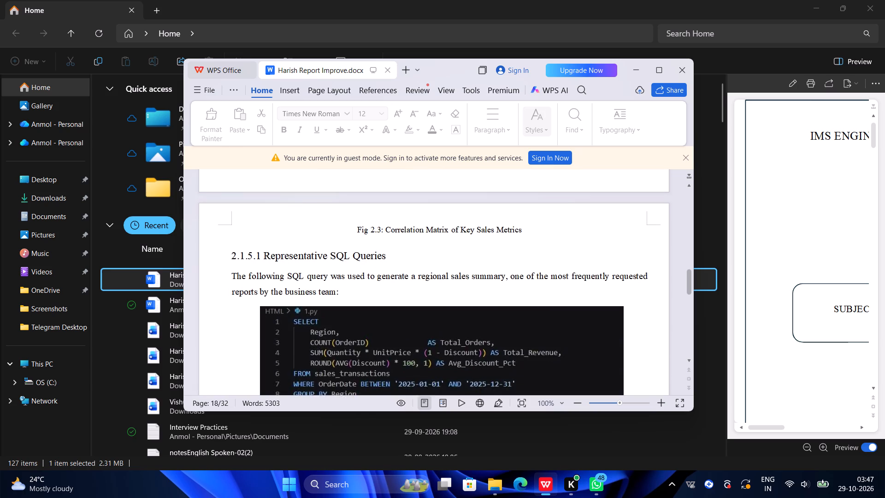
scroll(517, 279, "down", 20)
scroll(517, 279, "down", 7)
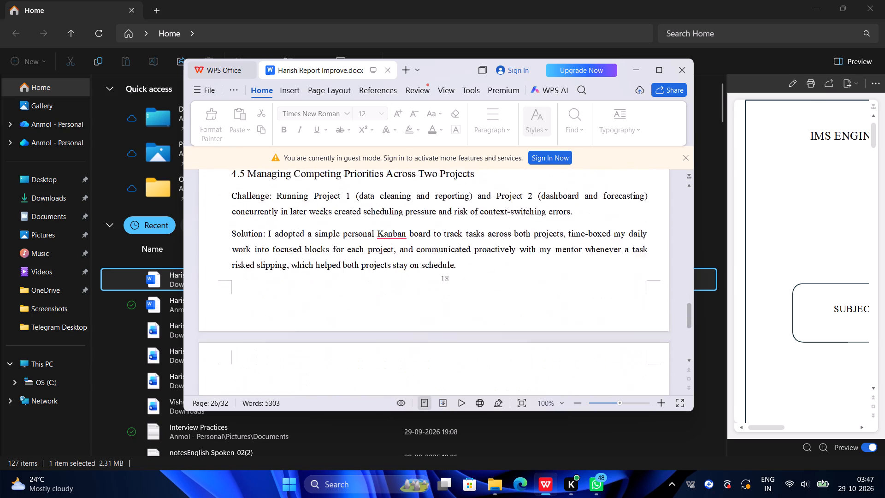
Maximize the WPS Office window and examine the page layout from the end of section 4.5 through the 8. APPENDICES section.
left_click(654, 74)
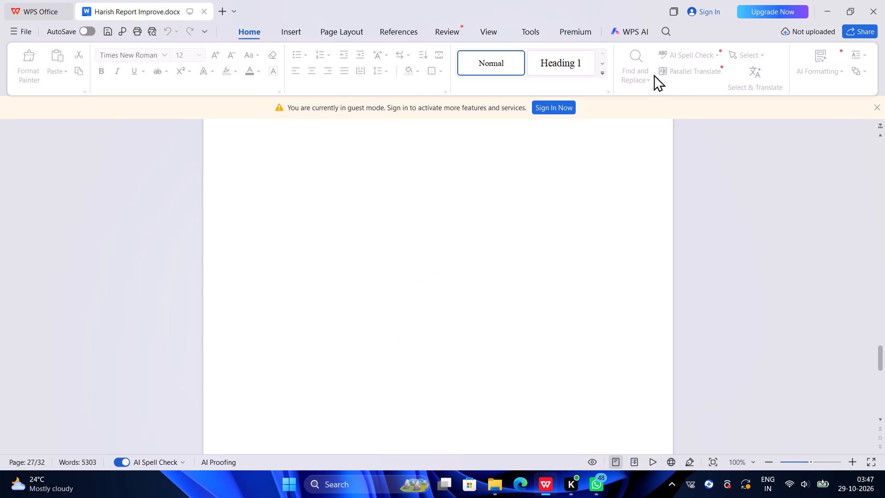
scroll(503, 235, "up", 7)
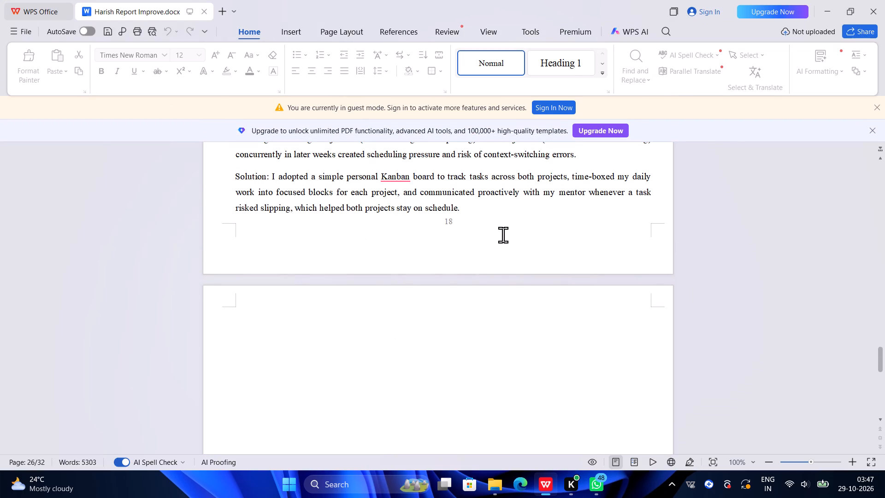
scroll(503, 235, "up", 2)
scroll(407, 322, "down", 13)
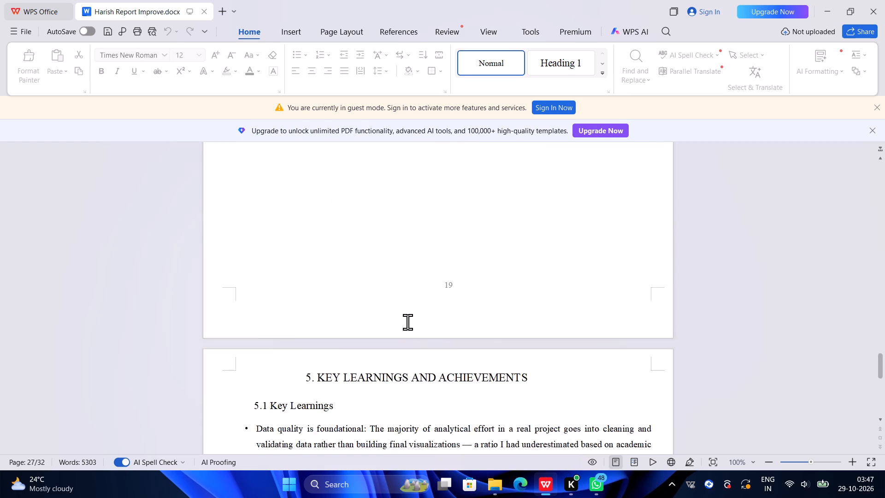
scroll(407, 322, "down", 4)
scroll(407, 322, "up", 1)
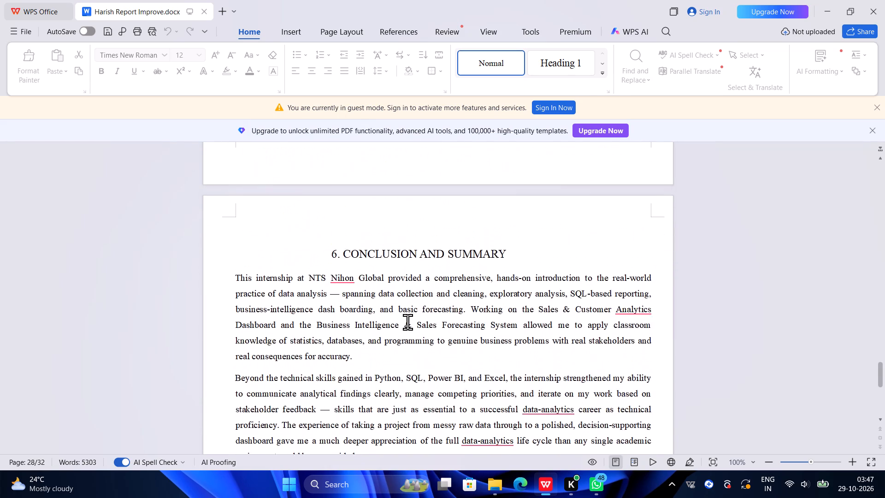
scroll(407, 322, "up", 4)
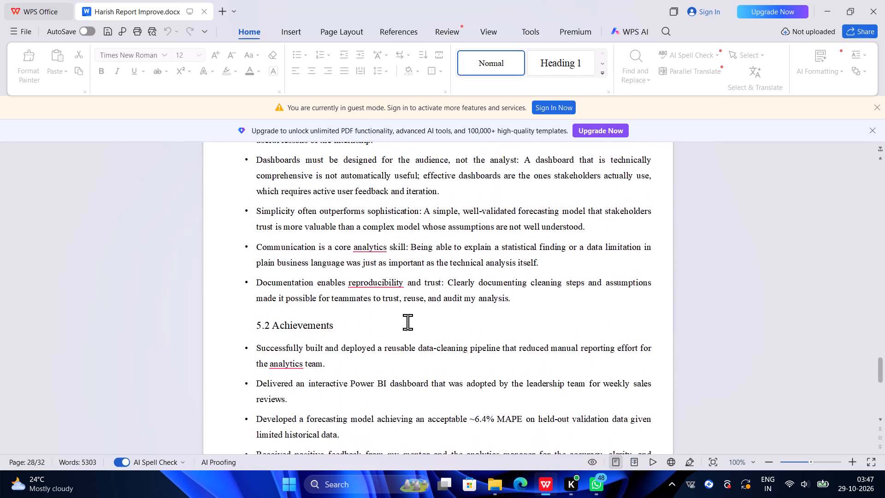
scroll(407, 322, "up", 3)
scroll(407, 322, "down", 7)
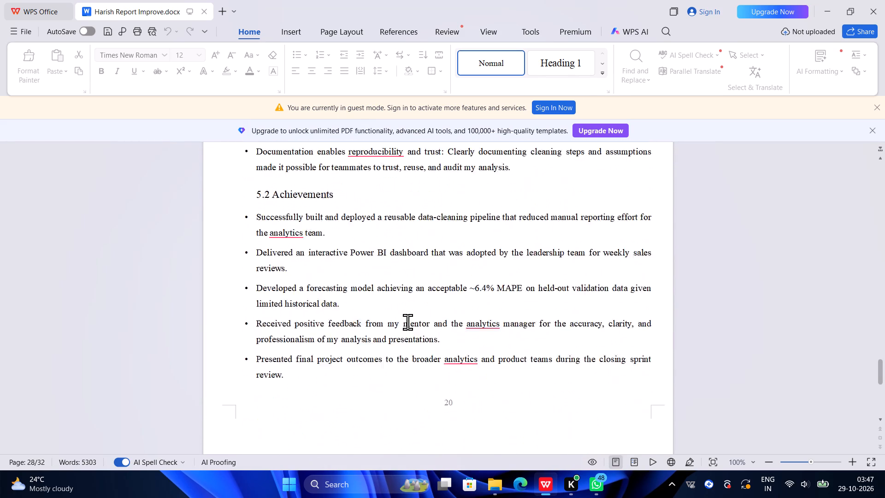
scroll(407, 322, "down", 8)
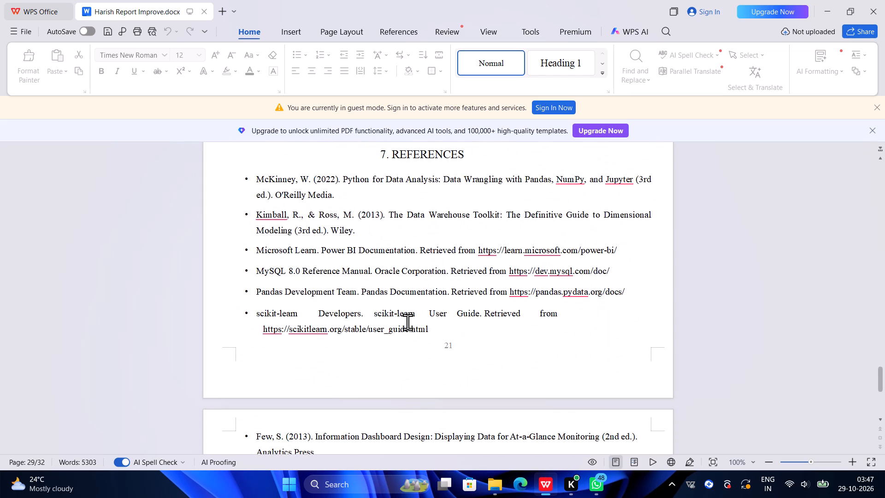
scroll(407, 322, "down", 4)
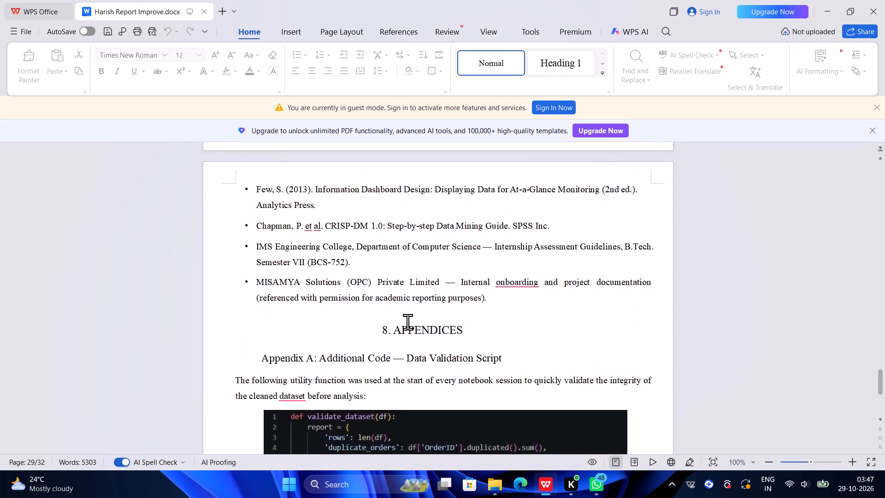
scroll(407, 322, "down", 6)
Recheck the page breaks from 6. CONCLUSION AND SUMMARY back to the page before 5. KEY LEARNINGS AND ACHIEVEMENTS.
scroll(407, 322, "up", 14)
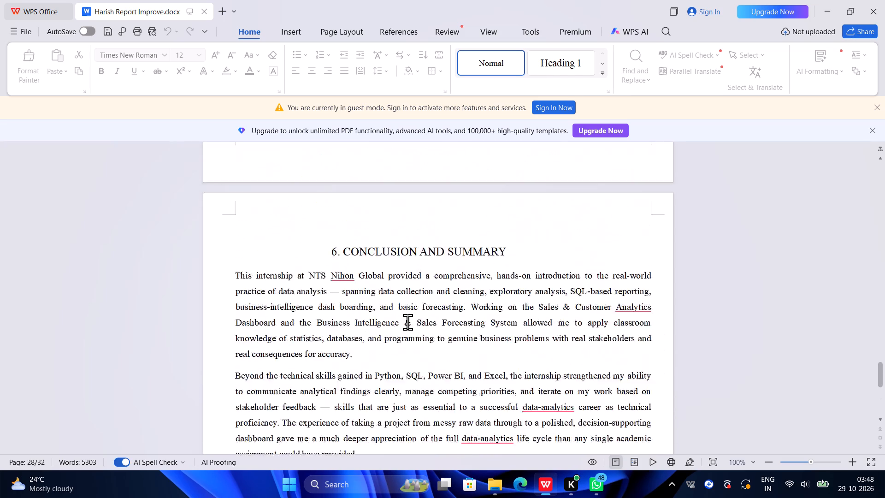
scroll(407, 322, "up", 4)
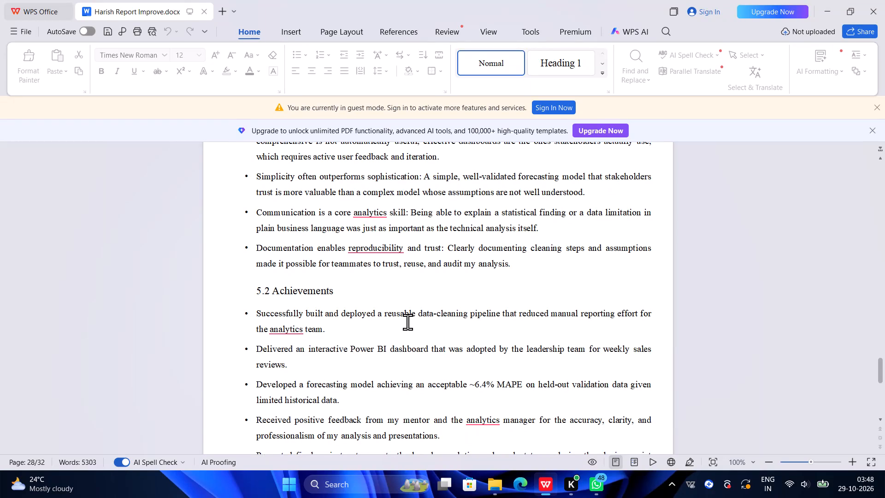
scroll(407, 322, "up", 11)
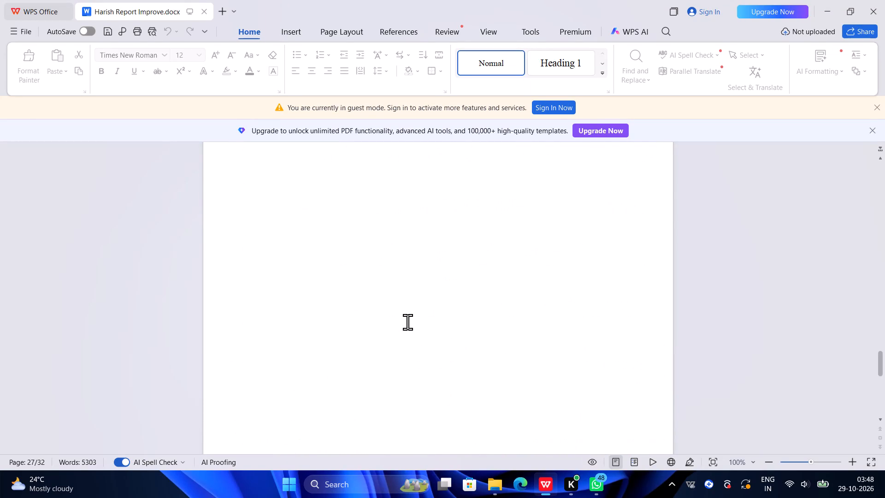
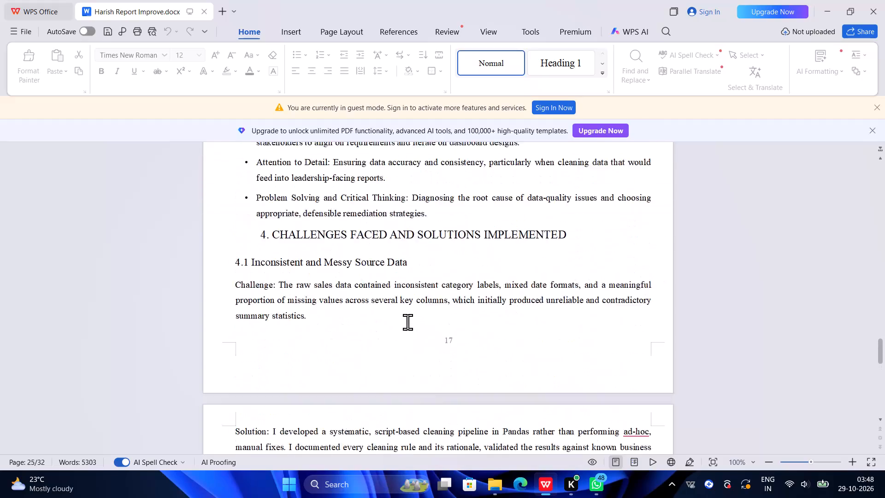
Go back to the report's front matter and examine the layout of the Declaration, List of Figures, List of Tables and Table of Contents.
scroll(407, 322, "up", 4)
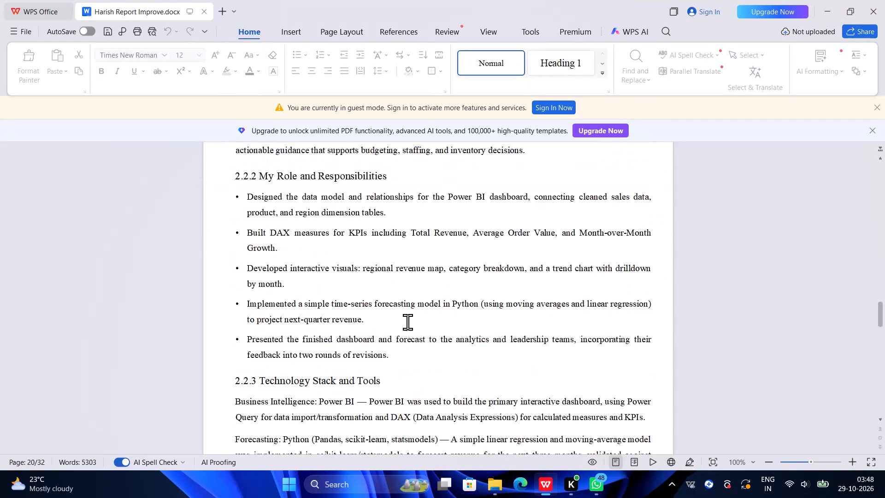
scroll(407, 322, "up", 11)
scroll(407, 322, "up", 20)
scroll(407, 322, "up", 4)
scroll(407, 322, "down", 1)
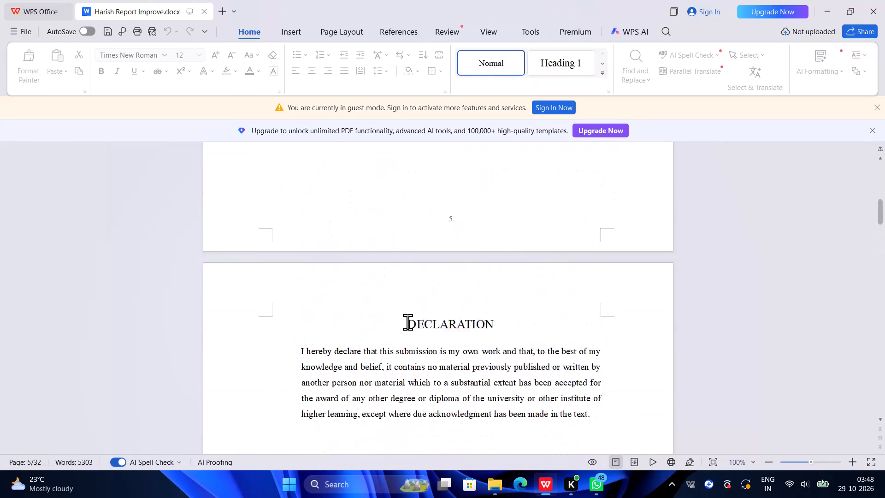
scroll(407, 322, "down", 5)
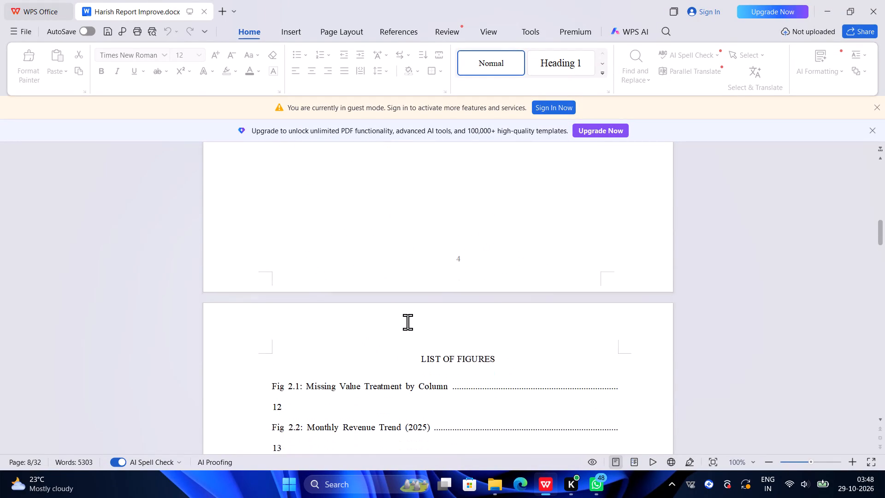
scroll(407, 322, "down", 5)
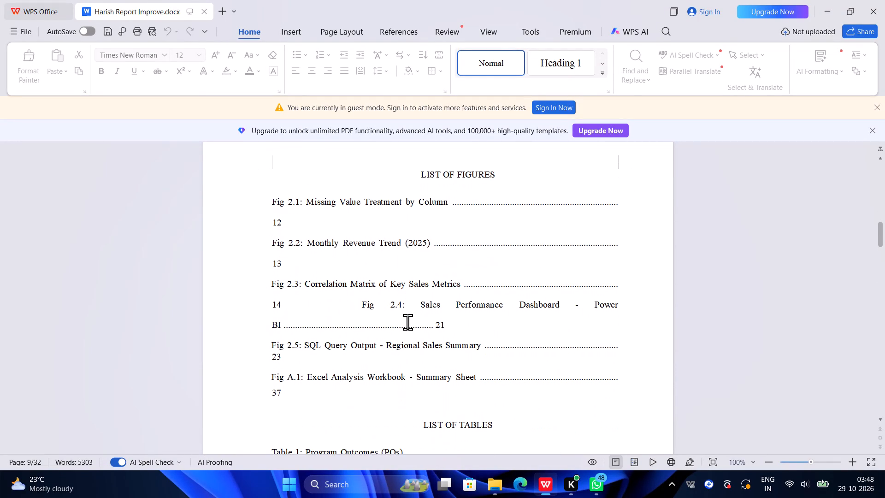
scroll(402, 411, "down", 2)
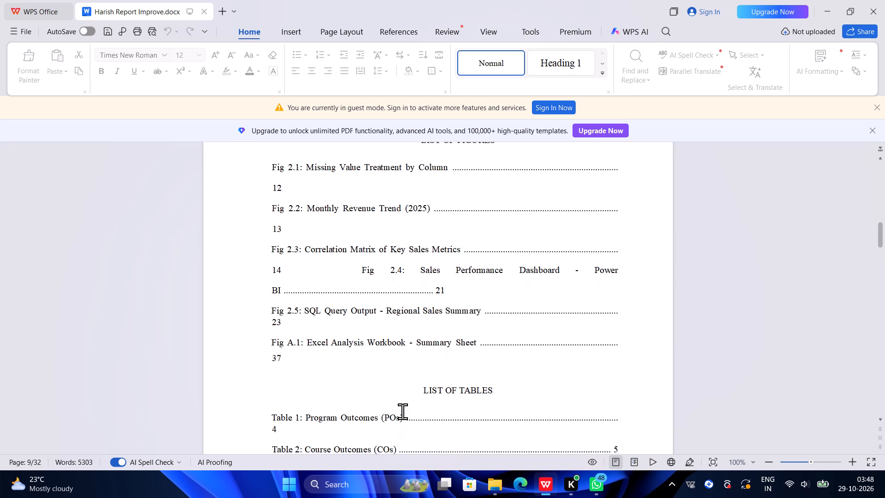
scroll(402, 411, "down", 6)
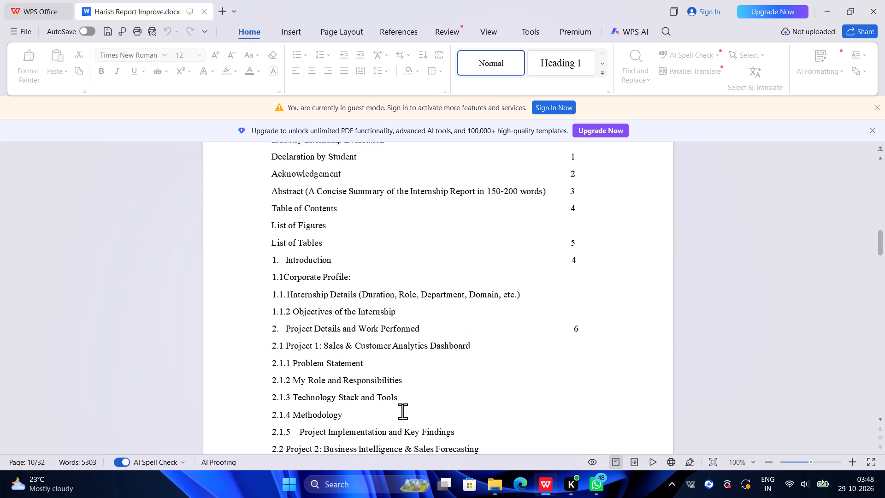
scroll(402, 411, "down", 5)
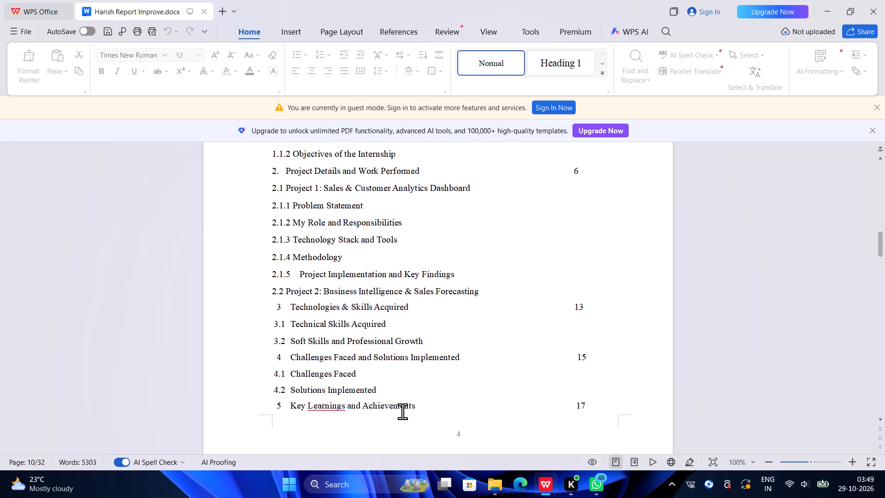
scroll(402, 411, "up", 7)
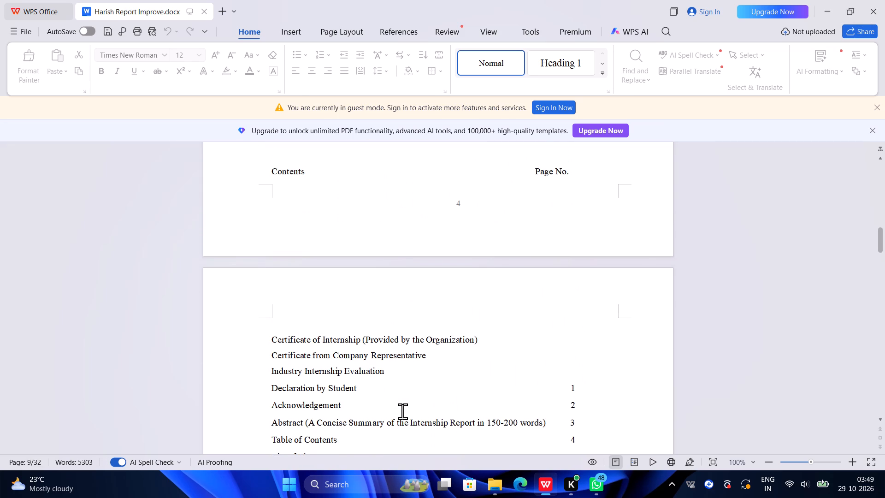
scroll(402, 411, "up", 3)
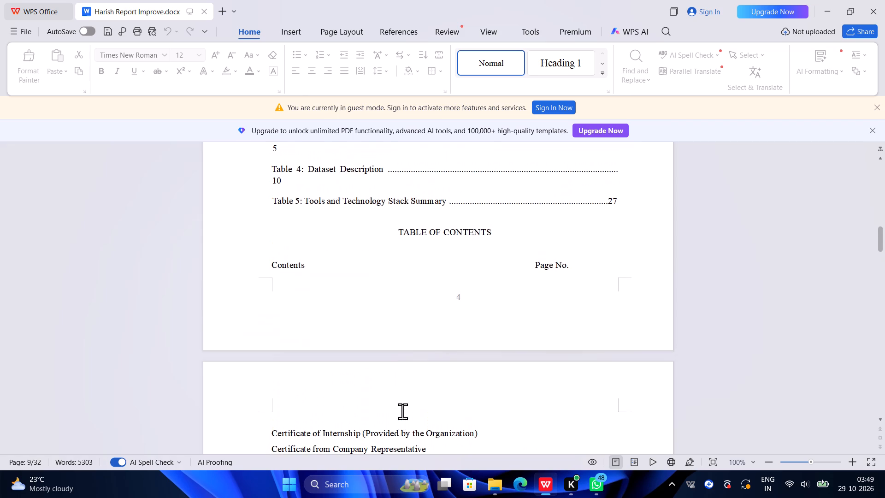
scroll(402, 411, "up", 5)
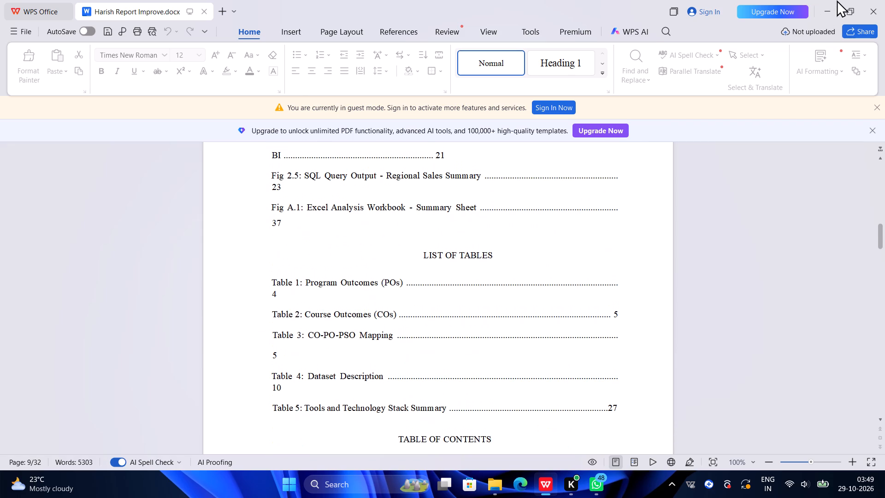
Close the WPS Office window showing the Harish Report Improve document.
left_click(876, 8)
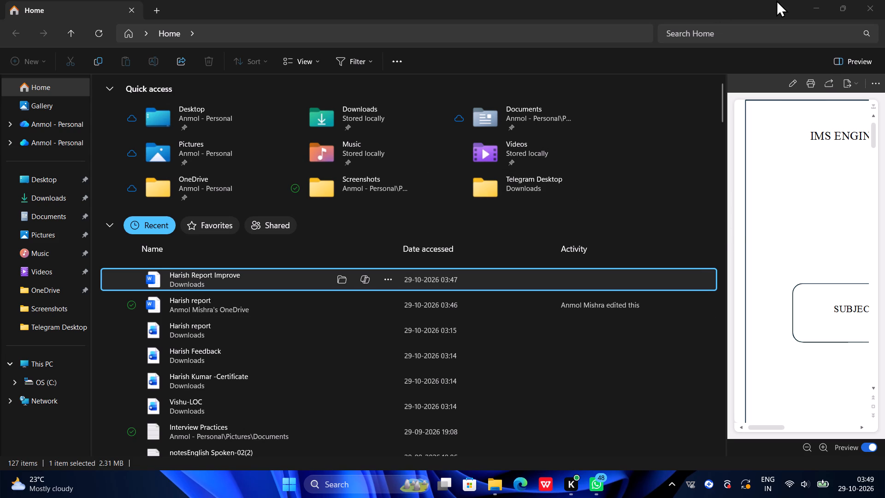
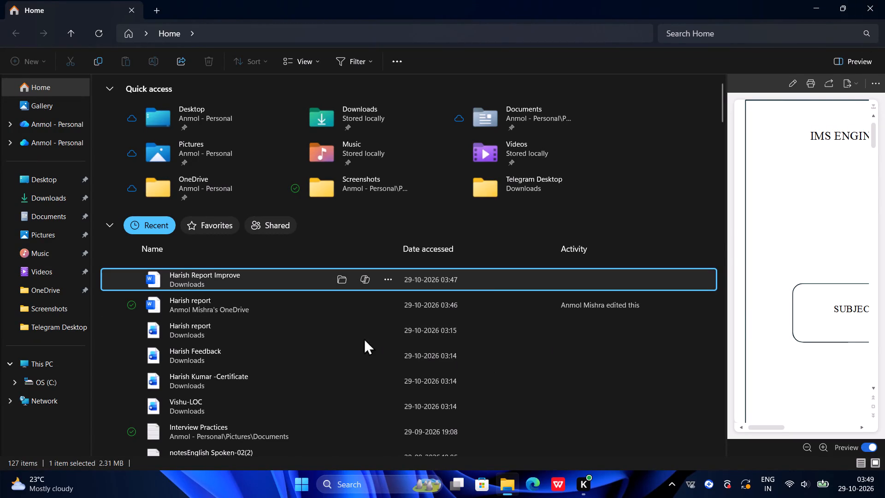
Open the OneDrive copy of Harish report in WPS Office and examine its opening pages up to the Declaration.
double_click(331, 313)
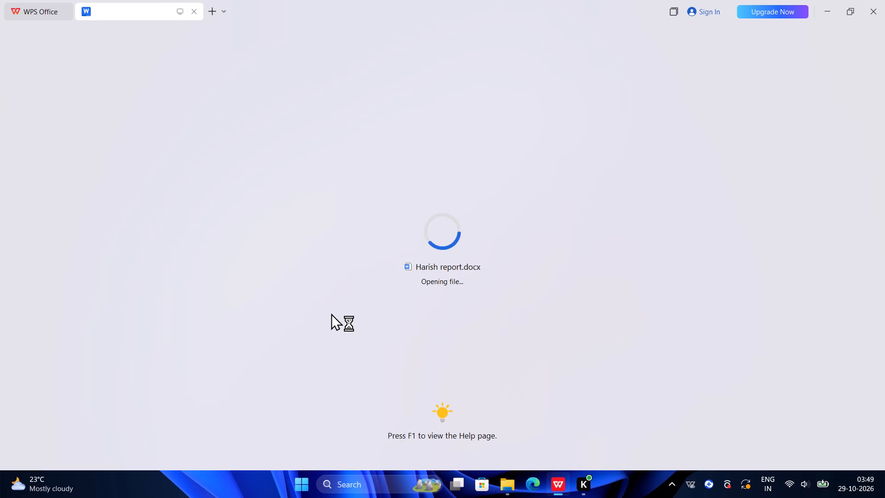
scroll(610, 271, "down", 8)
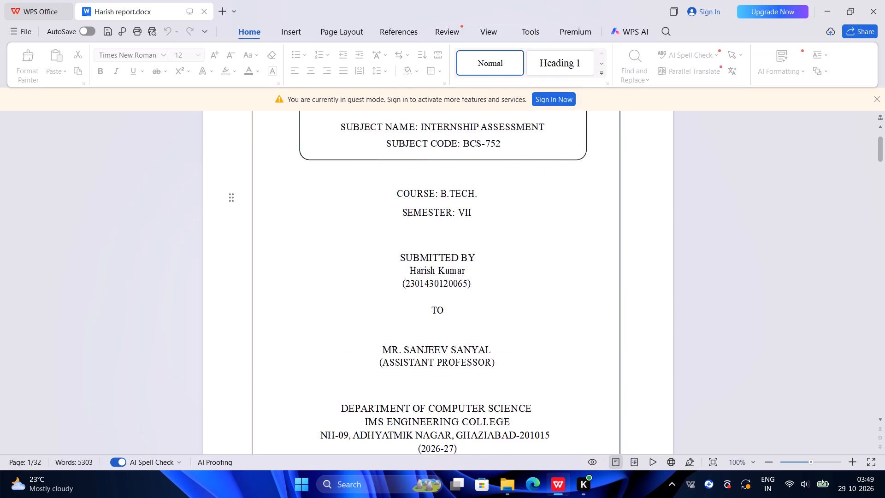
scroll(610, 271, "down", 11)
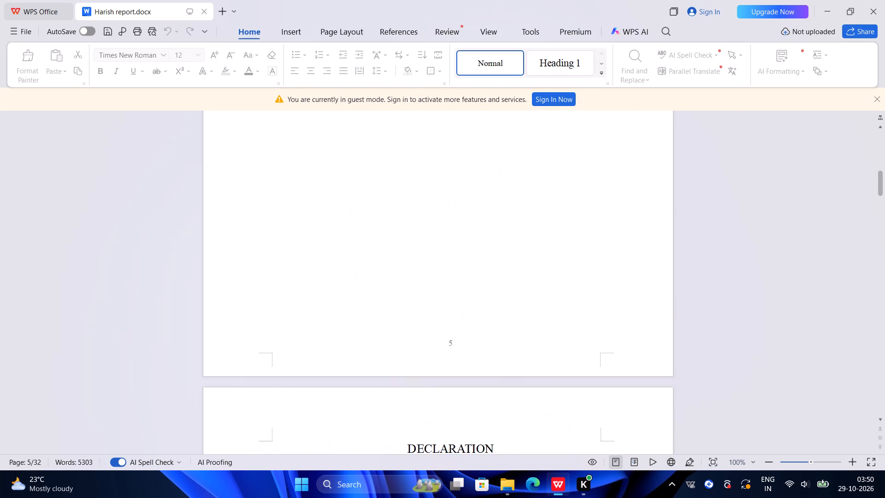
scroll(610, 271, "down", 6)
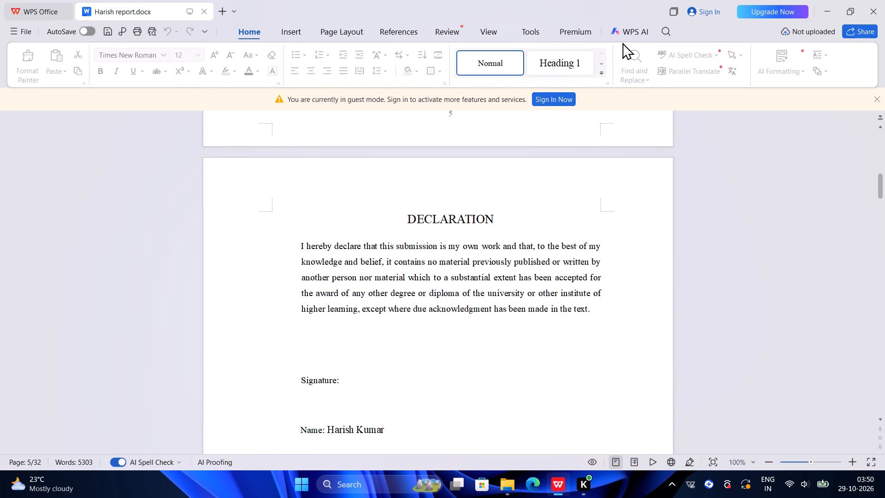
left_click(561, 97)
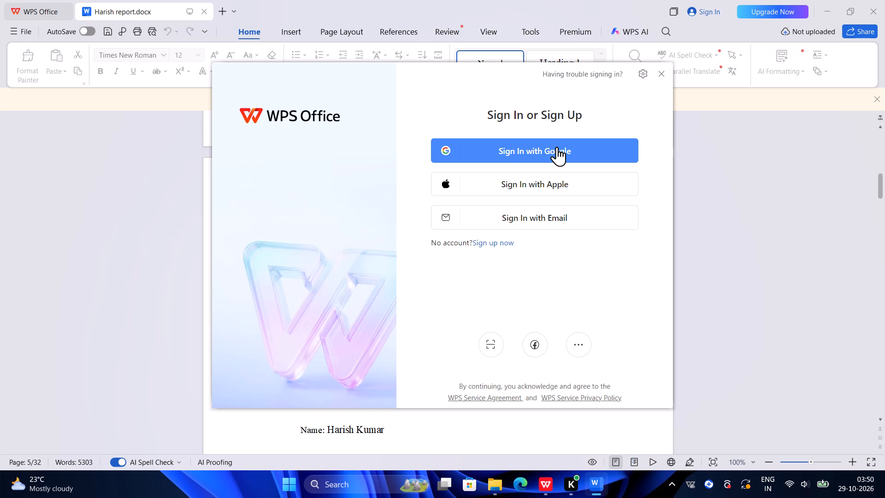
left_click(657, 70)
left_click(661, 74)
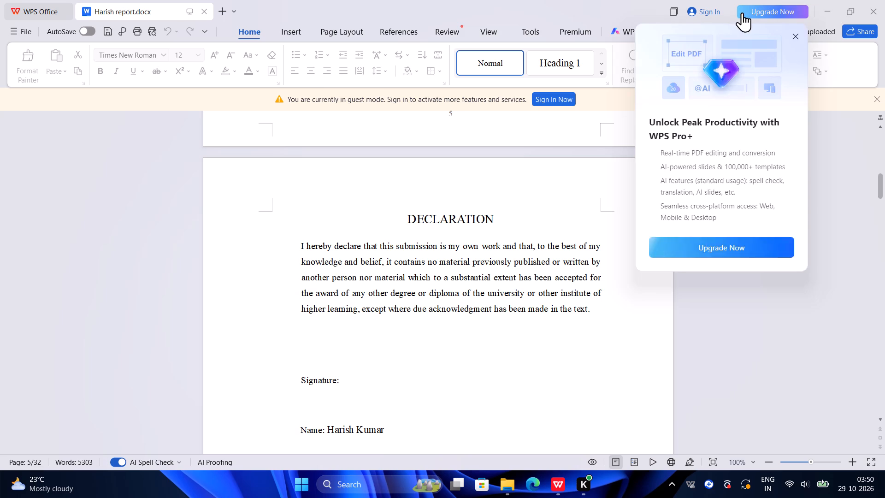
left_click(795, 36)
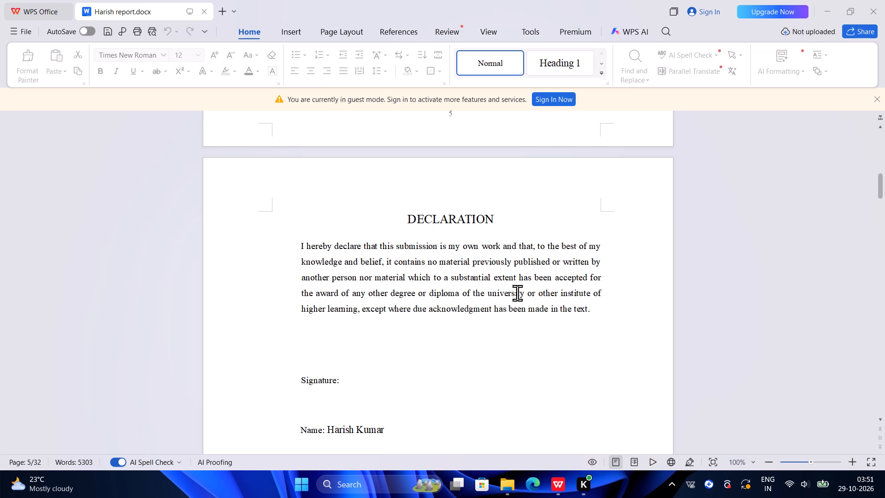
Examine the page layout of the List of Tables and Table of Contents, and close the WPS Office window.
scroll(517, 293, "down", 20)
scroll(517, 293, "down", 2)
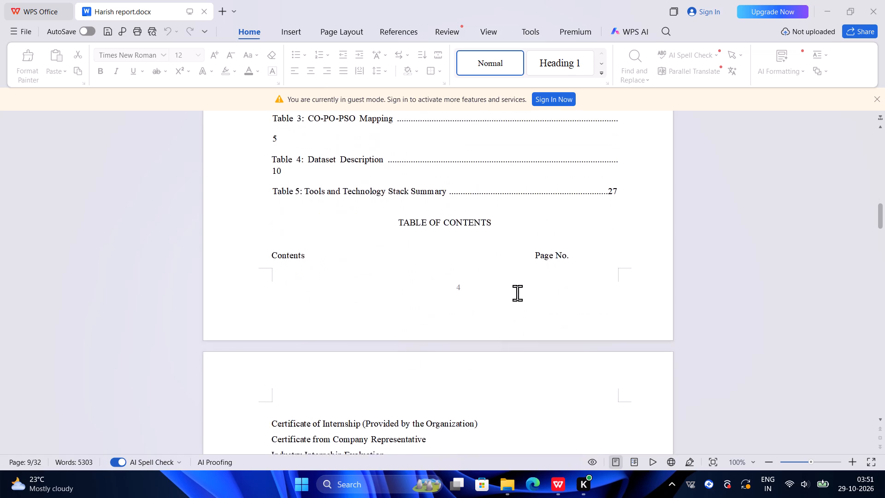
scroll(517, 293, "down", 1)
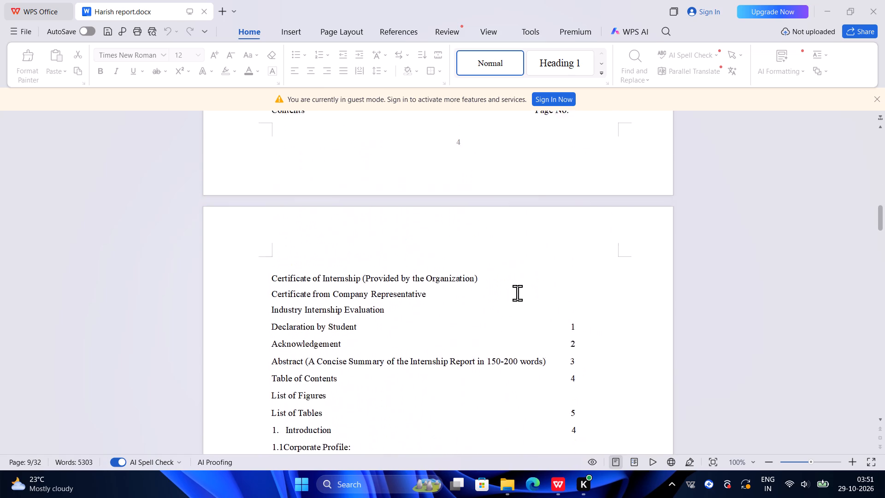
scroll(517, 293, "down", 1)
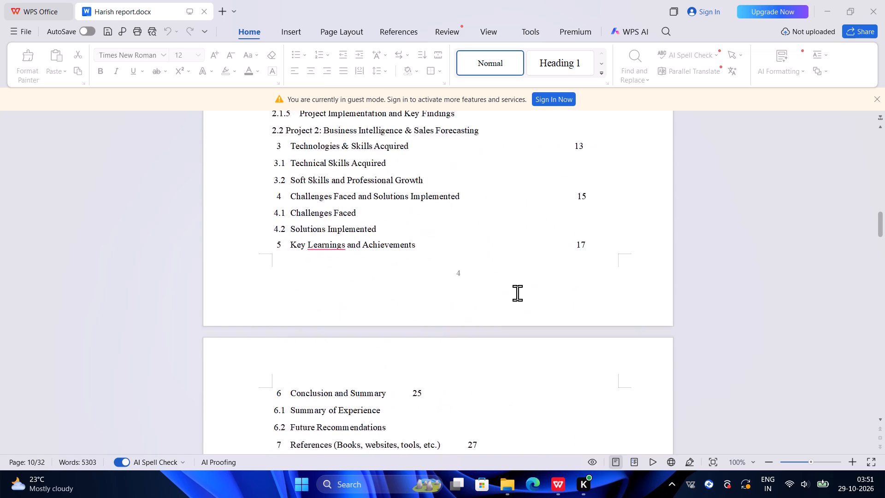
scroll(517, 293, "down", 1)
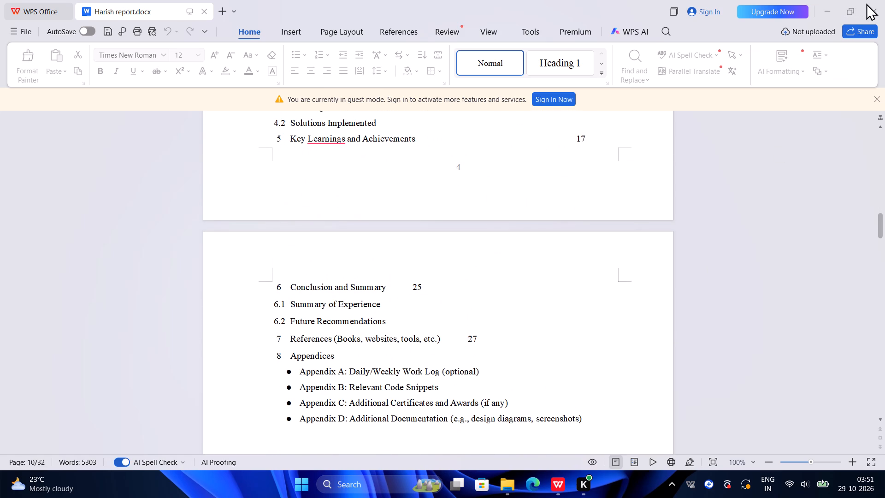
left_click(866, 3)
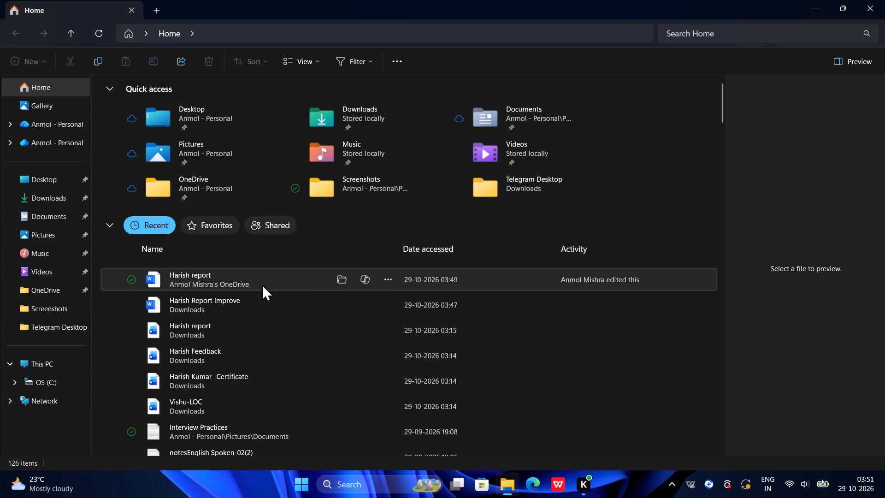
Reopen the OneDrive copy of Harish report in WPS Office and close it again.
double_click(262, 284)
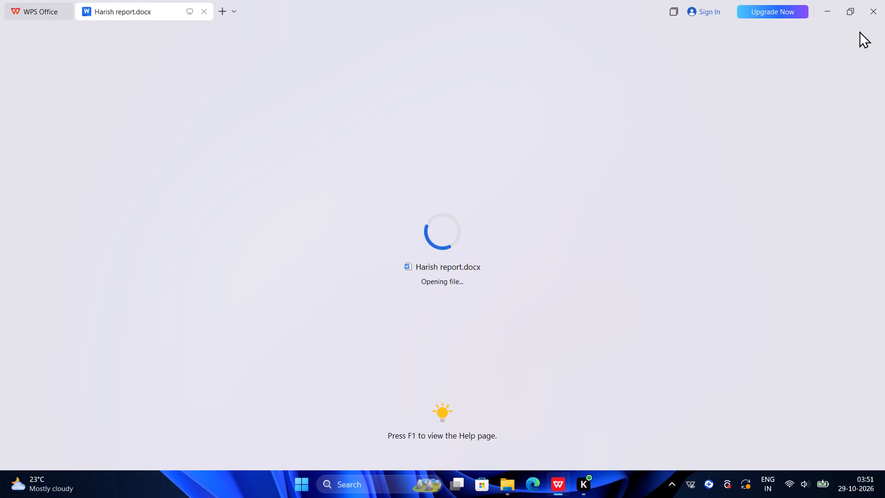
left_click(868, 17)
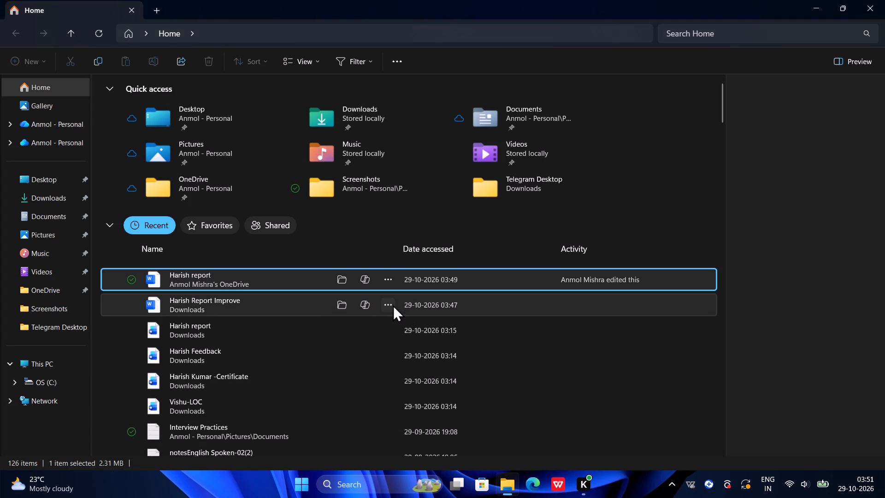
Open the Downloads document Harish Report Improve in Microsoft Word.
left_click(386, 304)
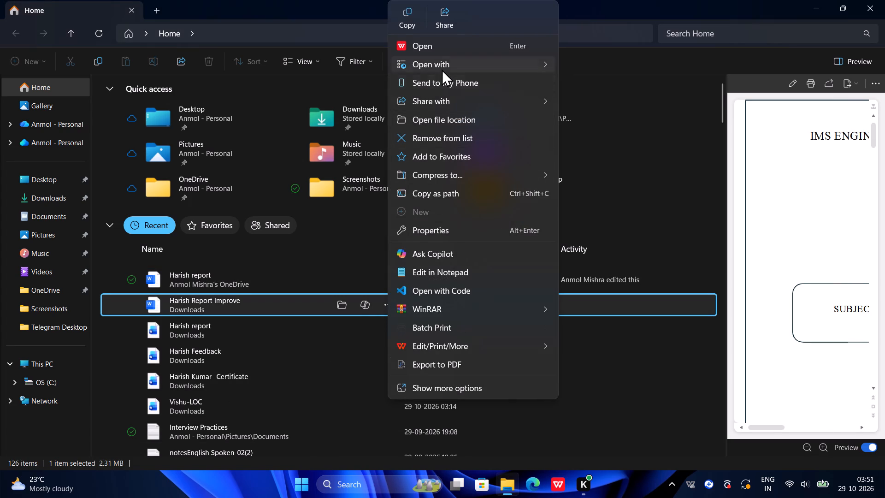
left_click(583, 81)
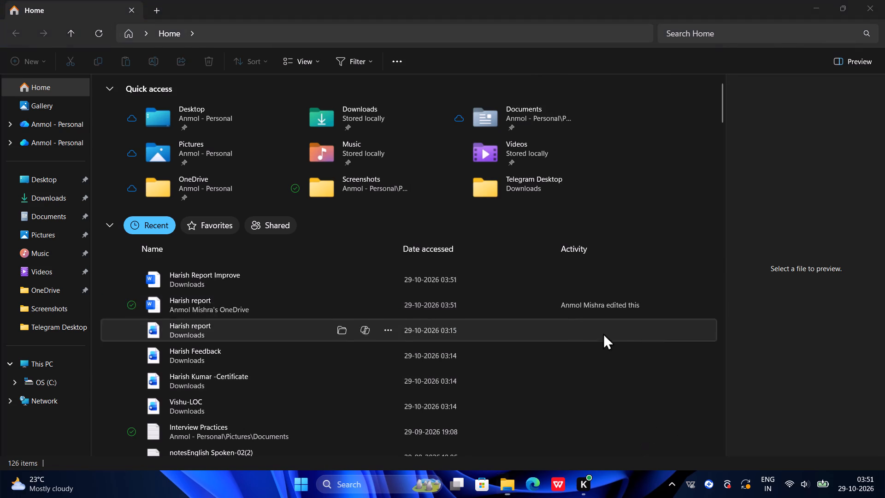
Move the TABLE OF CONTENTS heading and its entries onto a new page by adding blank lines after the List of Tables.
scroll(544, 304, "down", 7)
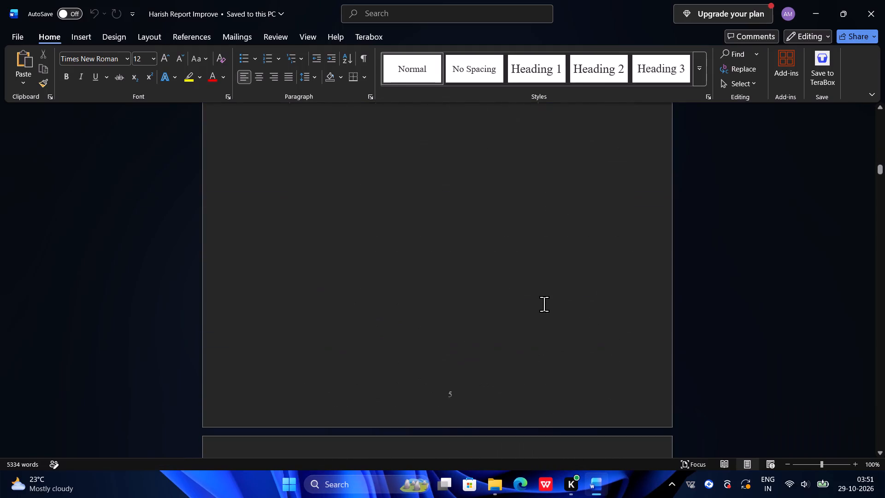
scroll(544, 304, "down", 7)
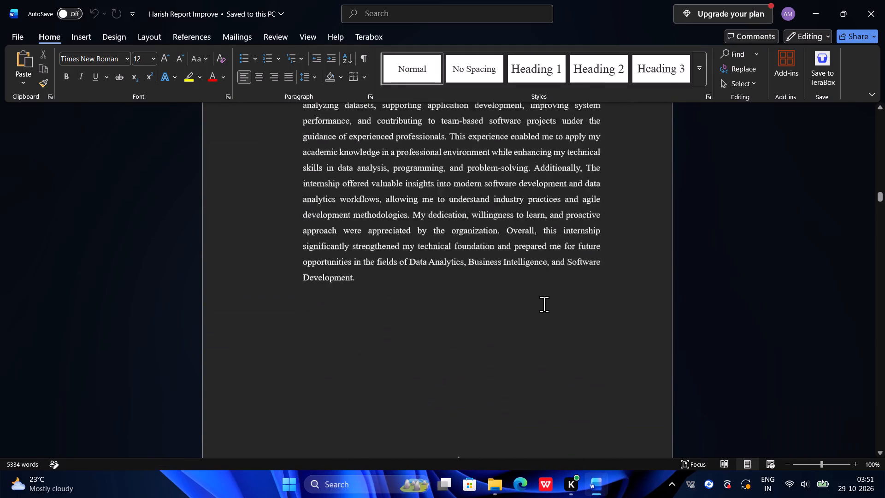
scroll(544, 304, "down", 2)
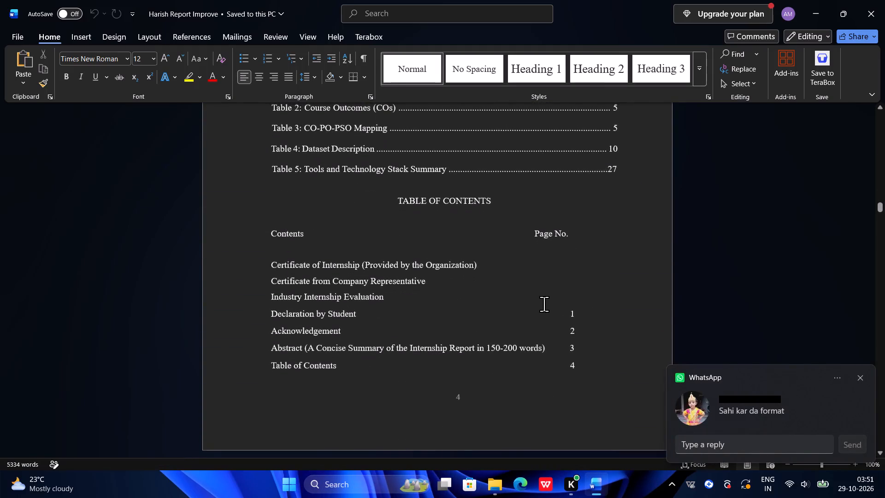
scroll(481, 238, "right", 1)
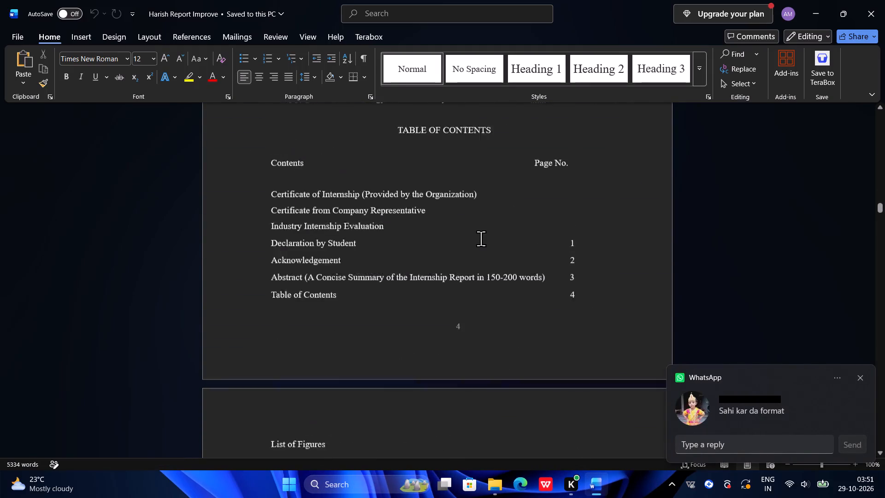
scroll(481, 238, "right", 1)
left_click(389, 218)
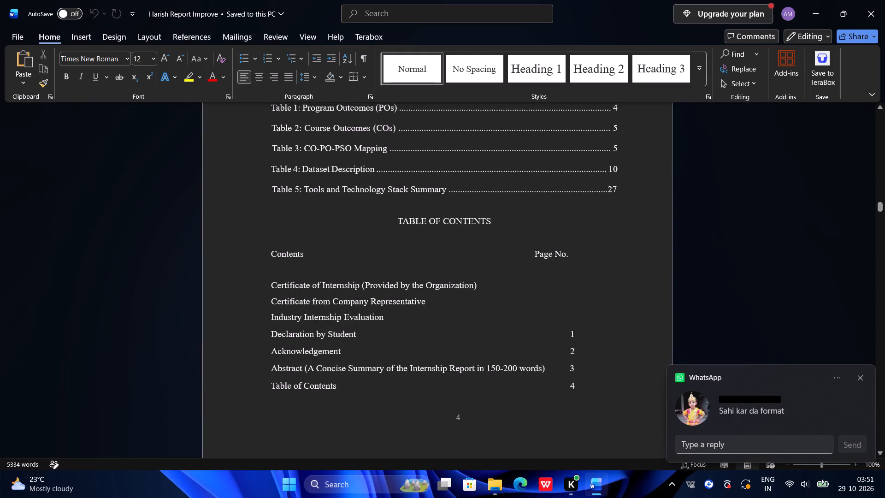
key("Return")
key("Return")
key("Return")
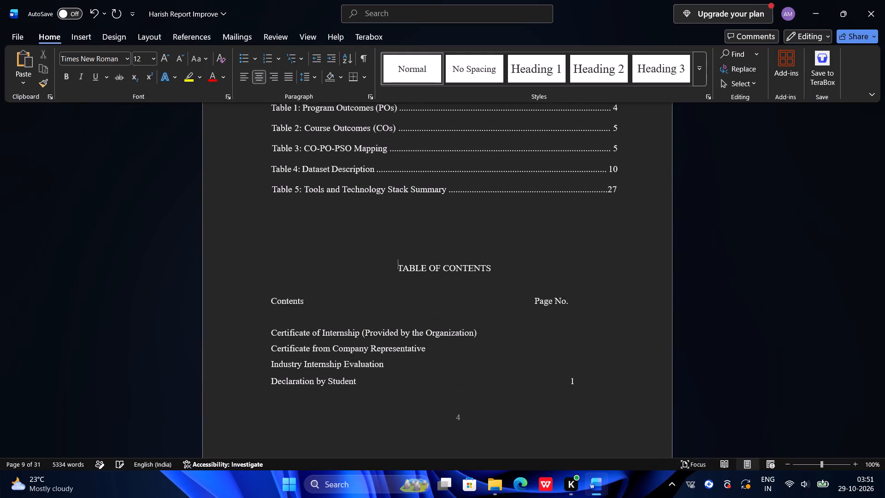
key("Return")
key("Return")
key("Return")
key("Return")
key("Return")
key("Return")
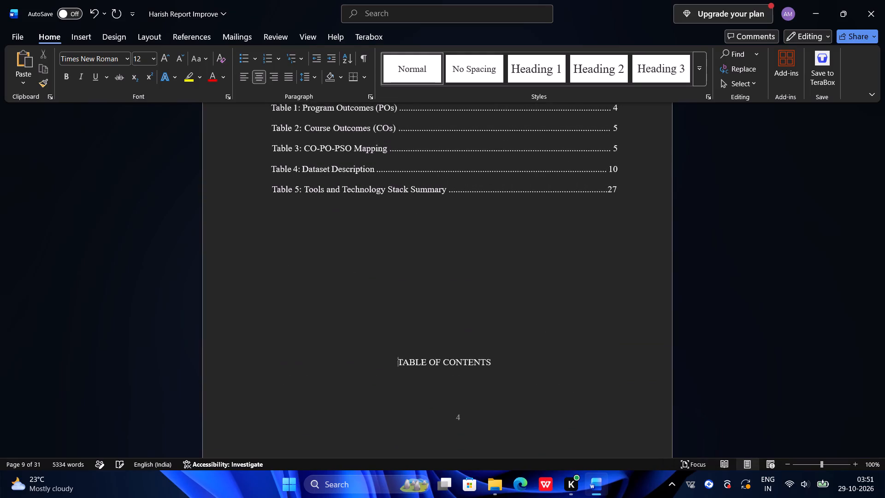
key("Return")
key("Return")
Move the PROJECT DETAILS AND WORK PERFORMED heading to the start of the next page by adding two blank lines before it.
scroll(483, 288, "down", 1)
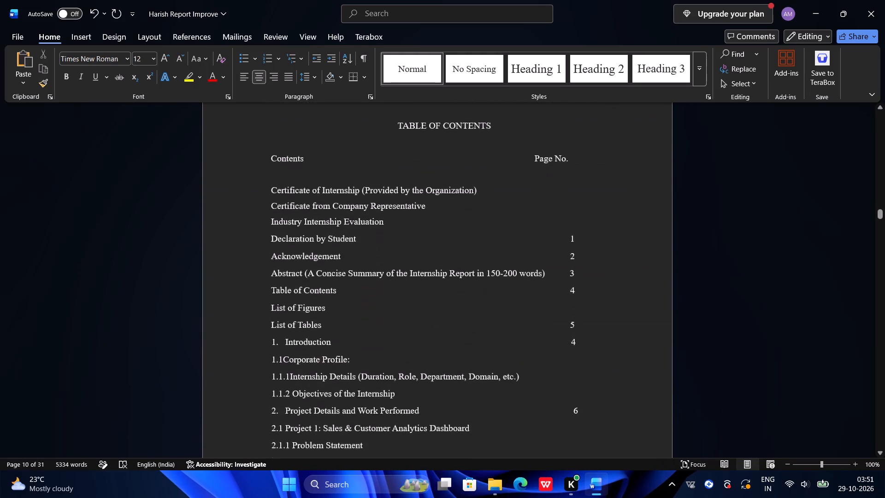
scroll(483, 288, "down", 2)
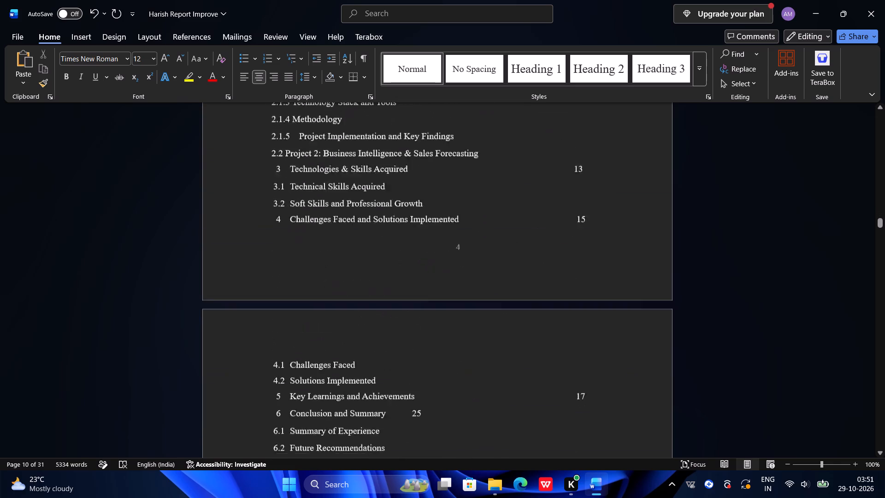
scroll(483, 288, "down", 3)
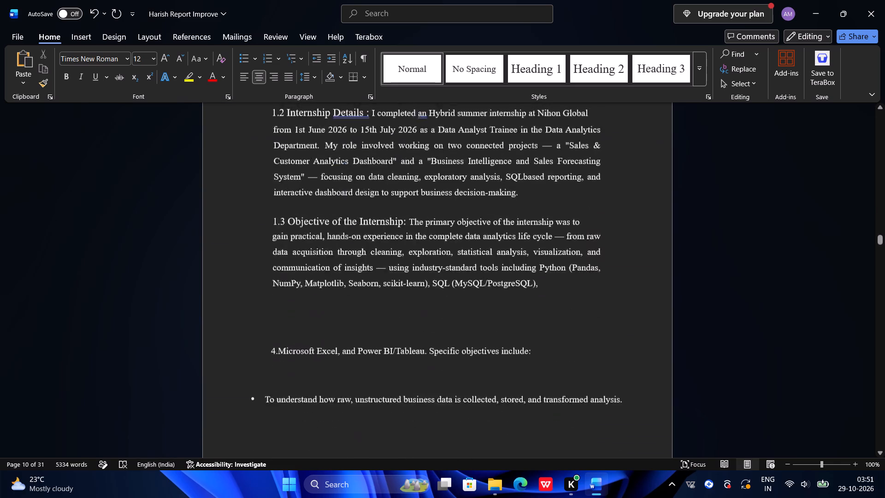
scroll(483, 288, "down", 1)
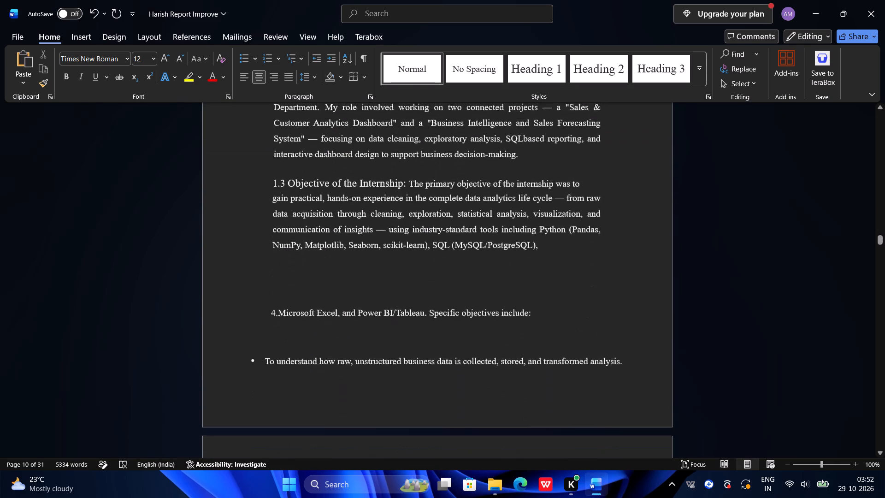
scroll(483, 288, "down", 1)
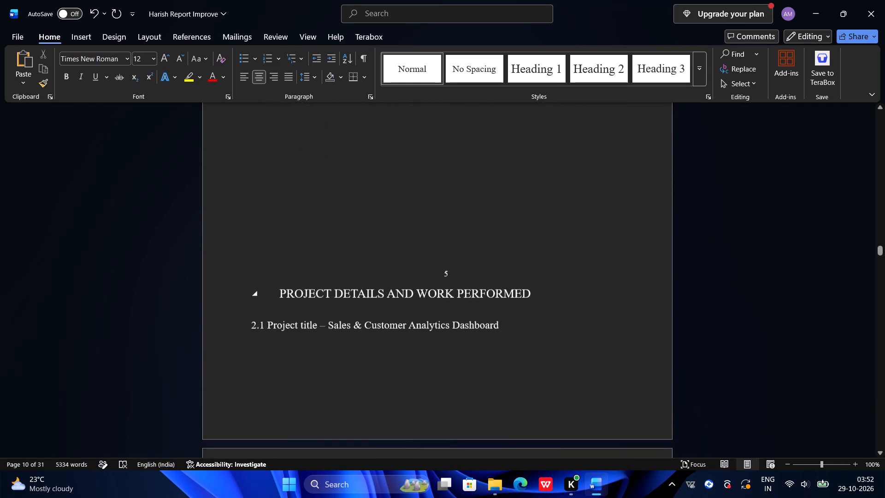
scroll(483, 288, "down", 1)
left_click(407, 251)
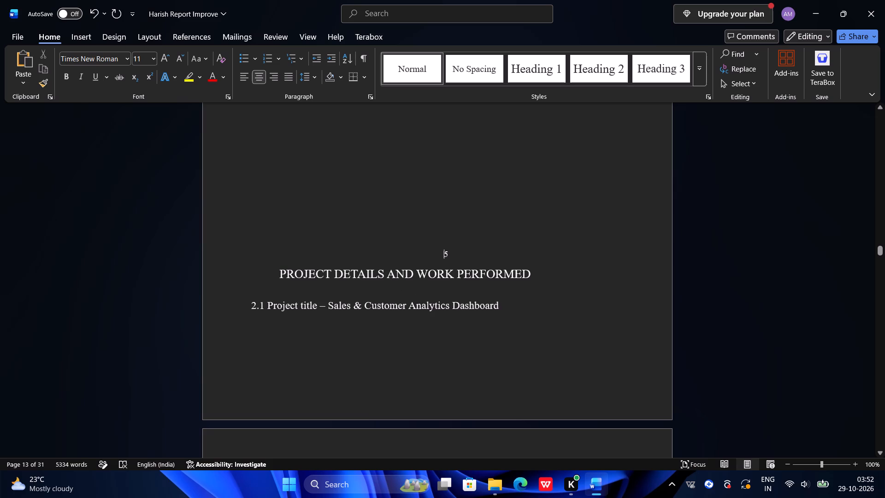
left_click(274, 271)
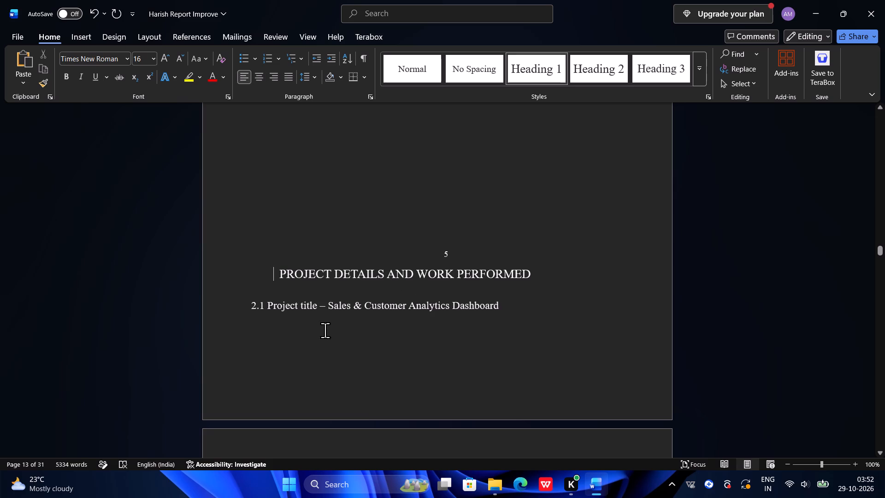
key("Return")
key("Return")
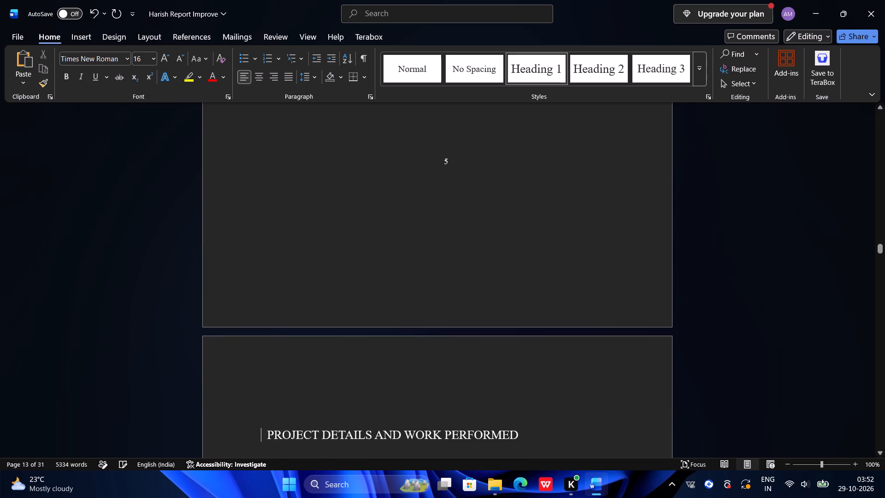
scroll(326, 333, "down", 1)
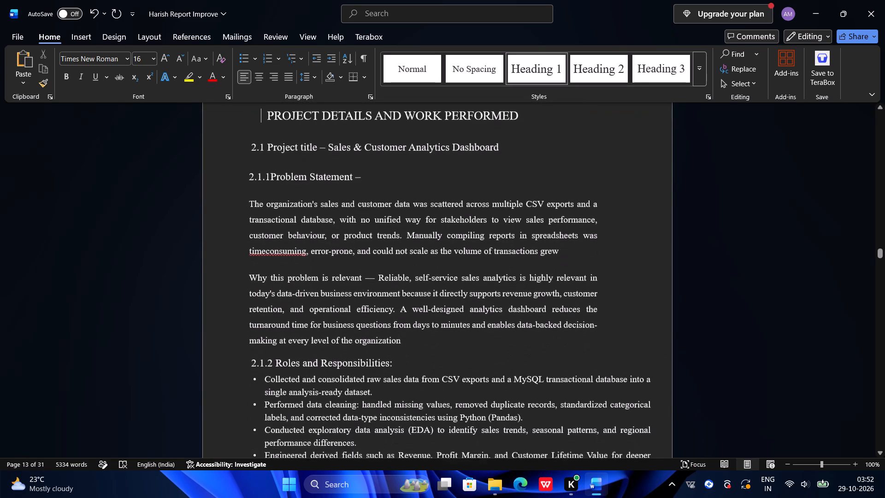
scroll(326, 333, "down", 1)
key("BackSpace")
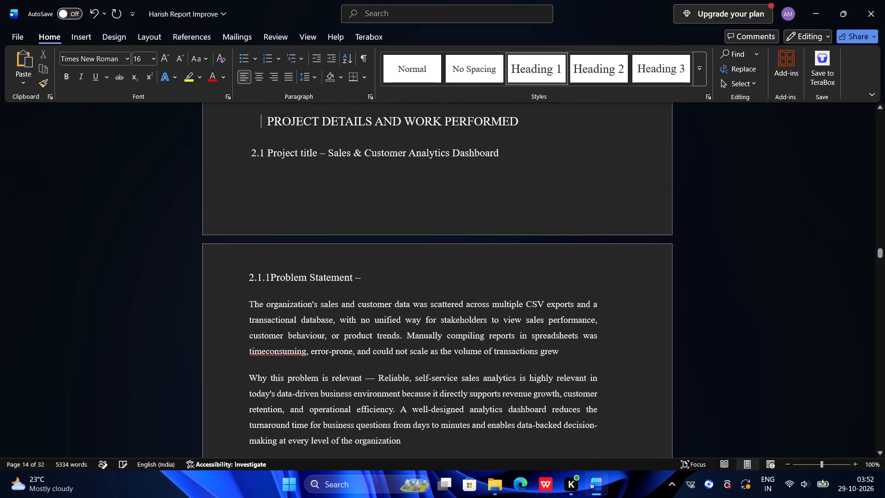
key("Return")
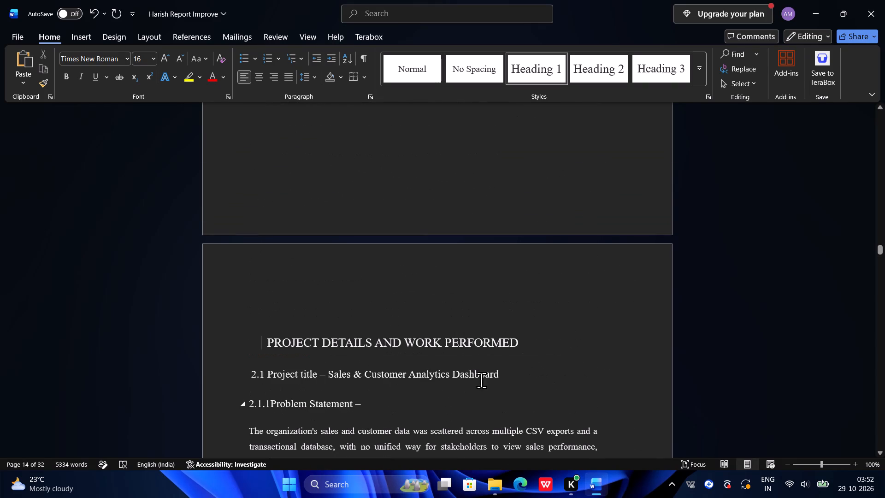
scroll(513, 367, "down", 1)
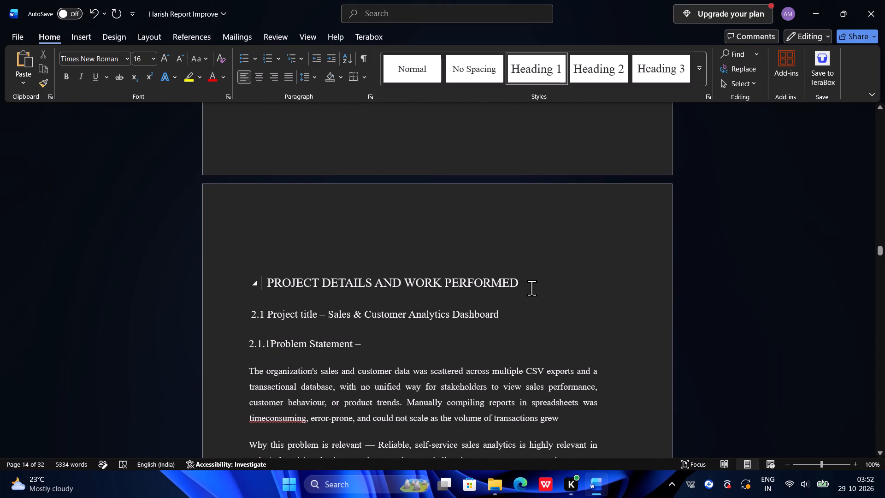
Set the left indent of the PROJECT DETAILS AND WORK PERFORMED heading and the blank line above it to 0 cm.
left_click_drag(531, 288, 262, 273)
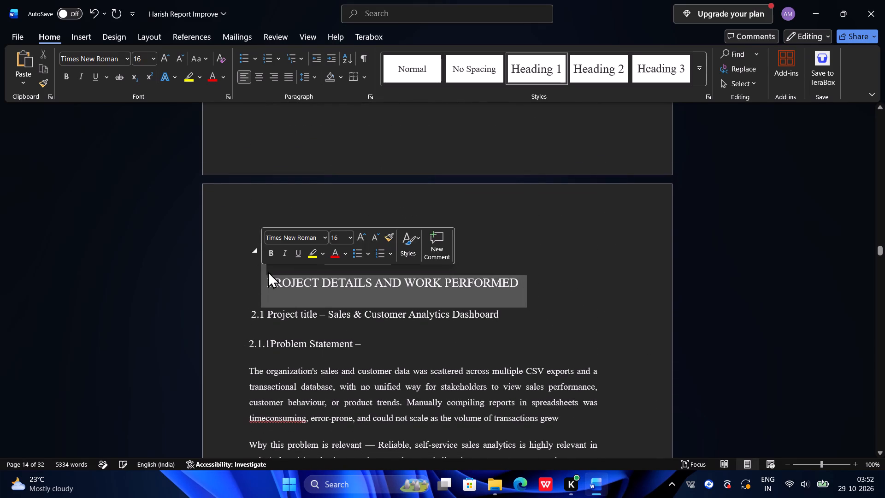
left_click(156, 34)
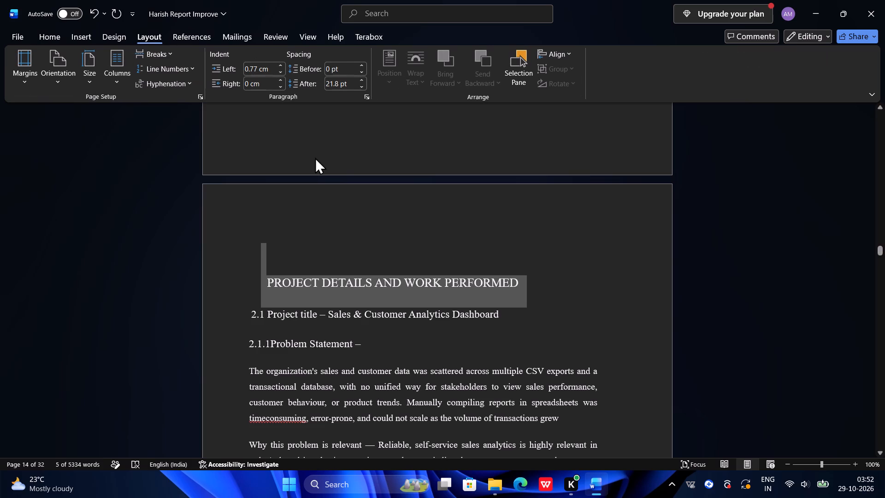
left_click(282, 66)
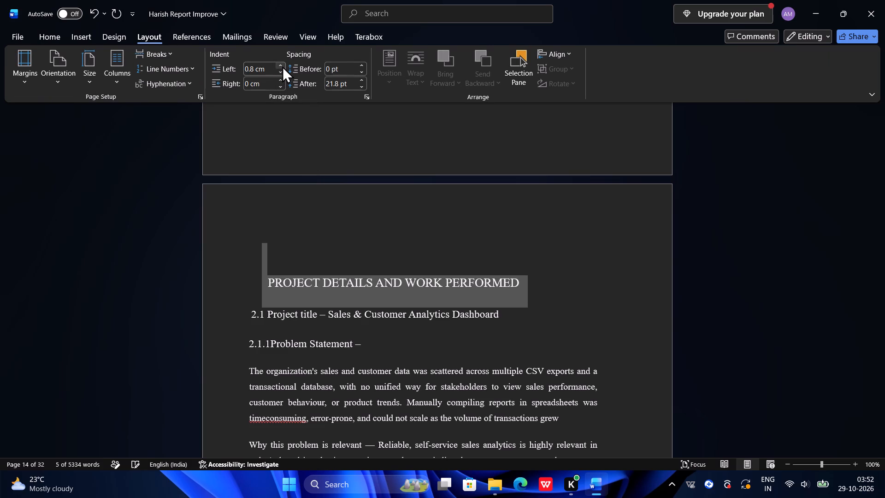
triple_click(282, 71)
triple_click(282, 71)
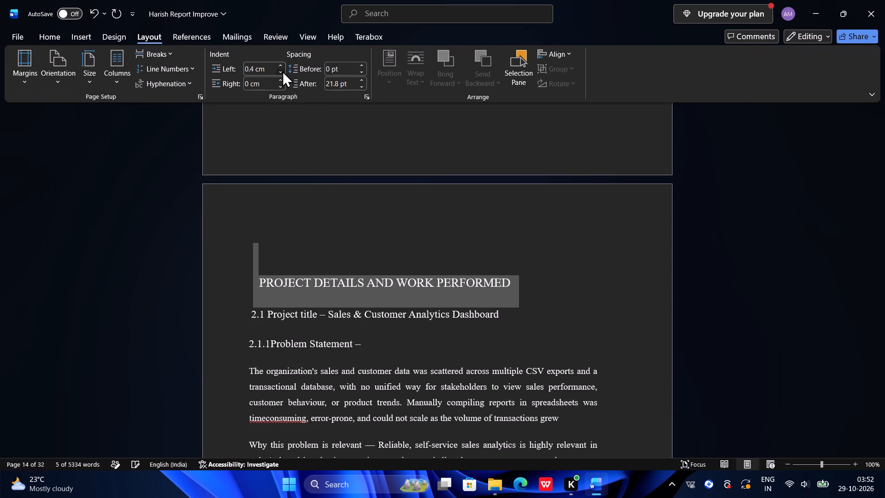
left_click(282, 71)
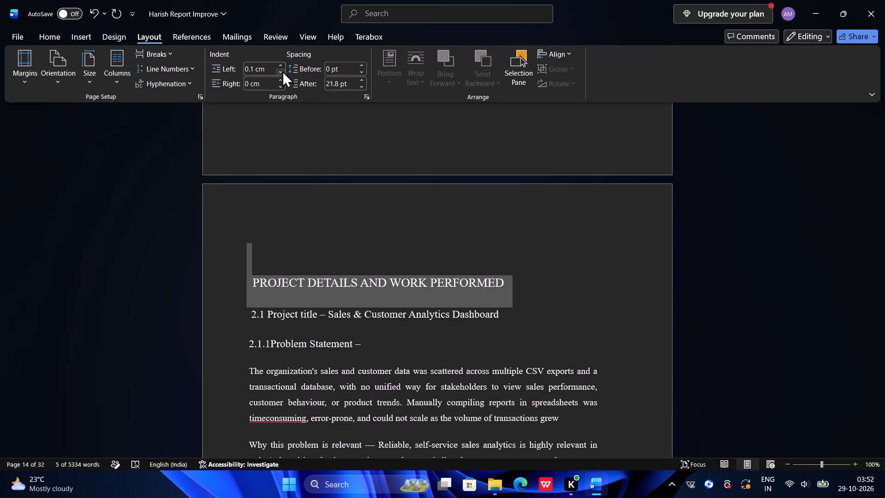
left_click(282, 71)
left_click(577, 254)
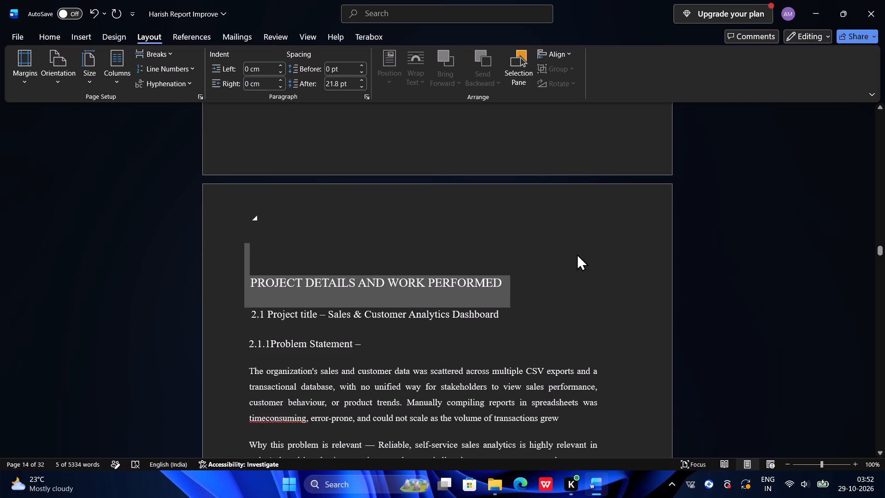
Examine how the text from the PROJECT DETAILS heading through 2.1.3 Technology Stack and Tools flows across the pages.
scroll(577, 254, "down", 5)
scroll(577, 254, "up", 1, "ctrl")
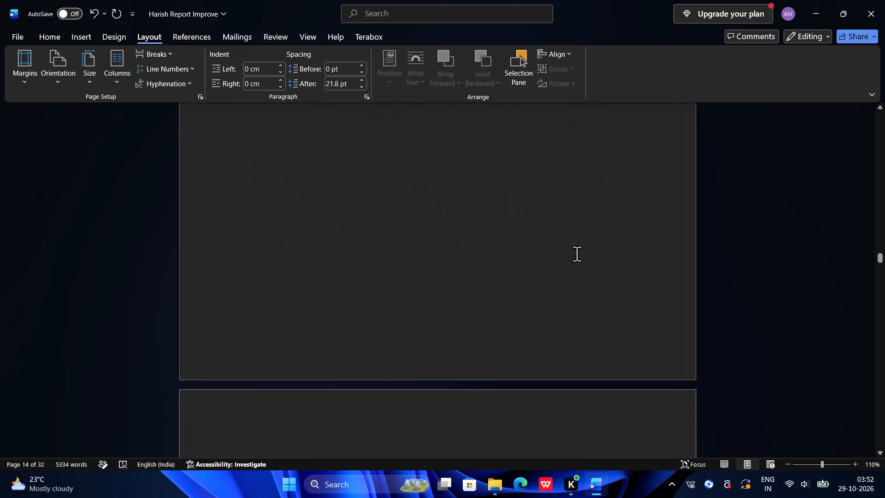
scroll(577, 254, "up", 1, "ctrl")
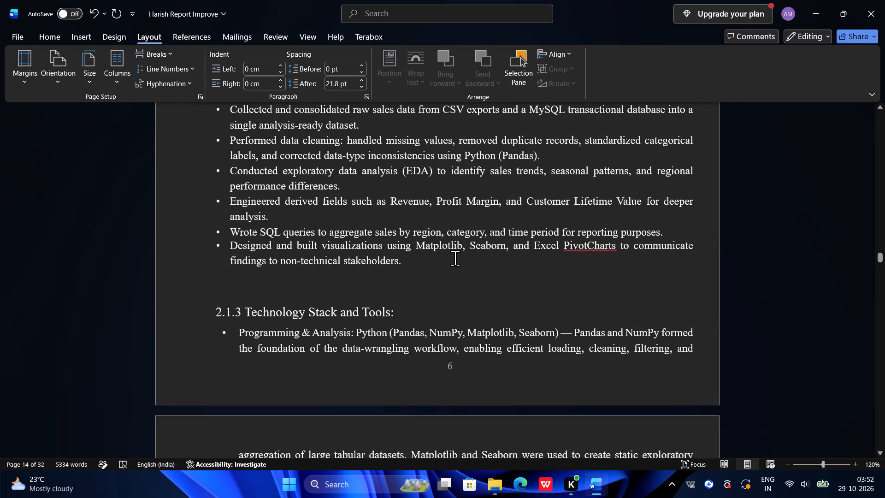
scroll(455, 258, "down", 5)
scroll(455, 258, "up", 4)
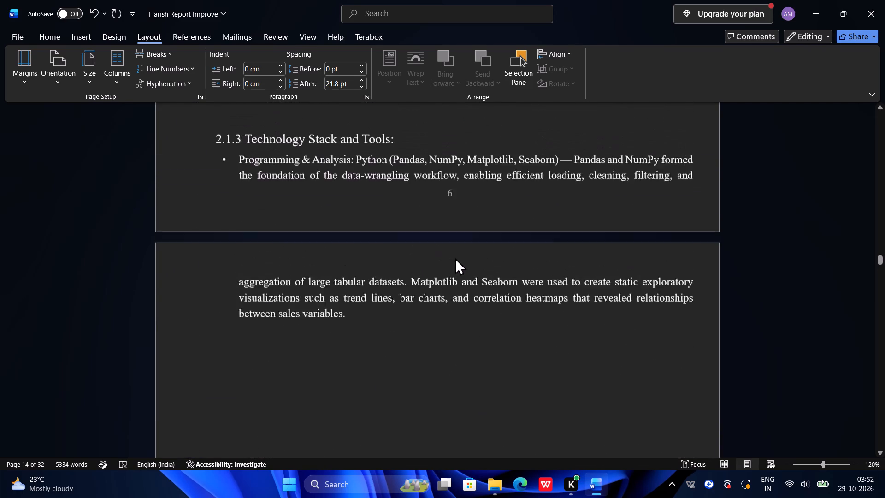
scroll(455, 258, "up", 1)
scroll(455, 258, "down", 3, "ctrl")
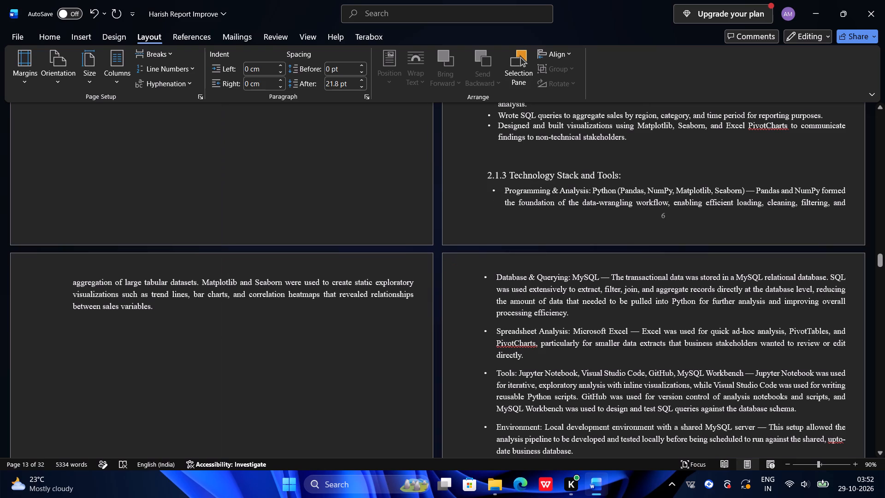
scroll(455, 258, "up", 1, "ctrl")
scroll(455, 258, "up", 2)
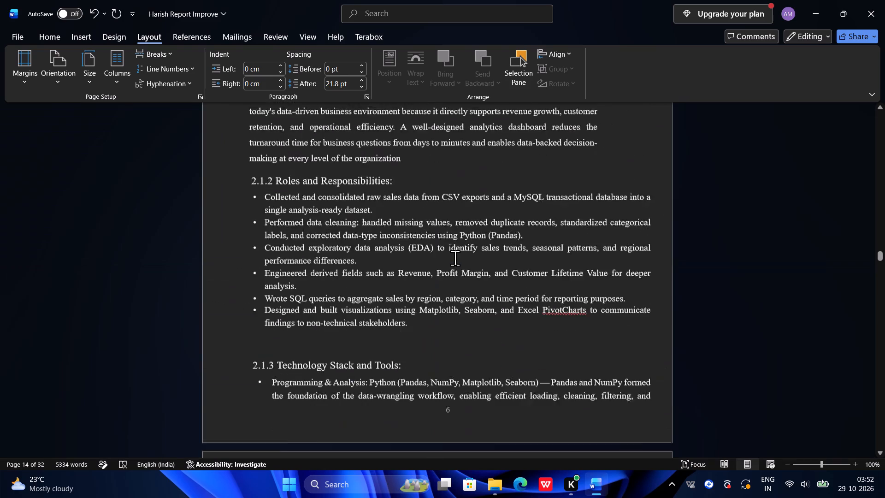
scroll(455, 258, "up", 4)
scroll(455, 258, "down", 1)
scroll(455, 258, "up", 1)
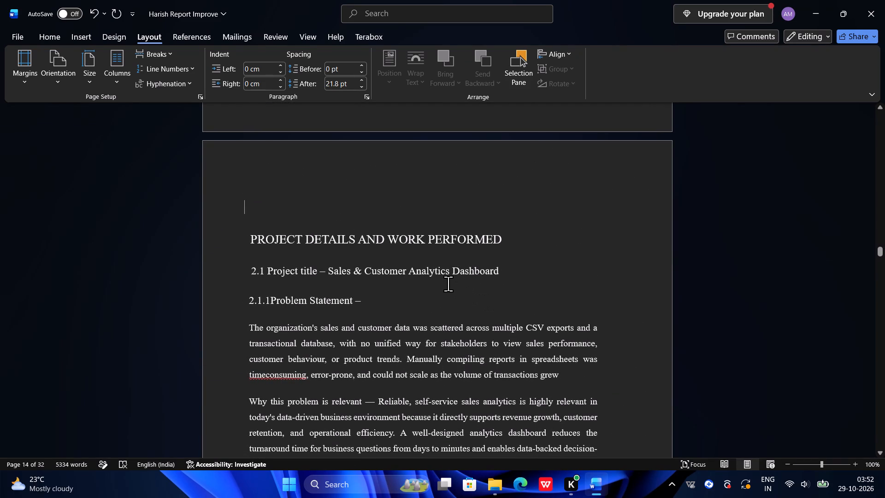
Replace the blank lines before PROJECT DETAILS AND WORK PERFORMED so the heading starts the next page below one blank line.
key("BackSpace")
key("BackSpace")
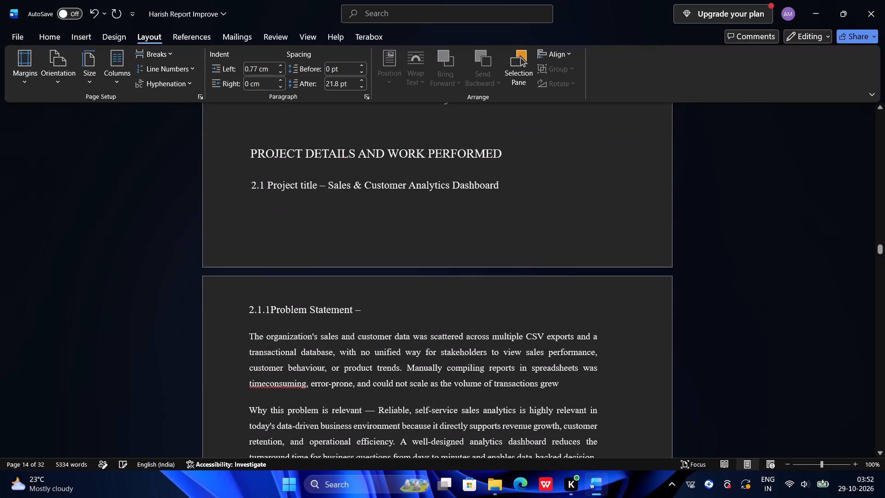
key("Return")
key("Return")
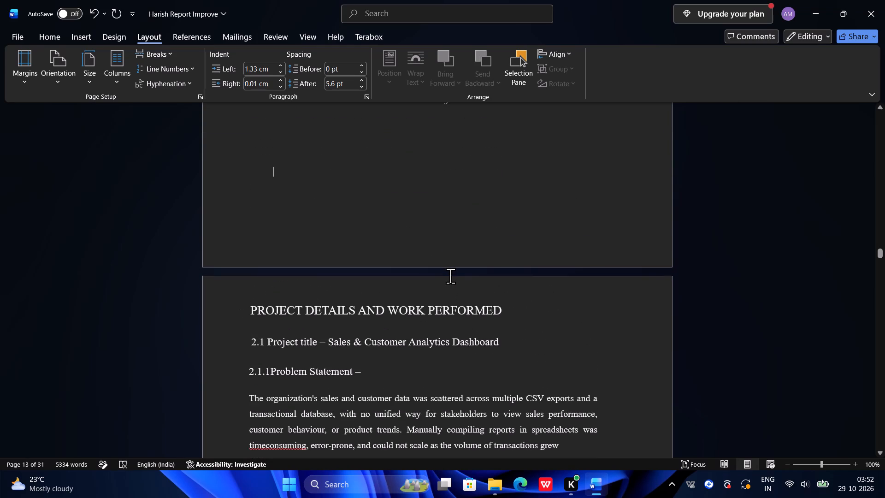
key("Return")
key("Return")
key("Return")
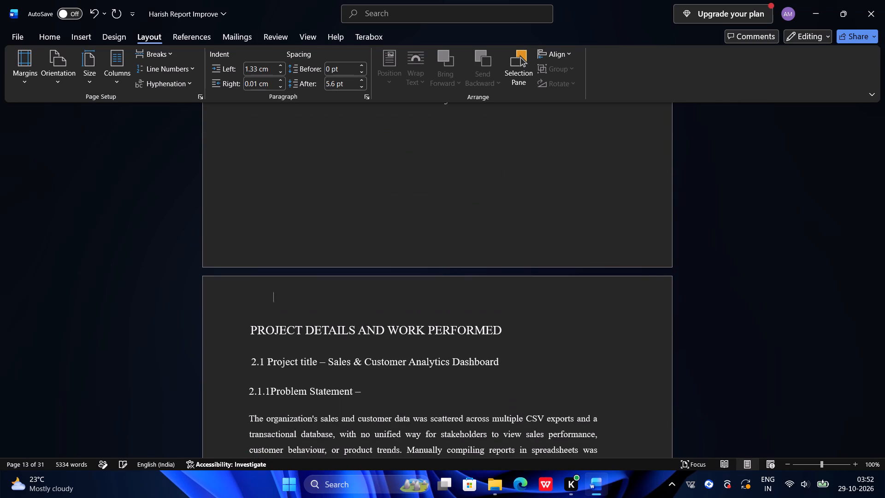
Review the page flow from the end of the internship objectives list through section 2.1.4 Methodology.
scroll(450, 276, "down", 4)
scroll(450, 276, "up", 1)
scroll(450, 276, "down", 1)
scroll(450, 276, "up", 2, "ctrl")
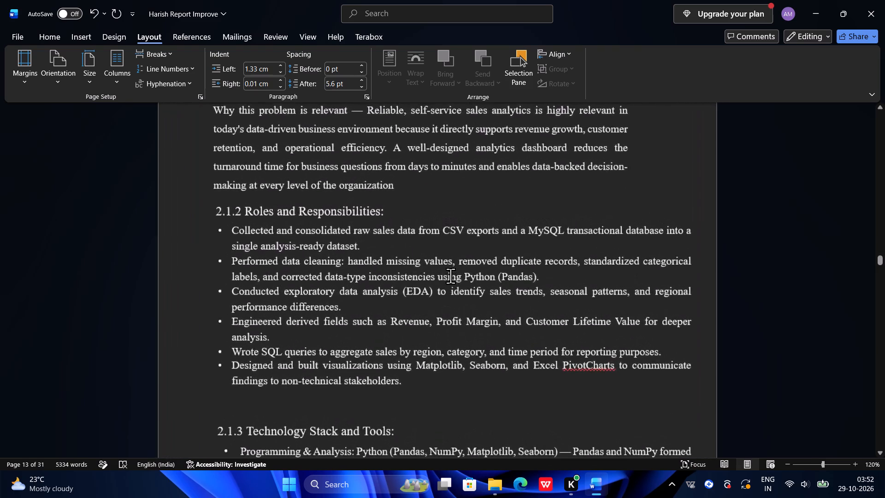
scroll(450, 276, "down", 5)
scroll(450, 276, "up", 1)
scroll(450, 276, "down", 1)
scroll(450, 276, "up", 1)
scroll(450, 276, "right", 2)
scroll(450, 276, "up", 1)
scroll(450, 276, "right", 1)
scroll(450, 276, "up", 1)
scroll(450, 276, "right", 1)
scroll(450, 276, "up", 1)
scroll(450, 276, "right", 1)
scroll(450, 276, "up", 1)
scroll(450, 276, "right", 1)
scroll(450, 276, "up", 1)
scroll(450, 276, "right", 1)
scroll(450, 276, "up", 1)
scroll(450, 276, "right", 2)
scroll(450, 276, "down", 3)
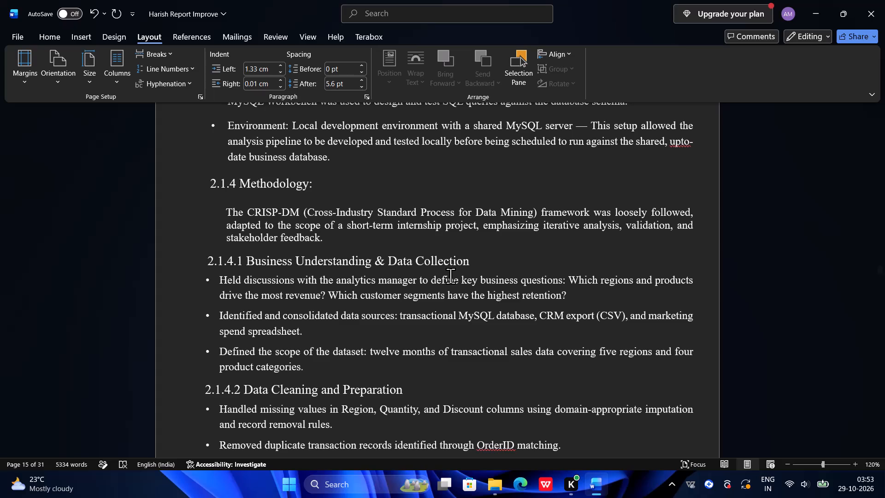
scroll(450, 276, "up", 6)
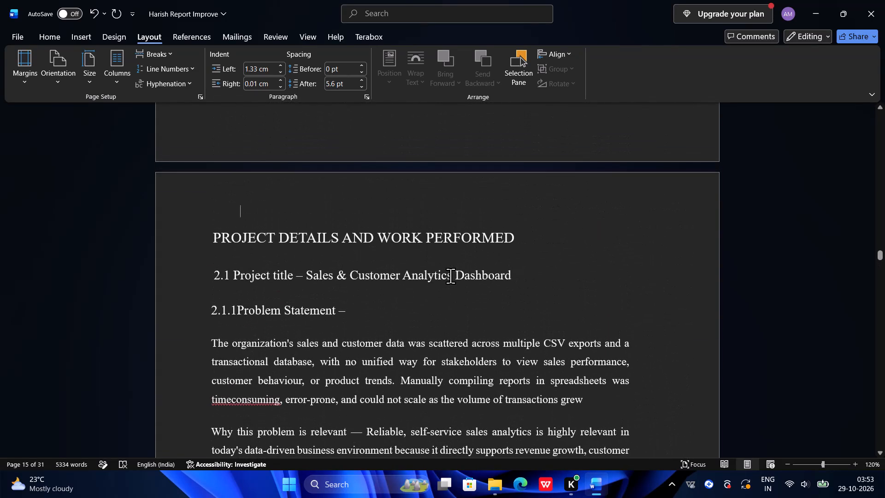
scroll(450, 276, "right", 1)
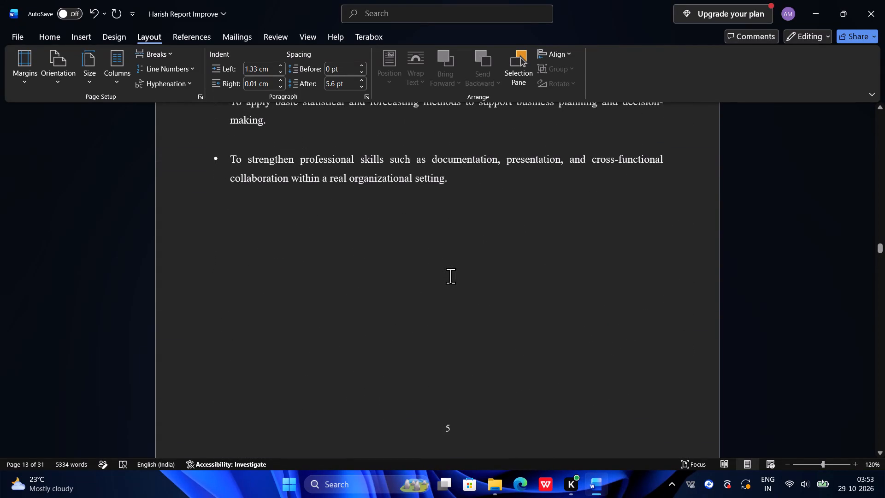
scroll(450, 276, "right", 2)
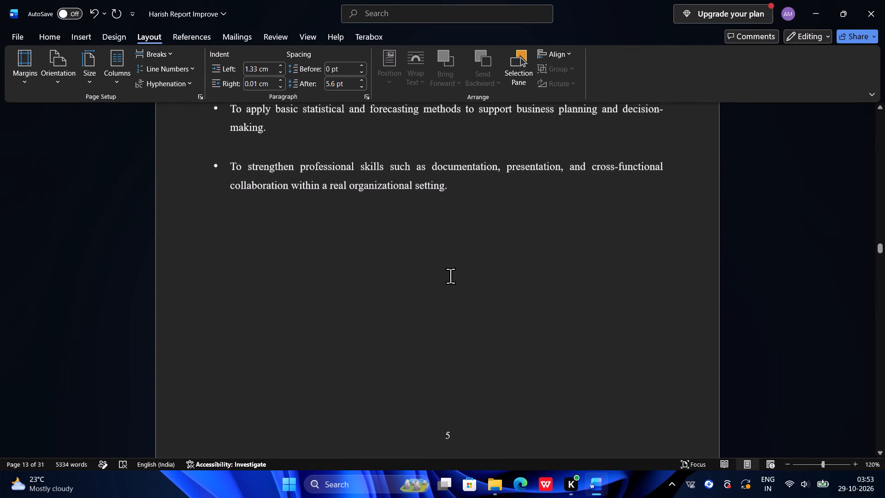
scroll(450, 276, "right", 1)
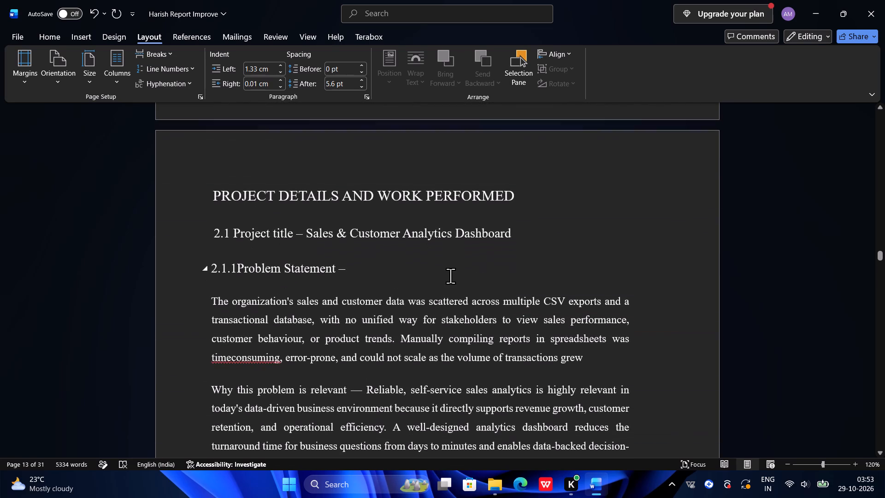
scroll(450, 276, "right", 1)
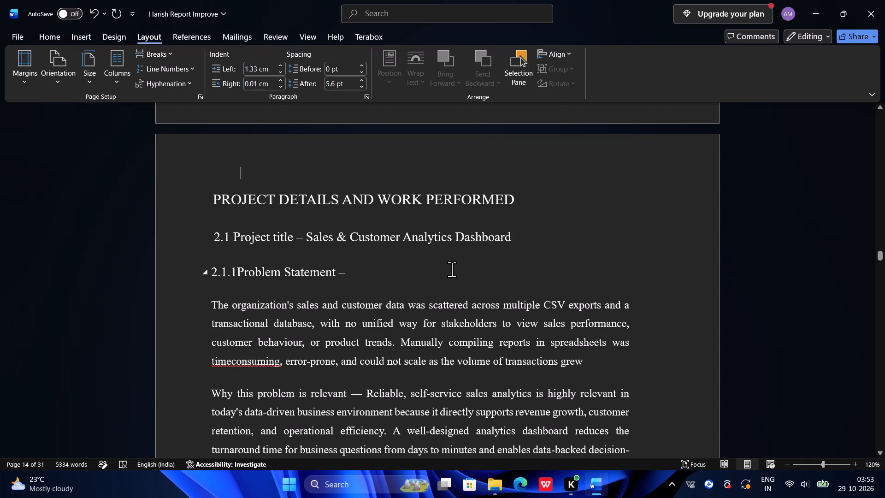
Examine the layout from the objectives bullets through Table 4, including the page break after 2.1.3 Technology Stack and Tools.
scroll(452, 269, "down", 2)
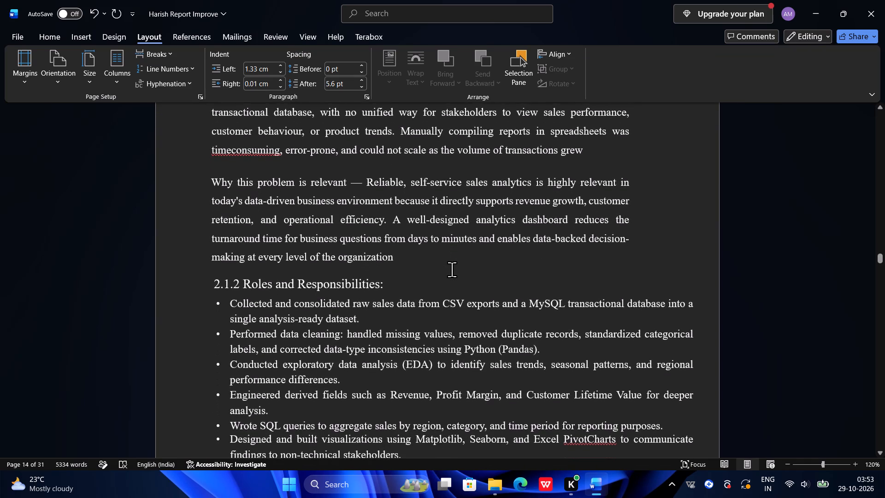
scroll(452, 269, "down", 2)
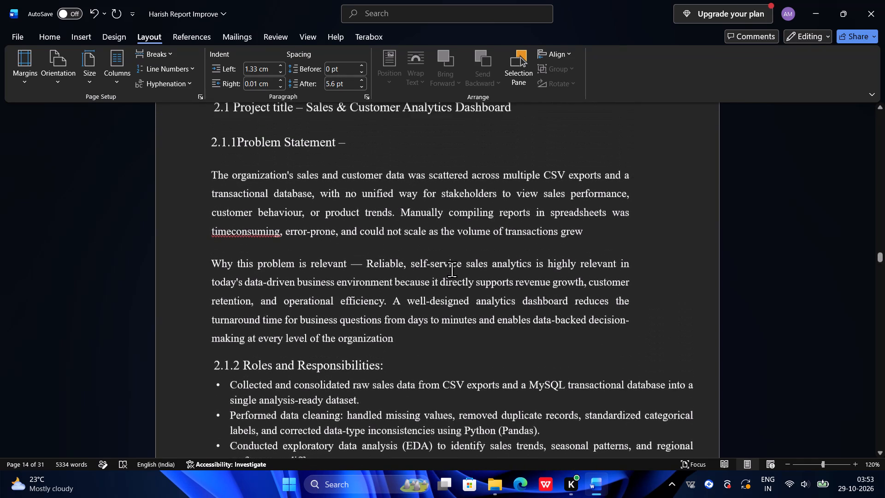
scroll(452, 269, "down", 2)
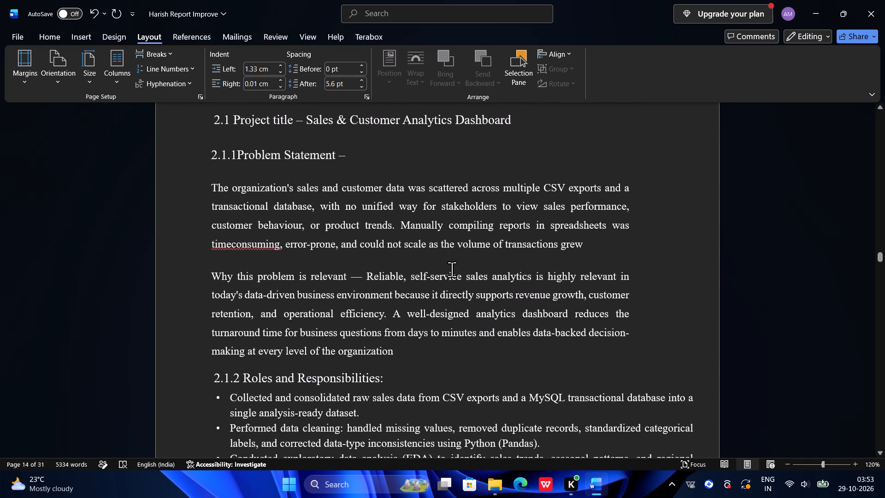
scroll(452, 269, "down", 1)
scroll(452, 269, "up", 4)
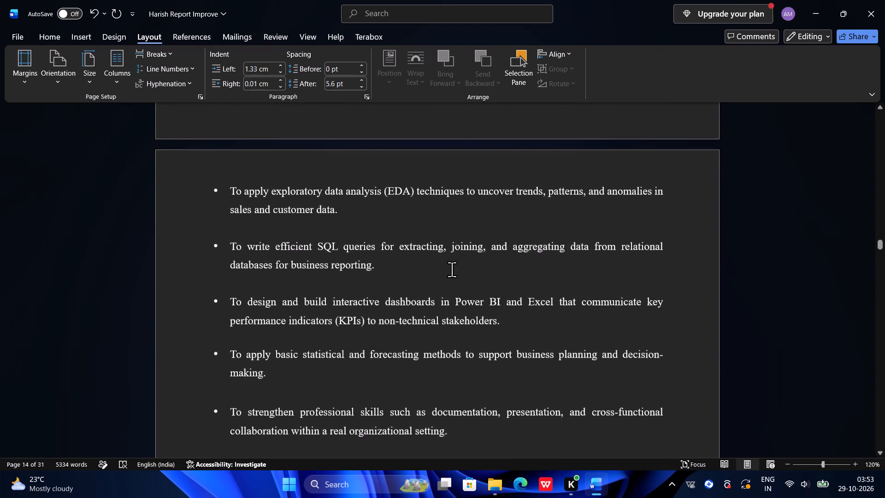
scroll(452, 269, "up", 1)
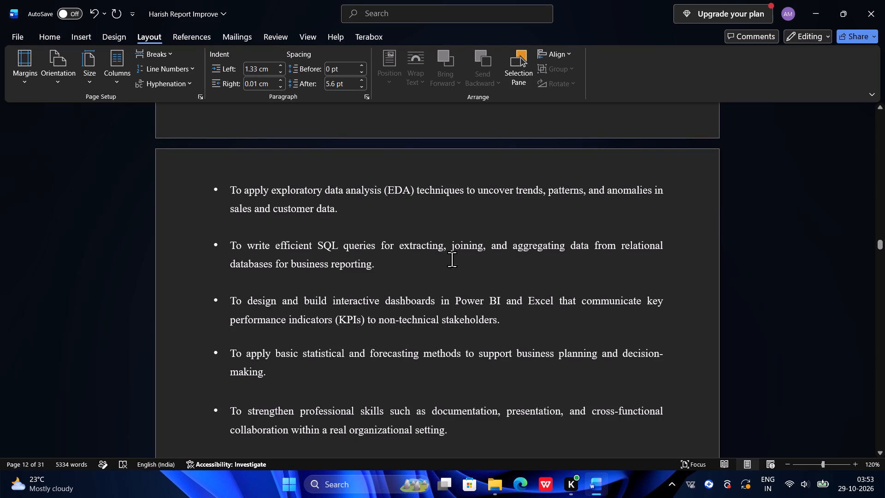
scroll(456, 220, "down", 4)
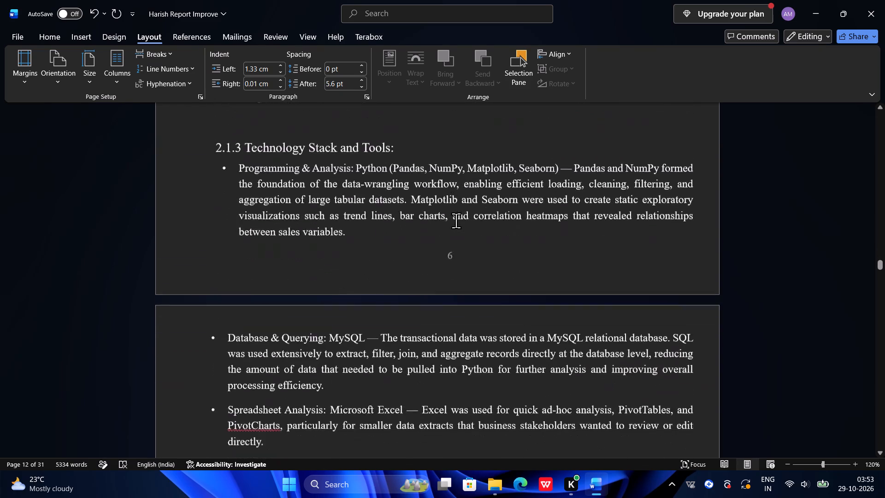
scroll(456, 220, "down", 2)
scroll(456, 220, "up", 2)
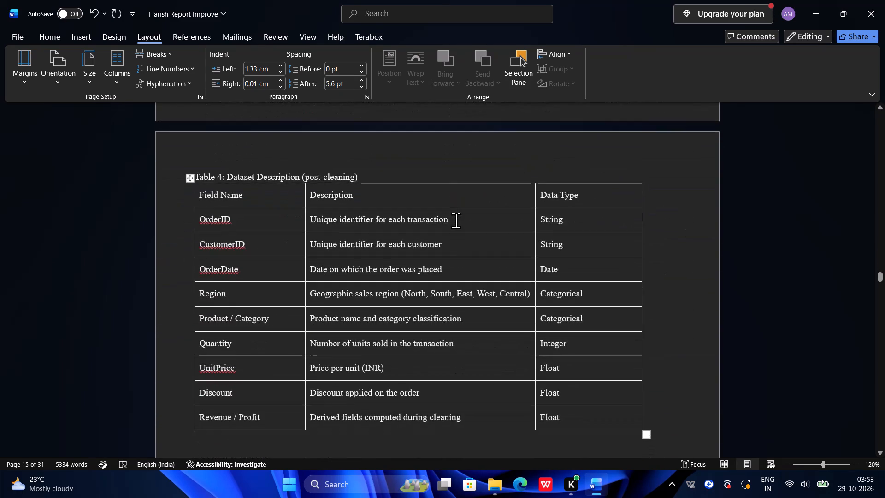
scroll(456, 220, "up", 1)
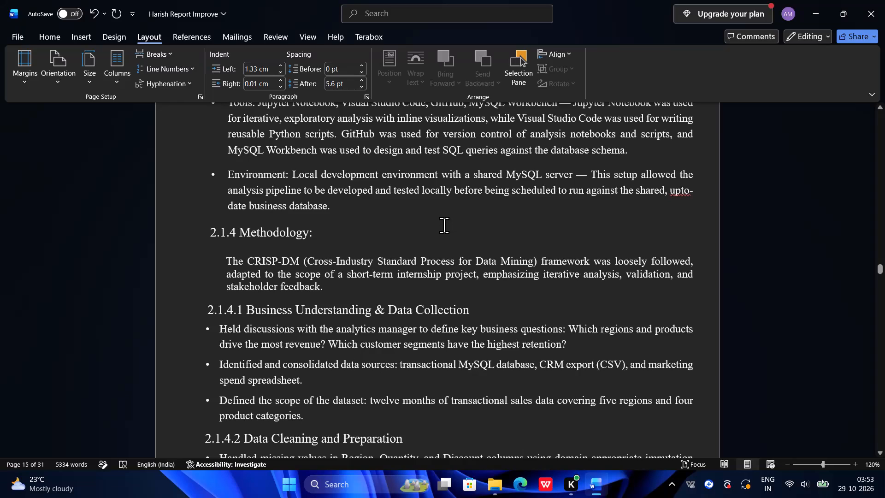
scroll(444, 225, "down", 1)
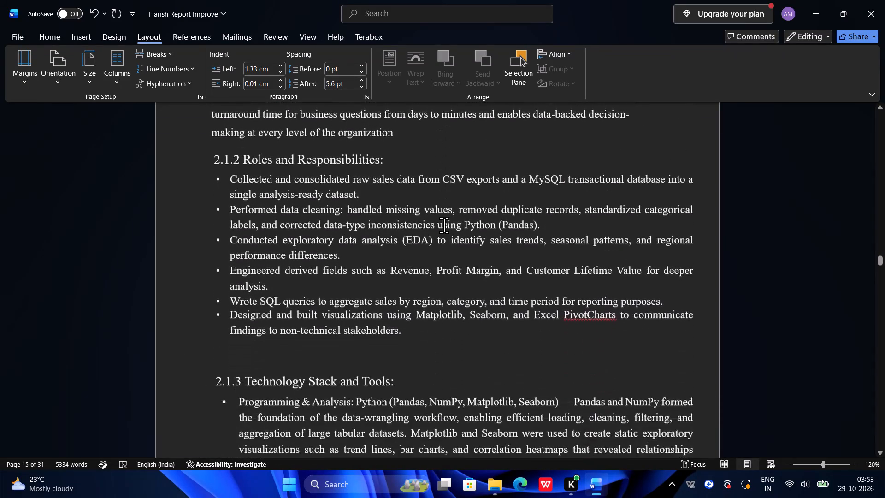
scroll(444, 225, "down", 1)
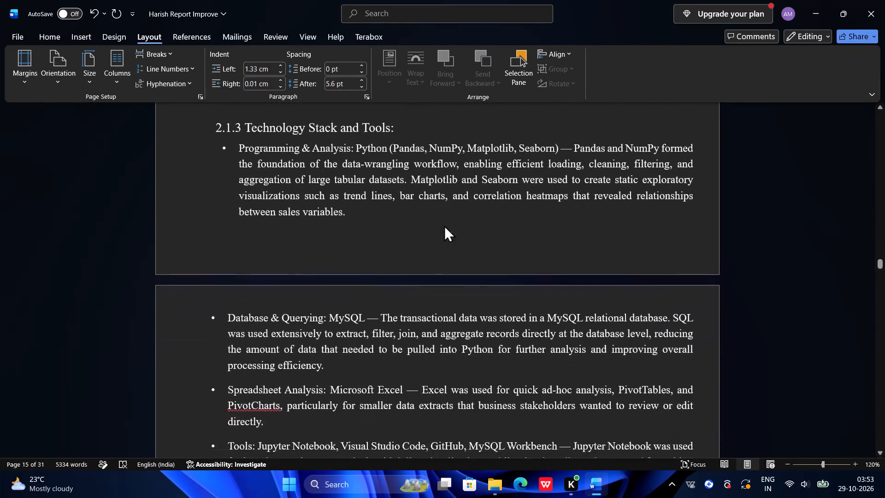
scroll(444, 225, "down", 1)
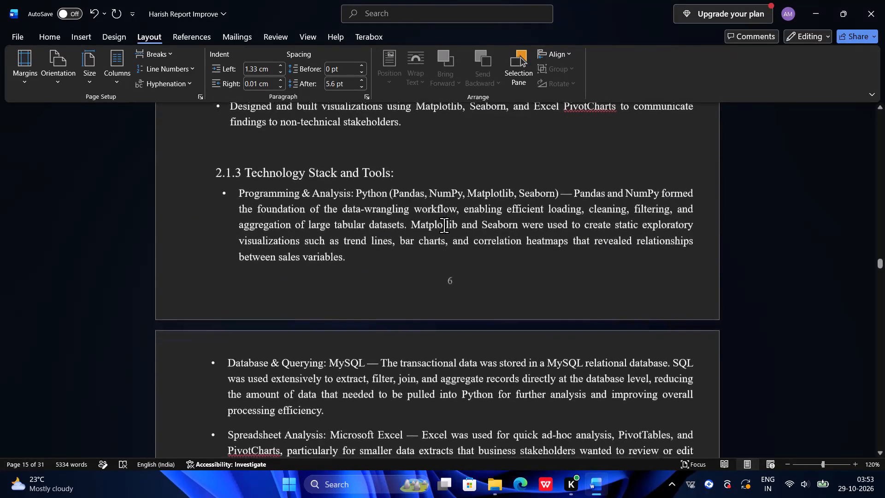
Set the left indent of the four bullets from Database & Querying through Environment to 1.1 cm.
scroll(444, 225, "down", 1)
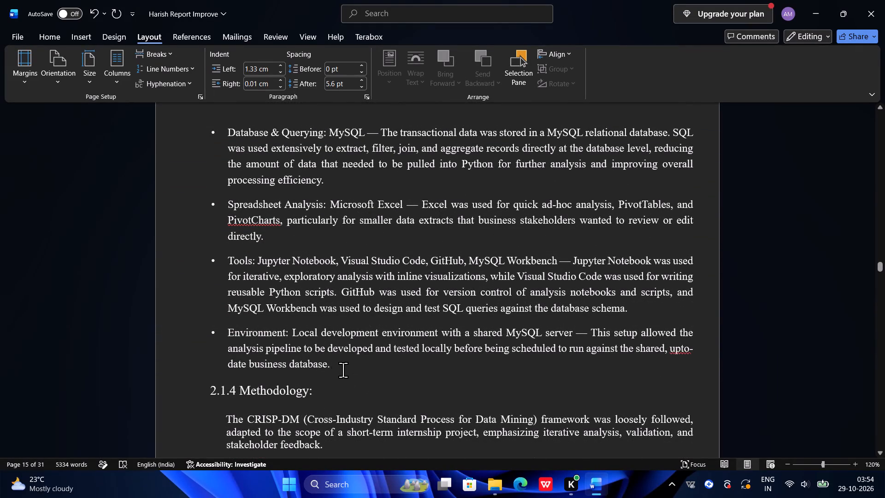
left_click_drag(335, 375, 214, 132)
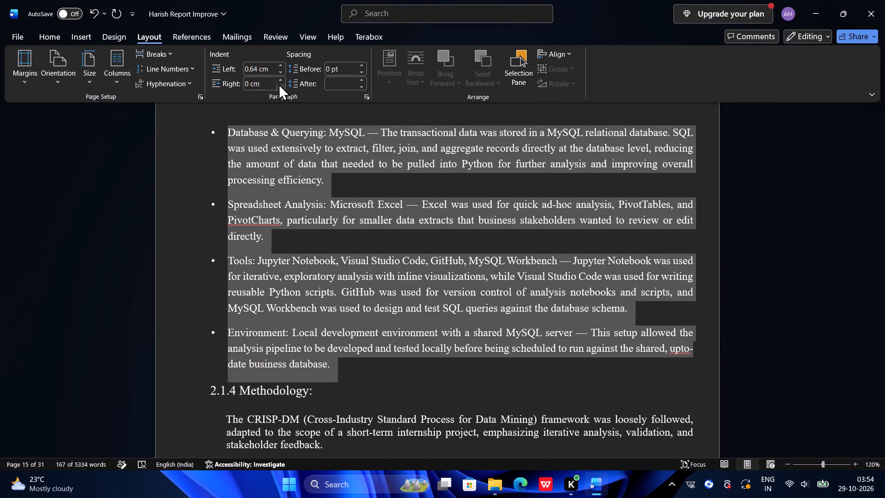
left_click(281, 67)
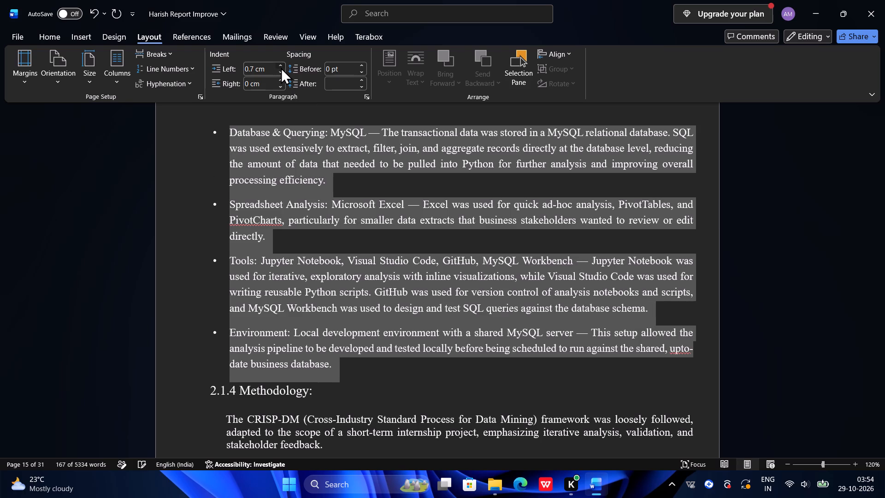
left_click(281, 67)
left_click(281, 67)
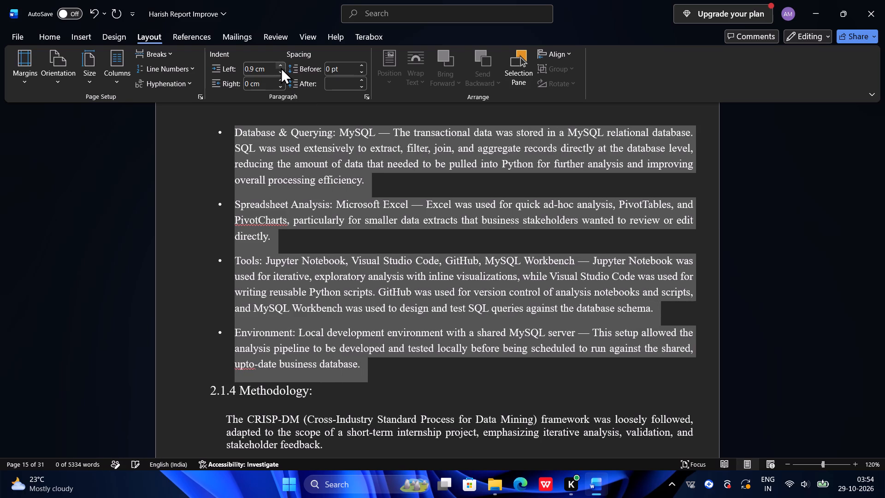
left_click(281, 67)
left_click(281, 67)
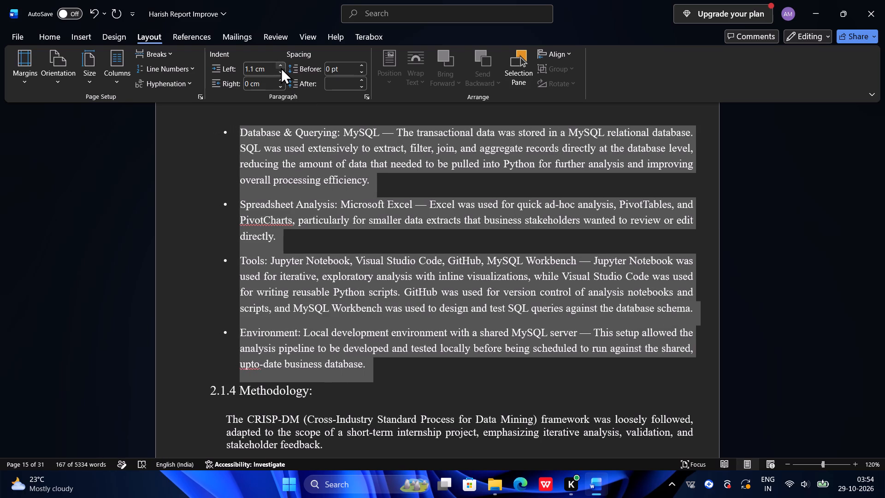
Examine how the bullet indents line up from 2.1.2 Roles and Responsibilities through section 2.1.4 Methodology.
scroll(266, 212, "up", 3)
scroll(266, 212, "down", 1)
scroll(266, 212, "right", 1)
scroll(266, 212, "left", 1)
scroll(266, 212, "right", 1)
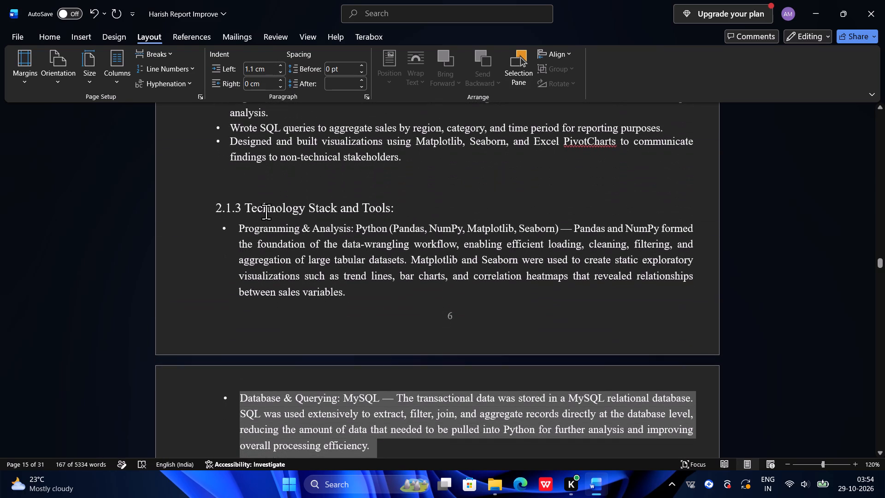
scroll(266, 212, "right", 1)
scroll(266, 212, "up", 3)
scroll(266, 212, "down", 1)
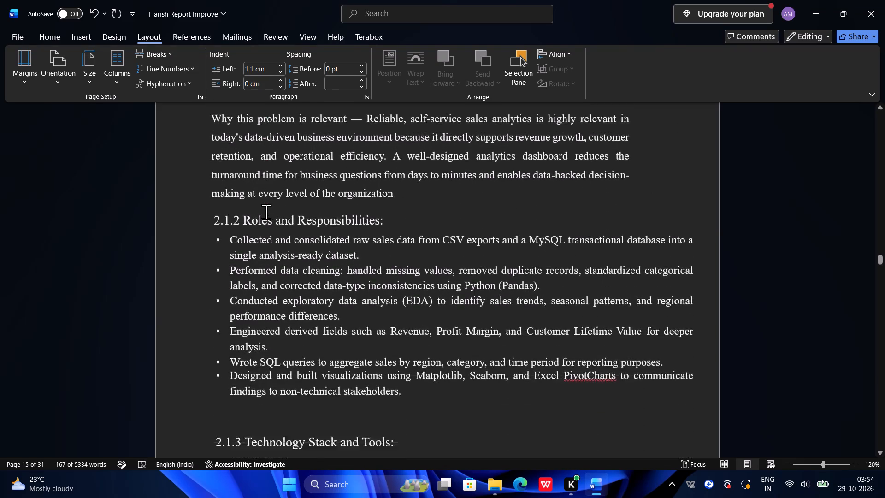
scroll(266, 212, "down", 2)
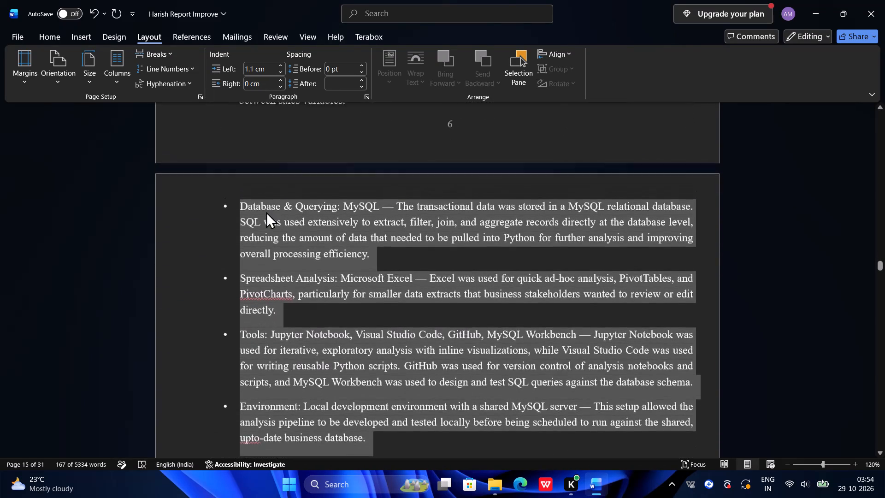
scroll(266, 212, "down", 1)
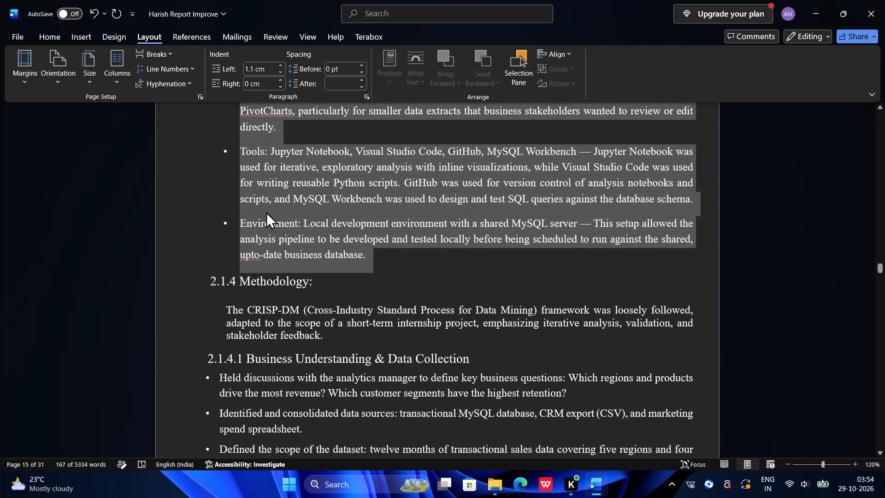
scroll(266, 212, "down", 1)
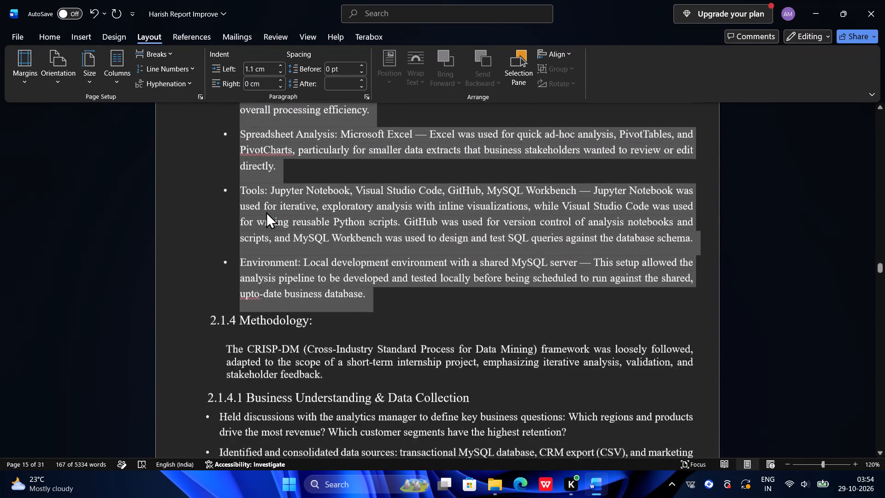
Set the left indent of the 2.1.4 Methodology heading to 1 cm.
scroll(266, 212, "down", 1)
left_click_drag(315, 211, 304, 210)
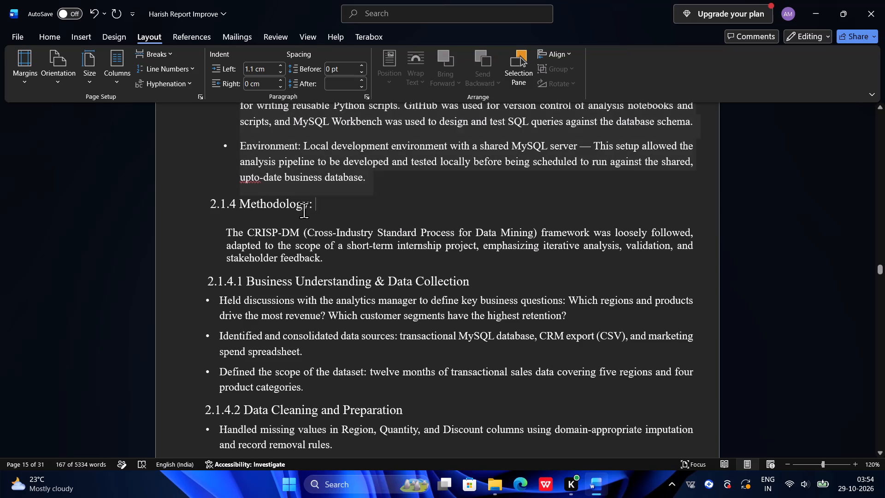
left_click_drag(304, 210, 210, 201)
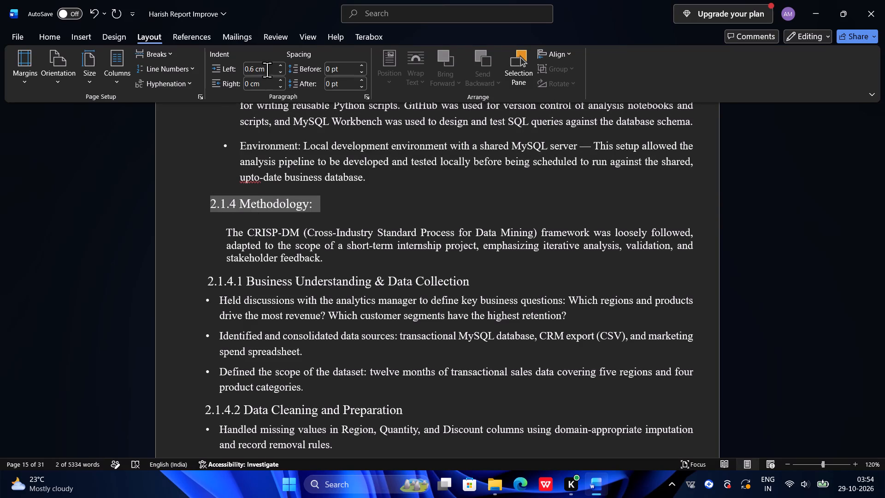
left_click(281, 65)
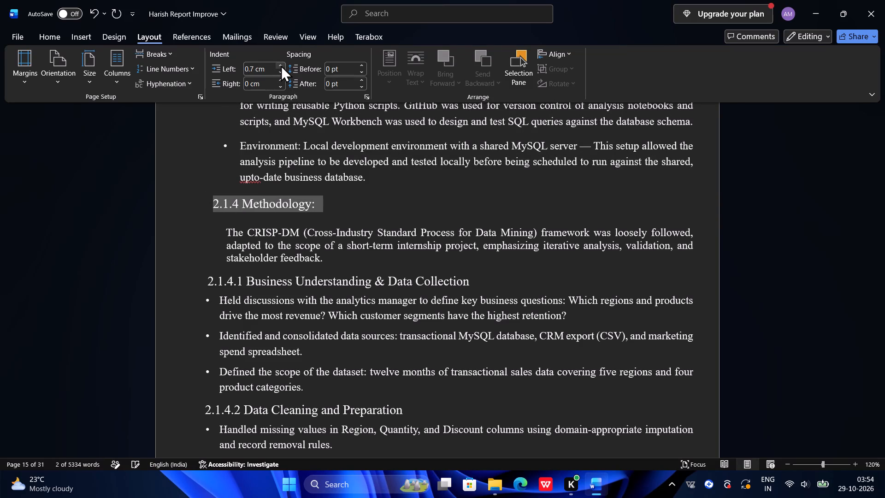
double_click(281, 65)
left_click(281, 65)
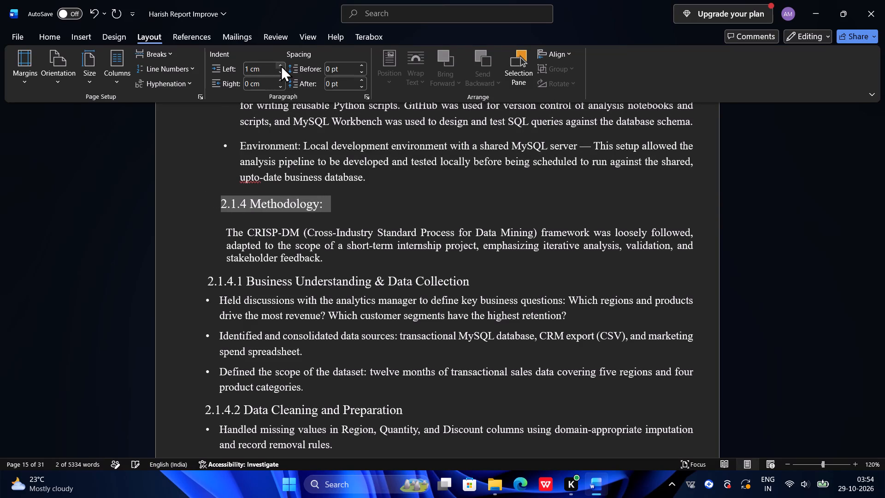
Set the left indent of the 2.1.4.1 Business Understanding & Data Collection heading and its three bullets to 1.4 cm.
scroll(418, 401, "down", 1)
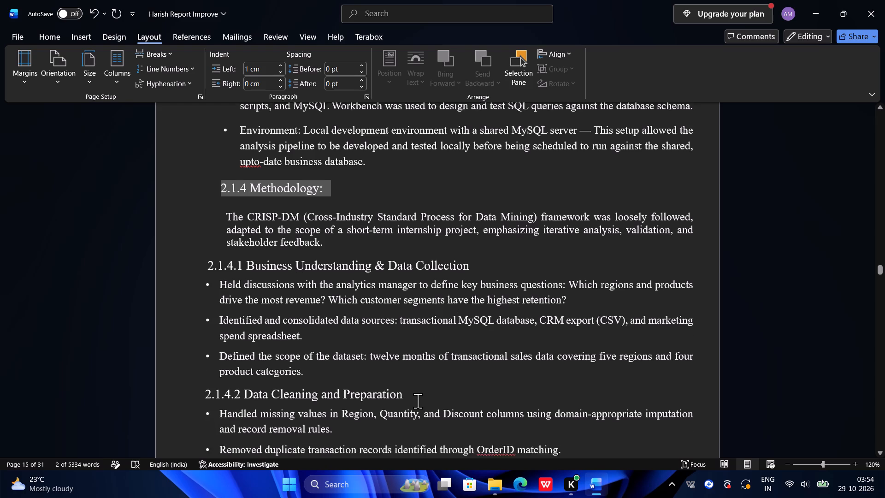
scroll(418, 401, "down", 1)
left_click_drag(321, 334, 214, 240)
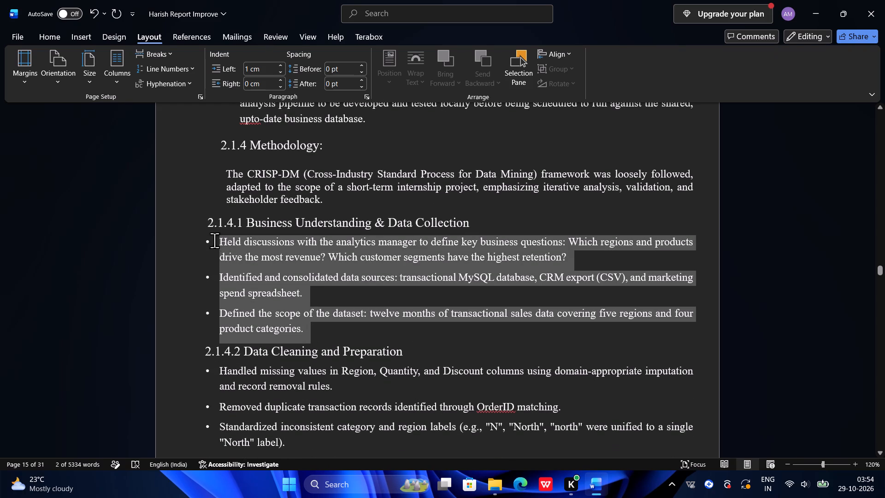
left_click_drag(214, 240, 200, 222)
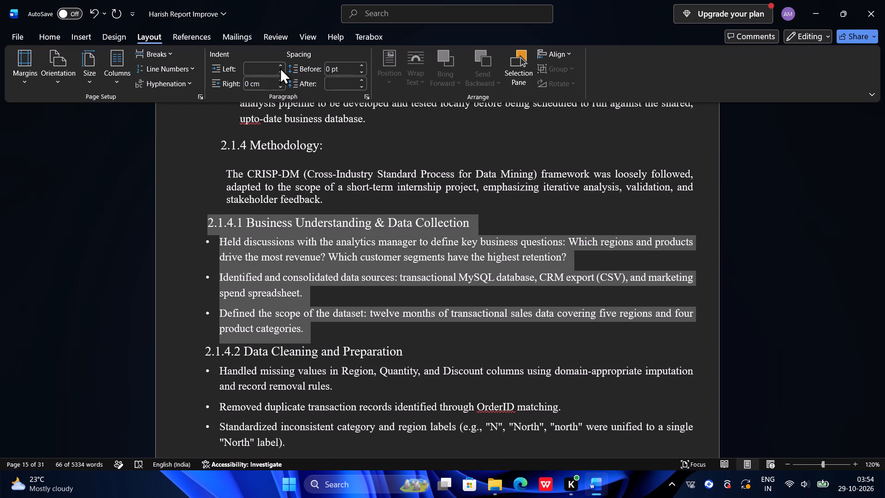
left_click(281, 67)
left_click(281, 67)
triple_click(281, 67)
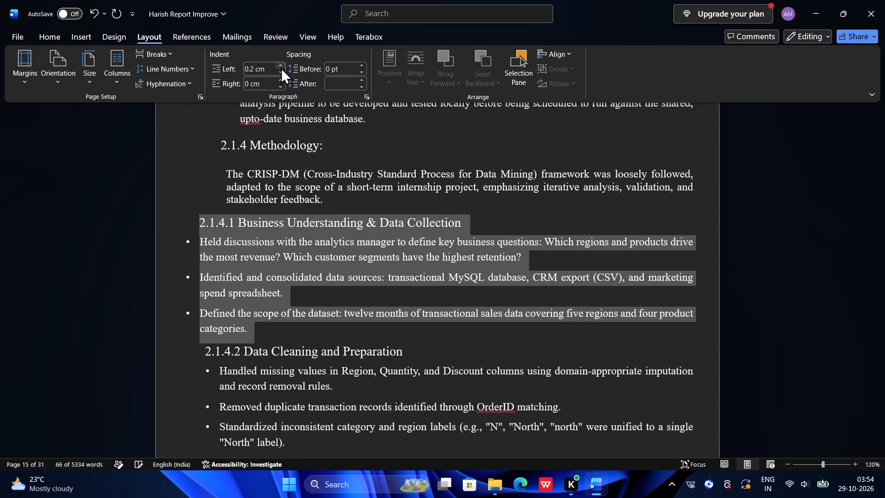
triple_click(281, 67)
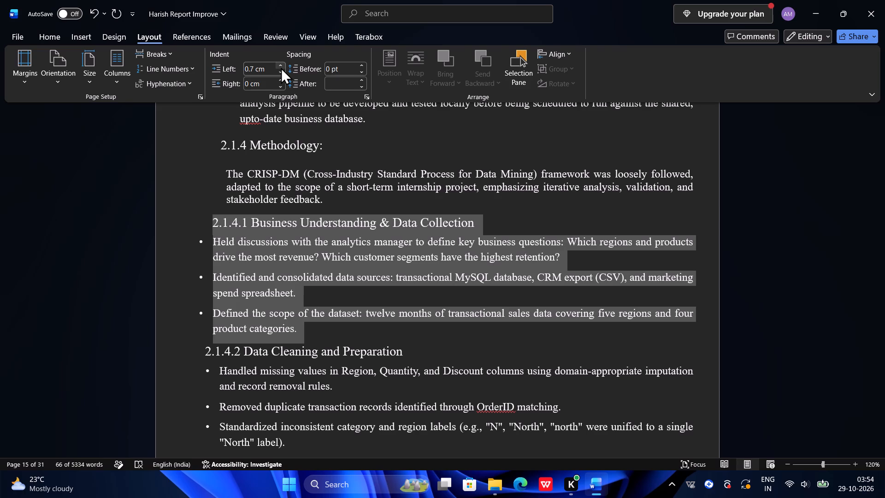
left_click(281, 67)
left_click(281, 67)
left_click(281, 67)
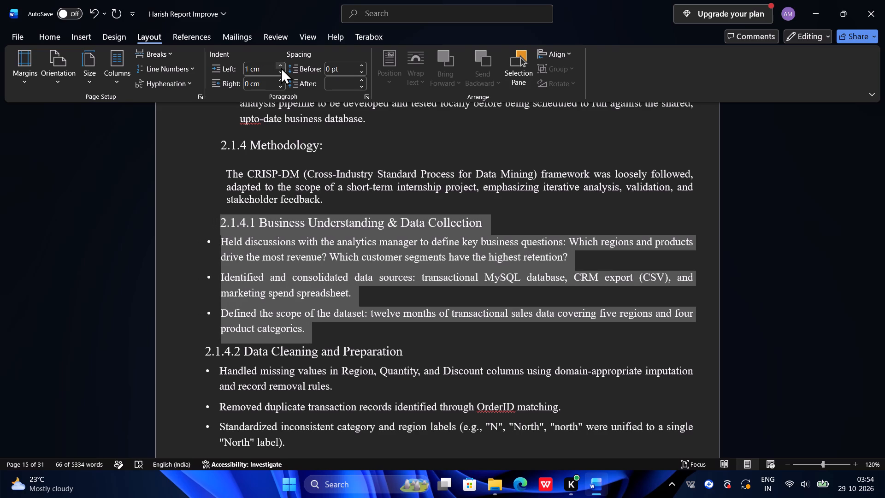
left_click(281, 67)
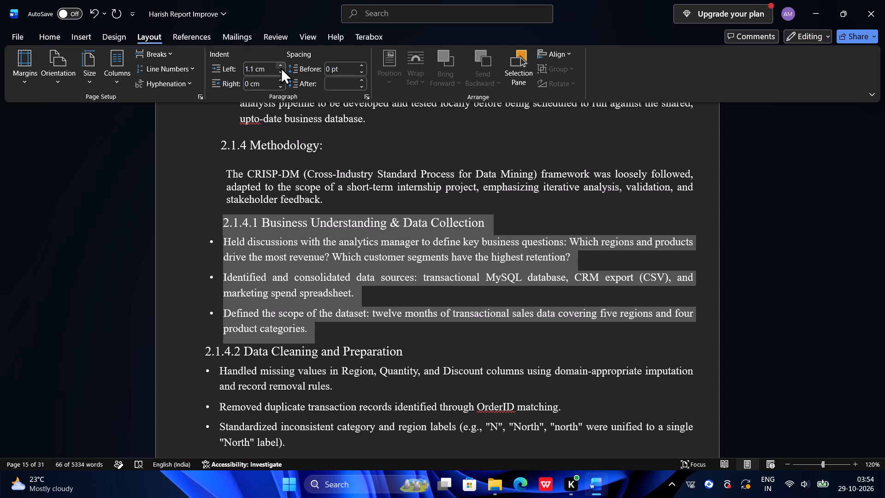
left_click(281, 67)
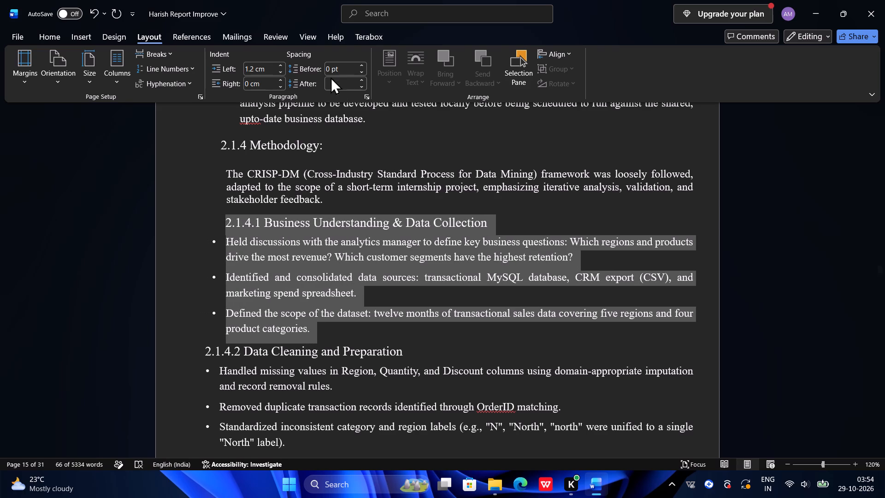
double_click(277, 63)
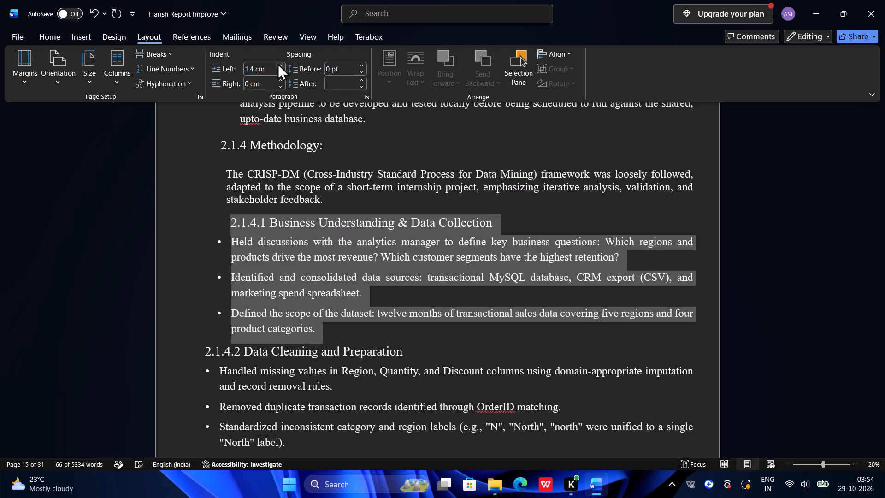
Reduce the left indent of only the 2.1.4.1 Business Understanding & Data Collection heading to 0.9 cm.
left_click(506, 226)
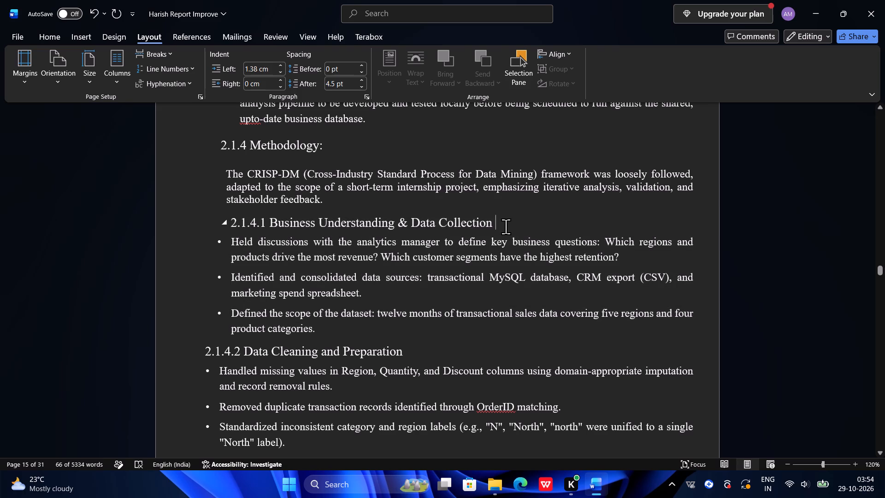
left_click_drag(506, 226, 233, 221)
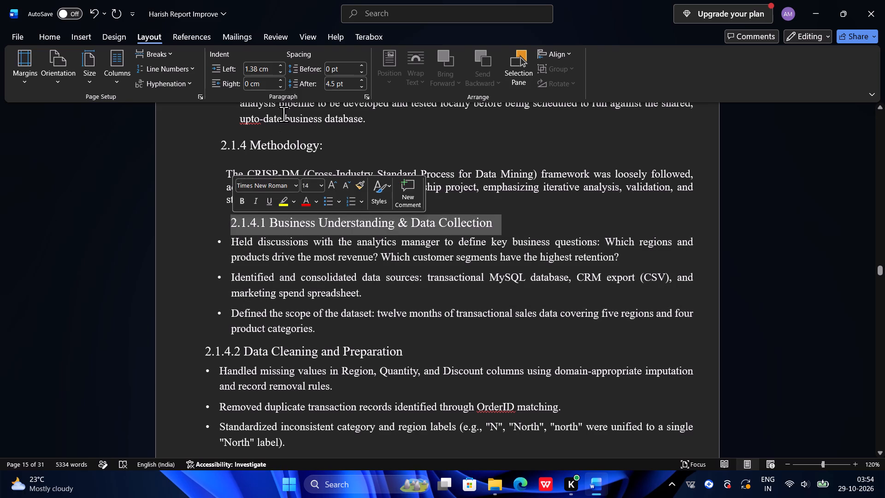
left_click(279, 76)
left_click(279, 72)
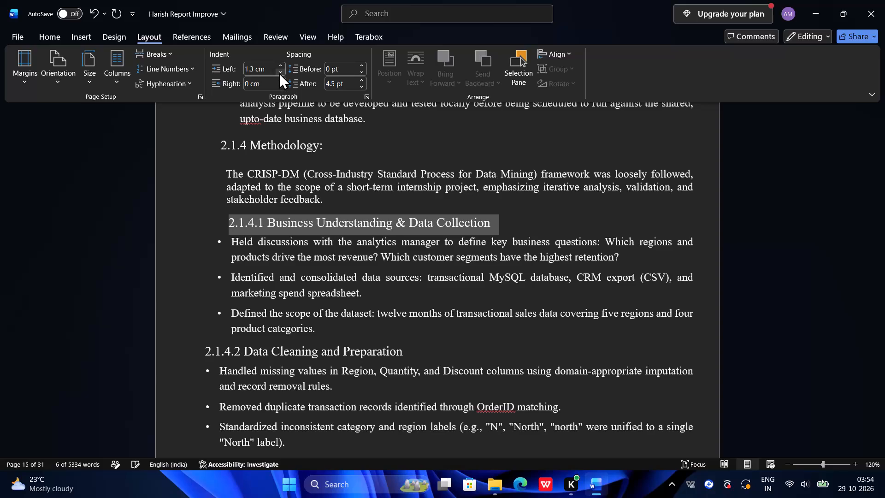
triple_click(279, 72)
left_click(279, 72)
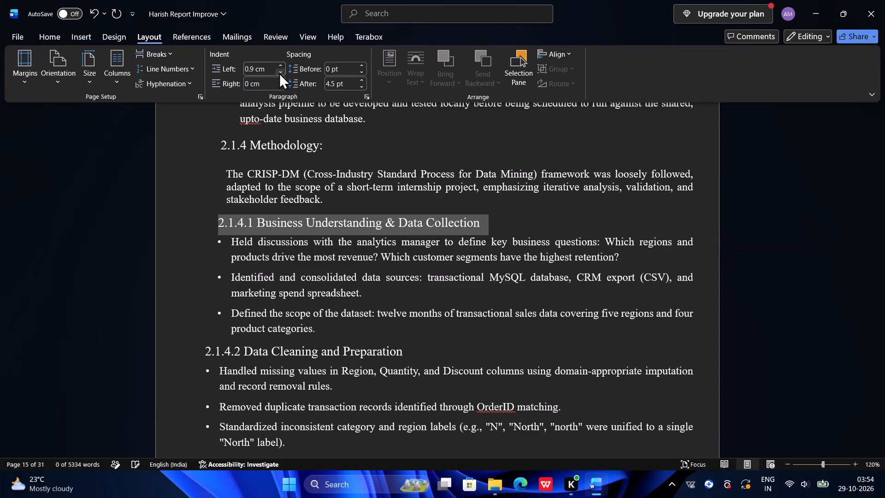
Set the left indent of the 2.1.4.2 Data Cleaning and Preparation heading and its five bullets to 1.3 cm.
scroll(428, 391, "down", 2)
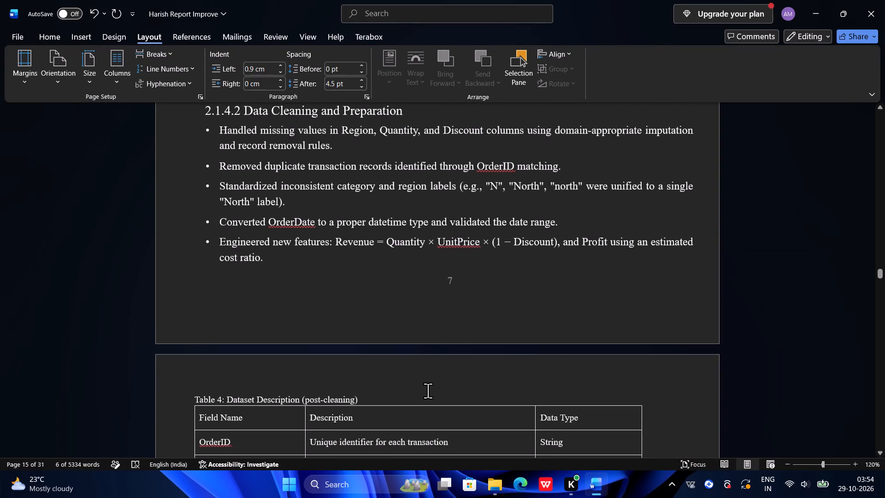
left_click_drag(311, 258, 201, 117)
left_click(282, 65)
triple_click(282, 65)
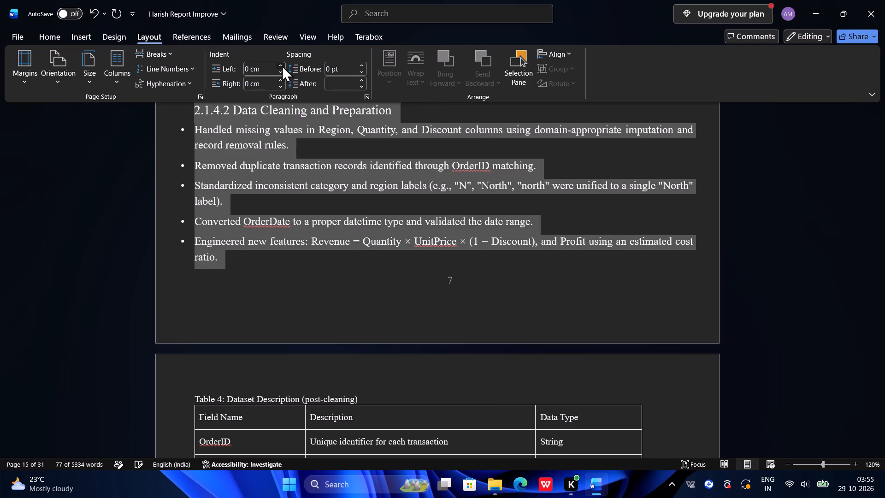
triple_click(282, 65)
double_click(282, 65)
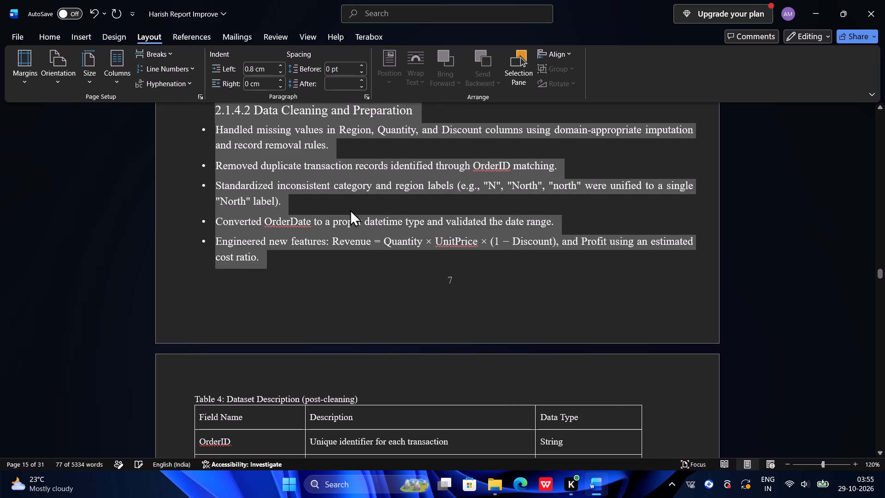
scroll(350, 212, "up", 2)
scroll(350, 212, "down", 1)
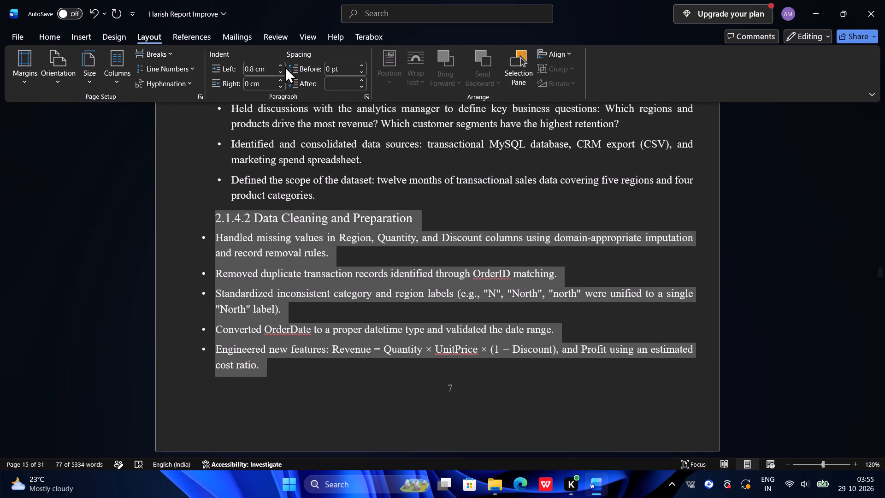
triple_click(282, 65)
double_click(282, 65)
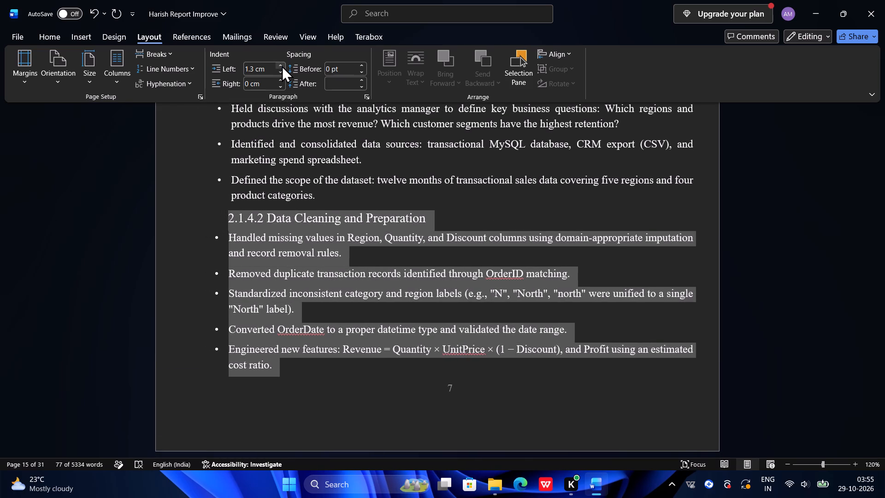
Reduce the left indent of only the 2.1.4.2 Data Cleaning and Preparation heading to 0.6 cm.
left_click(437, 224)
left_click_drag(437, 224, 372, 220)
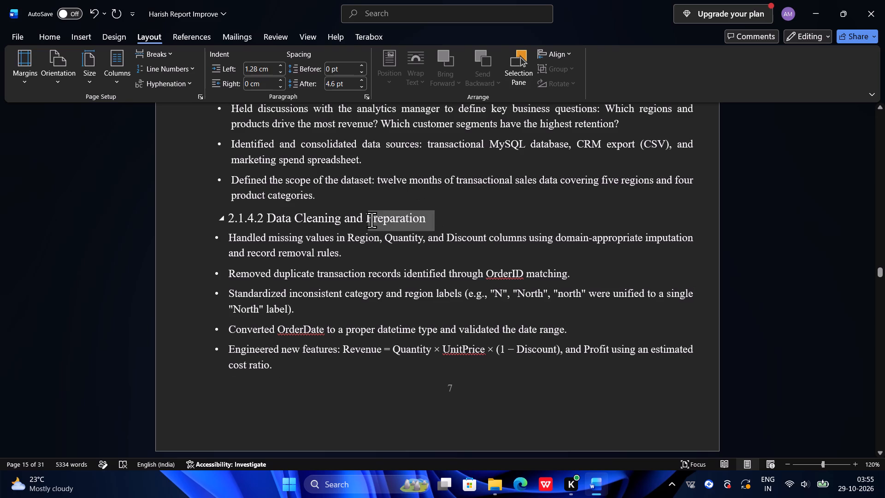
left_click_drag(372, 220, 226, 216)
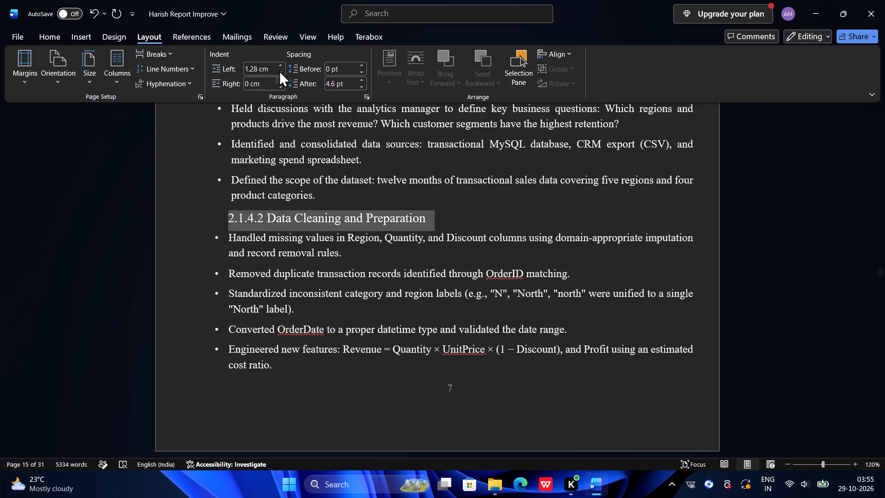
left_click(279, 64)
left_click(279, 64)
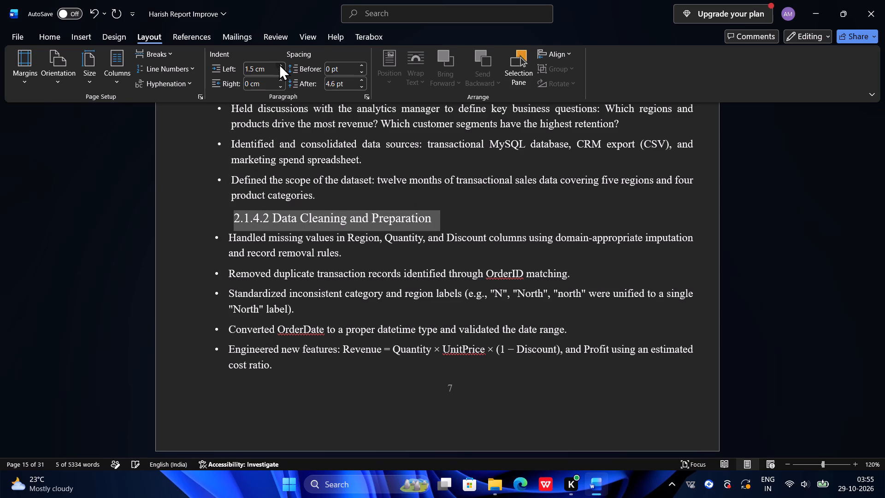
triple_click(280, 69)
triple_click(280, 69)
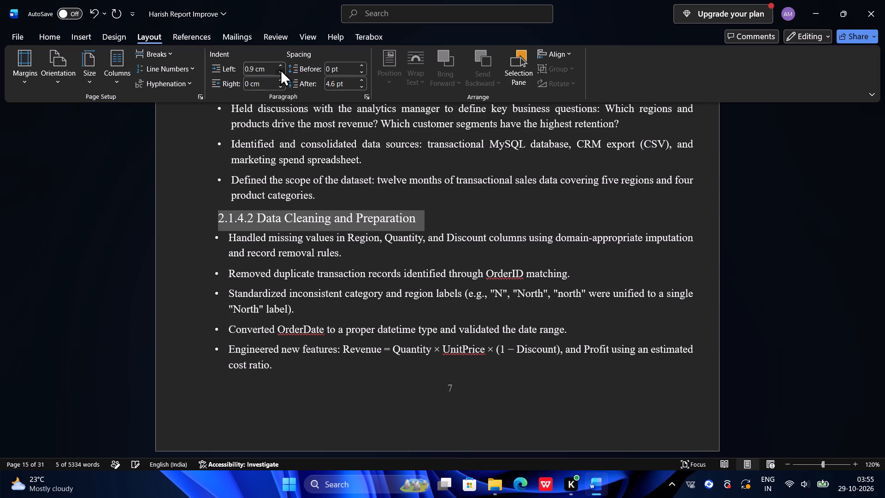
left_click(280, 69)
left_click(280, 69)
left_click(280, 69)
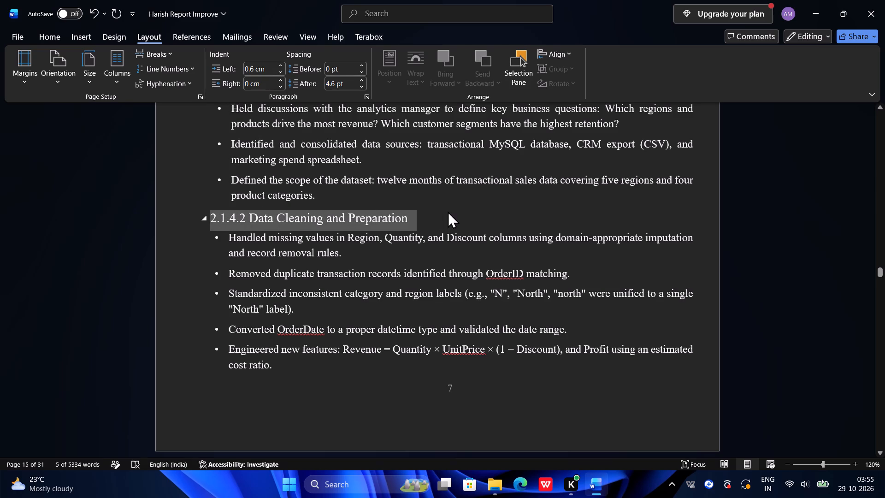
left_click(464, 215)
Set the left indent of the 2.1.4.1 Business Understanding & Data Collection heading to 0.6 cm.
scroll(464, 215, "up", 1)
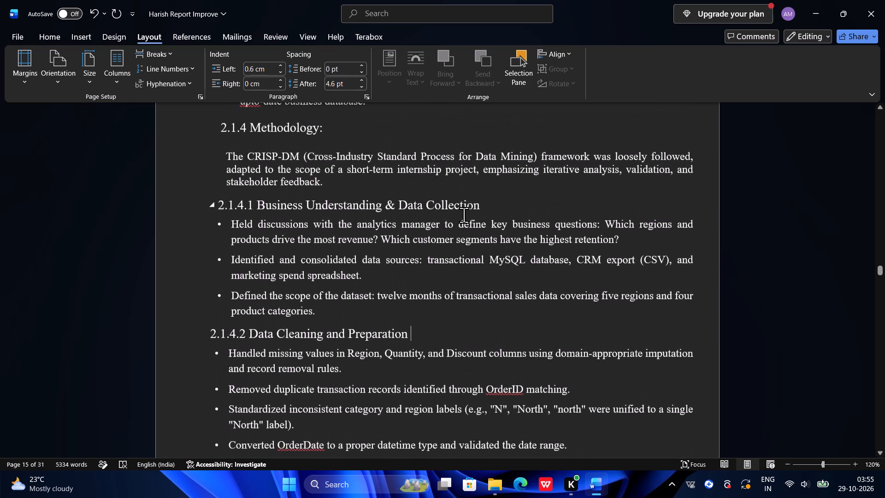
scroll(464, 215, "up", 1)
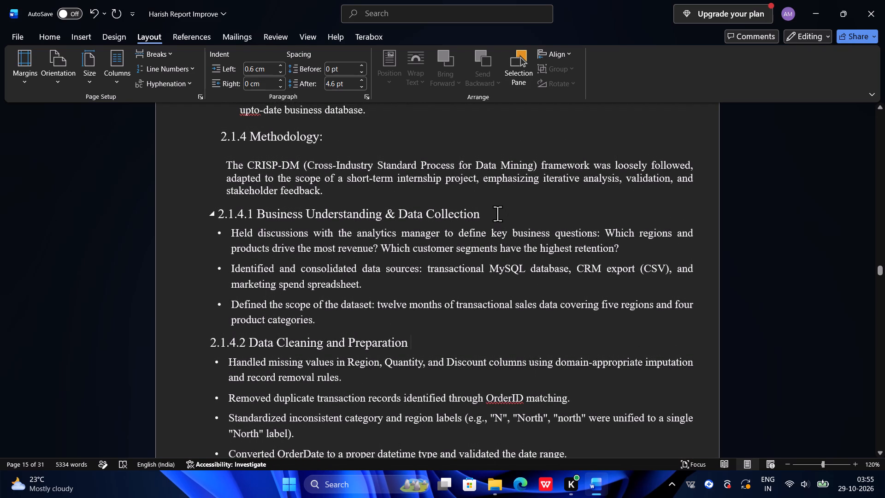
left_click_drag(497, 215, 219, 208)
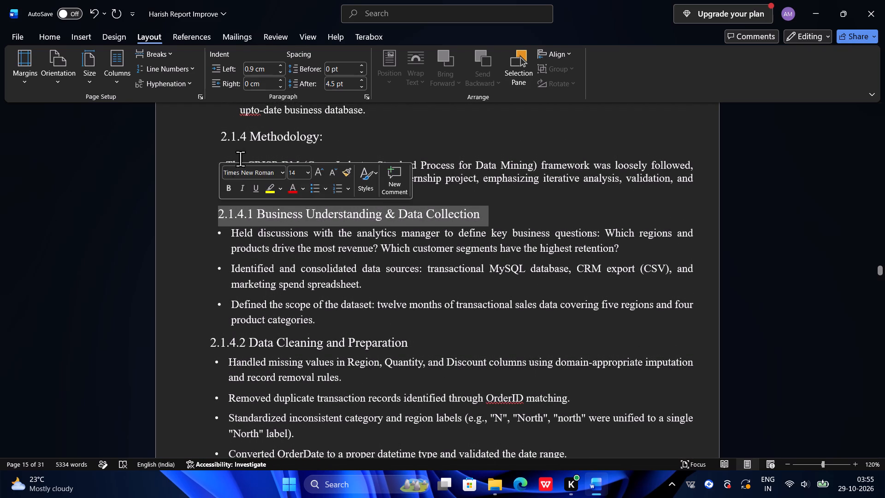
left_click(280, 67)
double_click(283, 72)
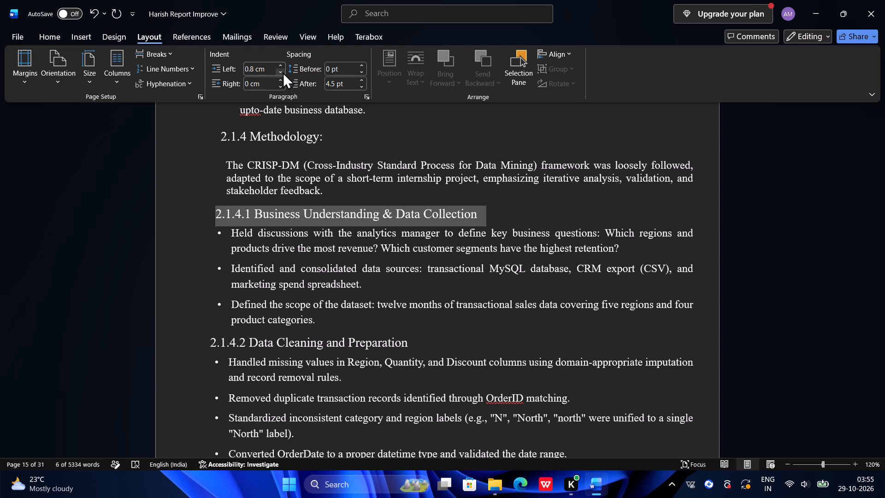
left_click(283, 72)
left_click(283, 72)
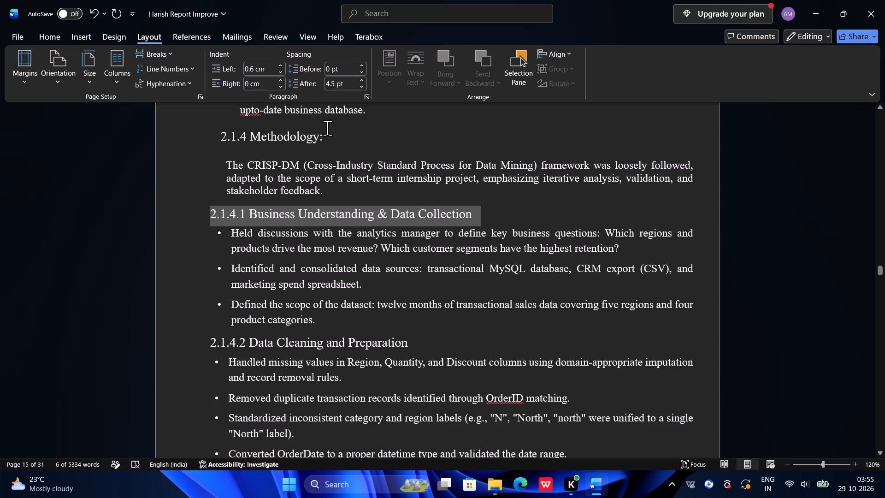
Set the left indent of the 2.1.4 Methodology heading to 0.6 cm.
scroll(333, 136, "up", 2)
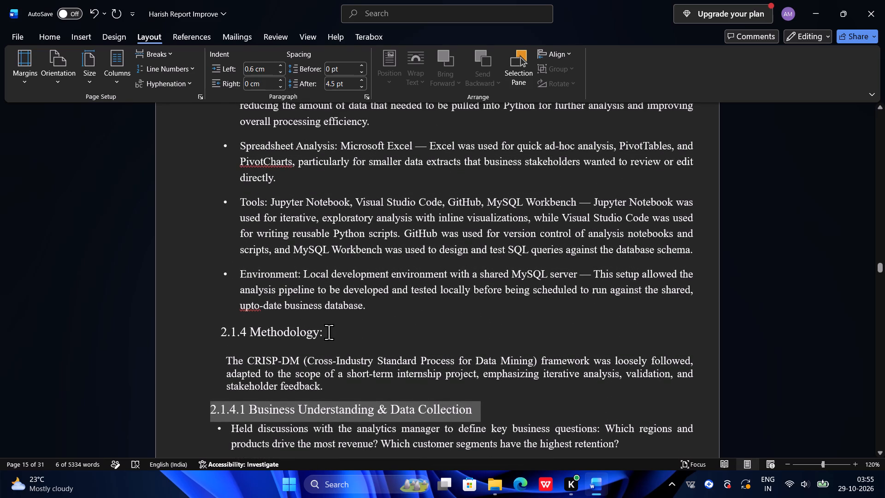
left_click_drag(329, 332, 215, 326)
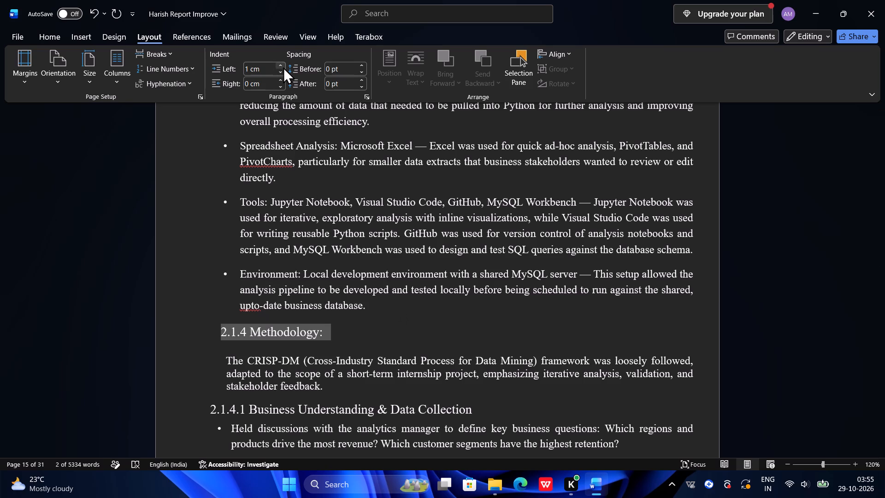
left_click(280, 71)
left_click(280, 71)
left_click(280, 71)
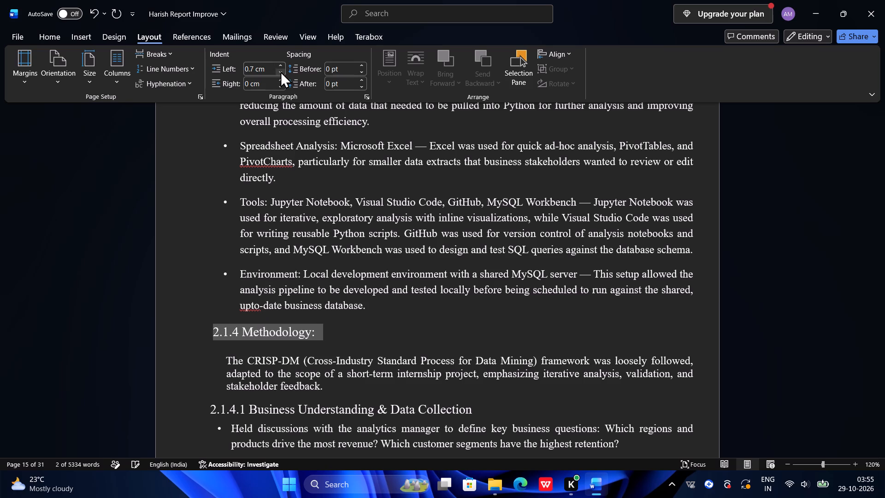
left_click(280, 71)
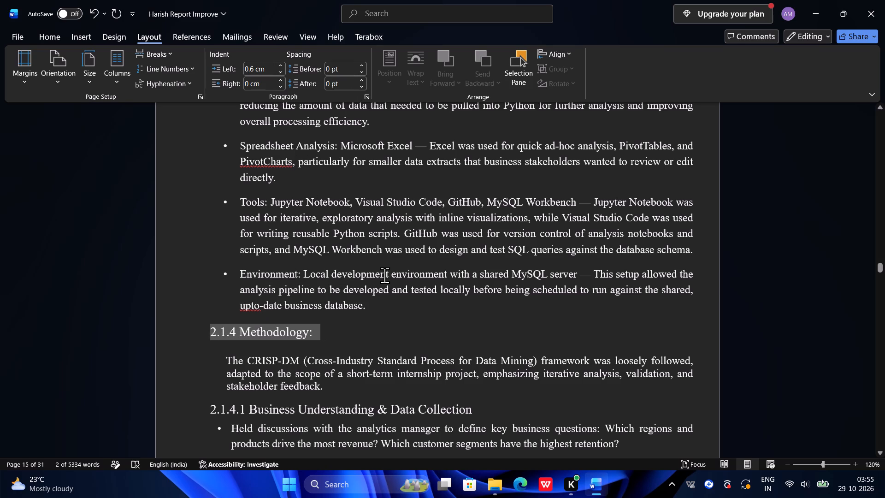
Review the layout and page starts from section 2.1.5 Implementation through Project 2 to the chapter 3 heading.
scroll(384, 275, "down", 13)
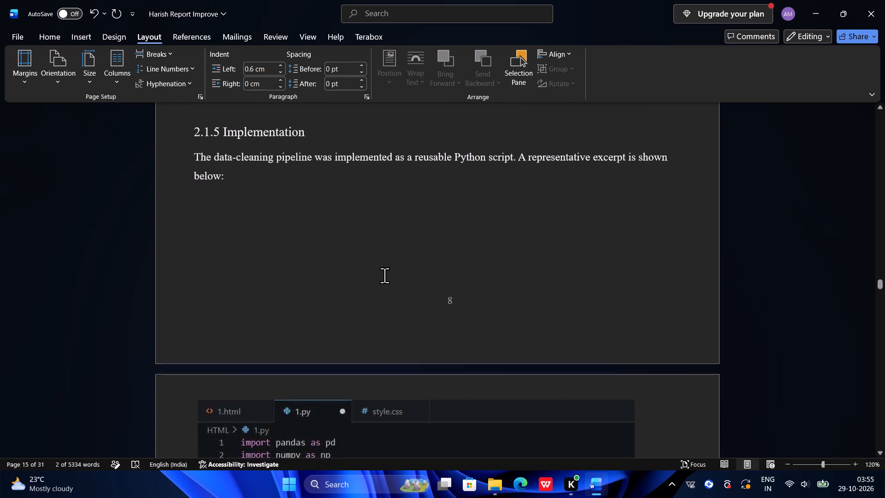
scroll(384, 275, "down", 1)
scroll(384, 275, "up", 1)
scroll(384, 275, "down", 15)
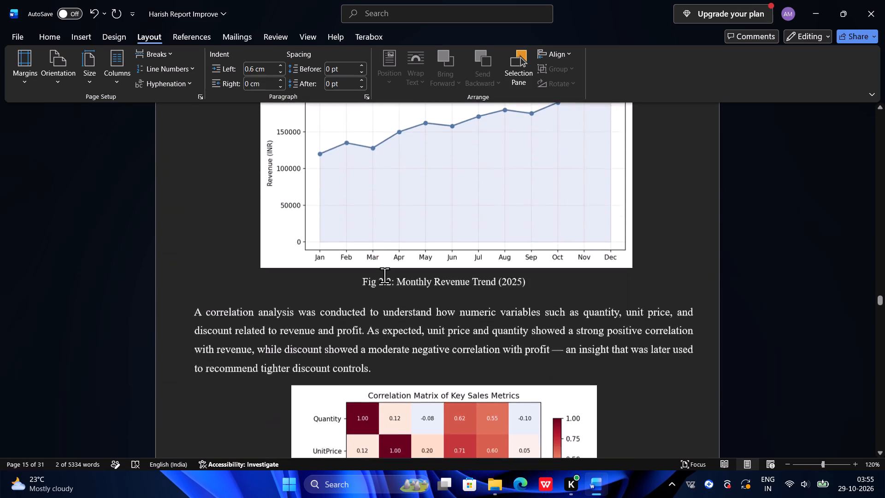
scroll(384, 275, "down", 3)
scroll(384, 275, "up", 1)
scroll(384, 275, "down", 1)
scroll(384, 275, "up", 4)
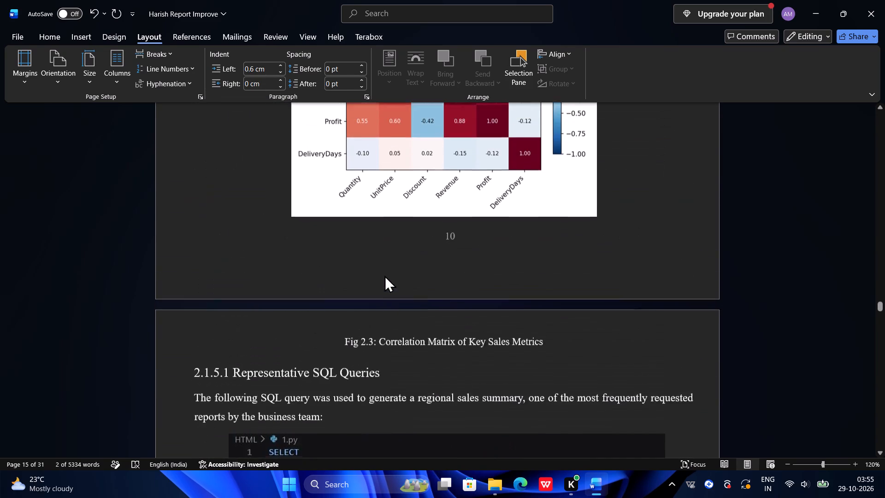
scroll(384, 275, "down", 1)
scroll(384, 275, "left", 1)
scroll(384, 275, "right", 1)
scroll(384, 275, "up", 4)
scroll(384, 275, "down", 1)
scroll(384, 275, "up", 8)
scroll(384, 275, "down", 4)
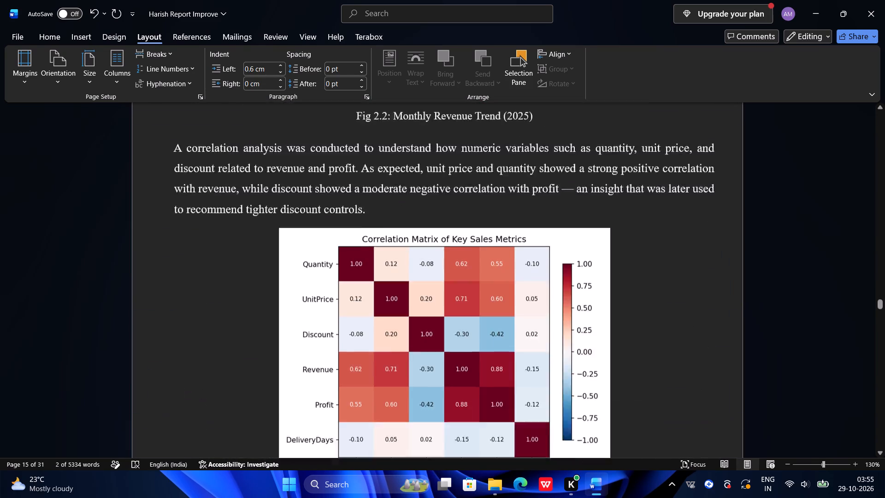
scroll(384, 275, "down", 3)
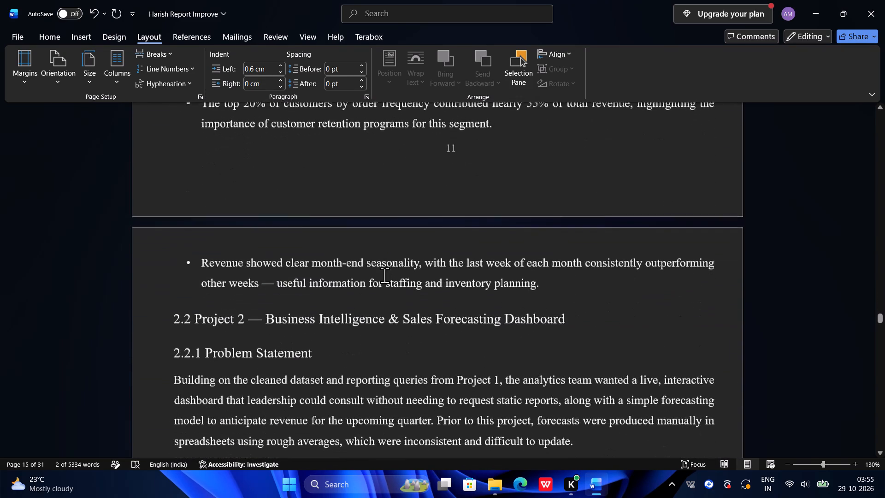
scroll(384, 275, "down", 3)
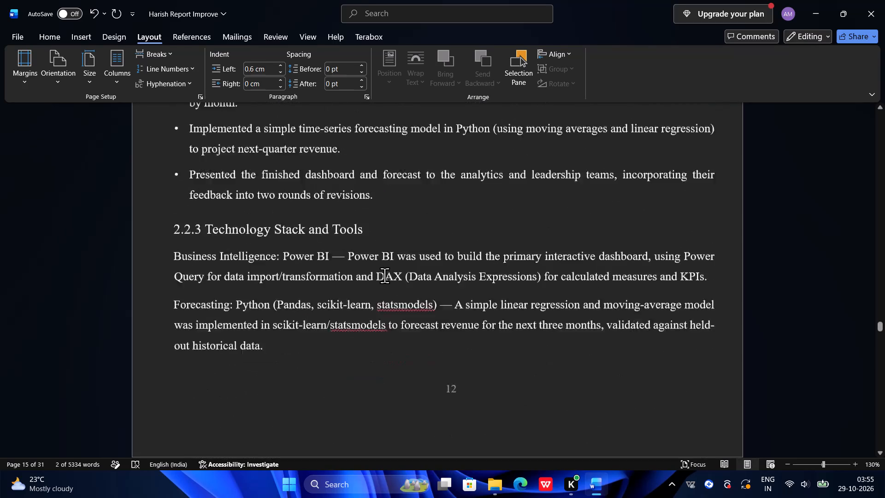
scroll(384, 275, "down", 1)
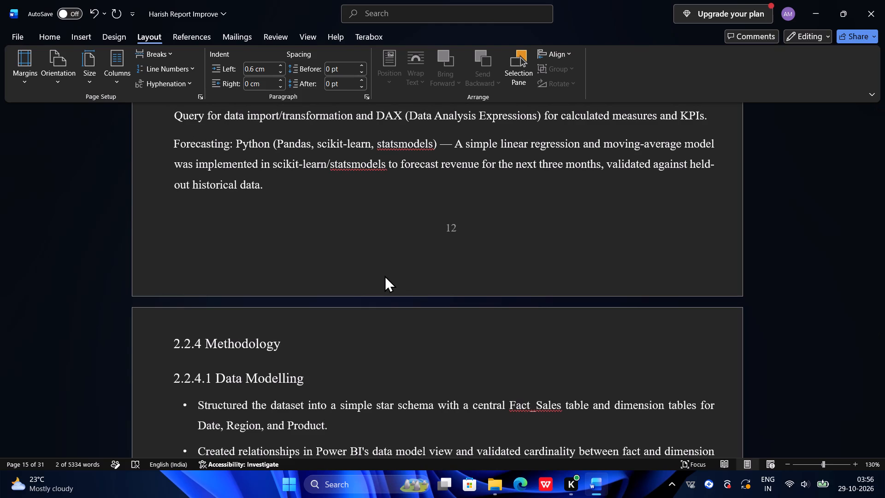
scroll(384, 275, "down", 5)
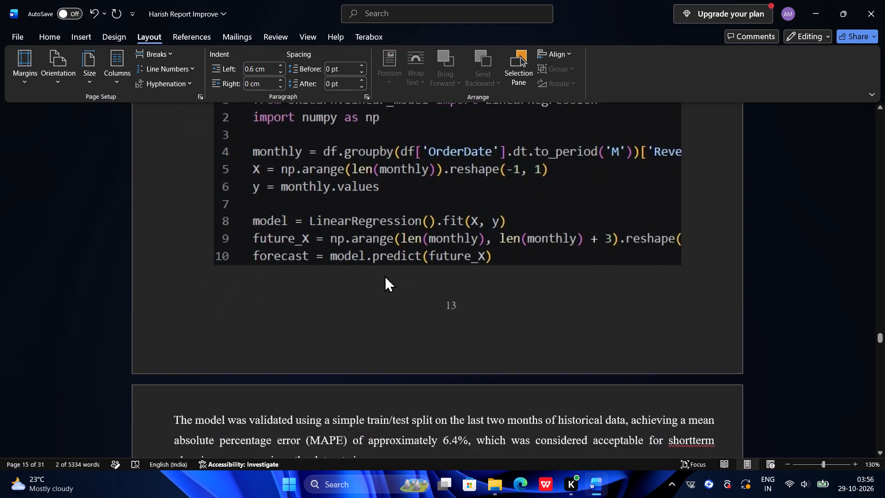
scroll(384, 275, "down", 3)
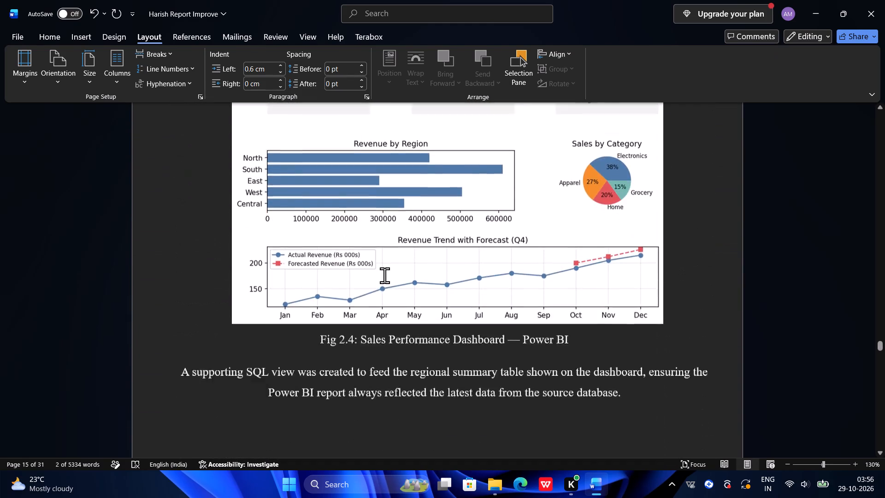
scroll(384, 275, "down", 3)
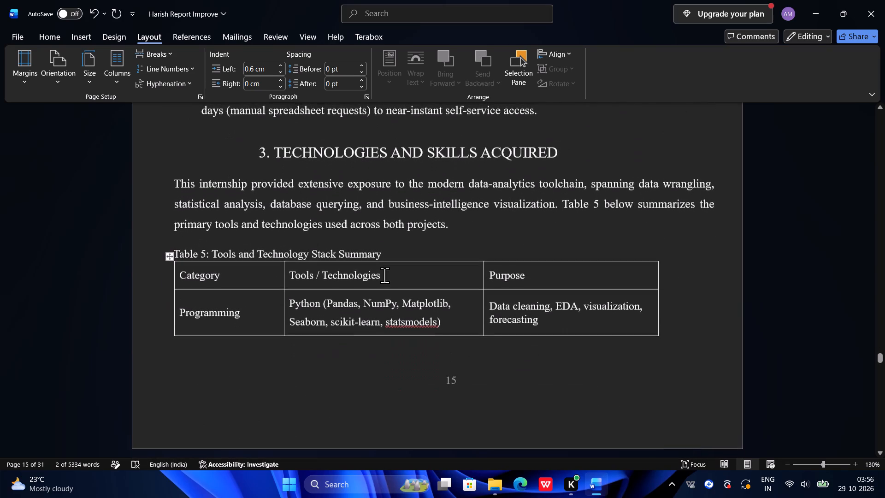
Add blank lines after the bullet ending "near-instant self-service access" to start chapter 3, TECHNOLOGIES AND SKILLS ACQUIRED, on a new page.
scroll(384, 275, "down", 1)
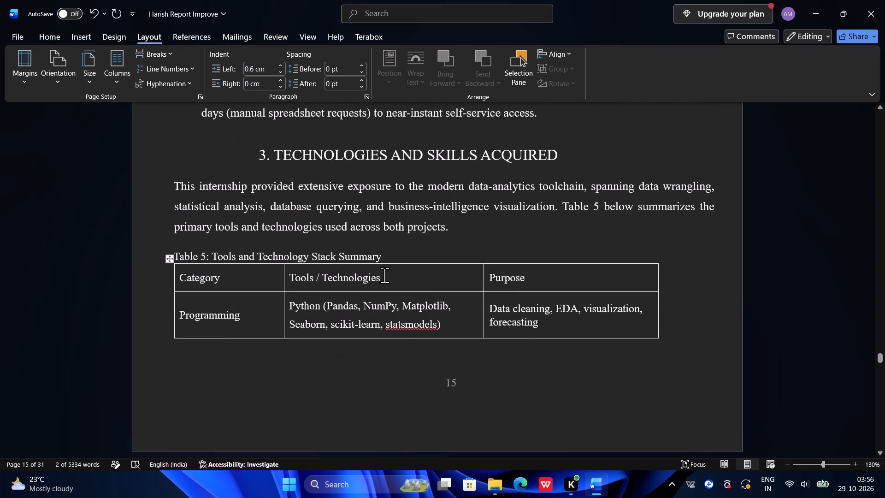
left_click(552, 113)
key("Return")
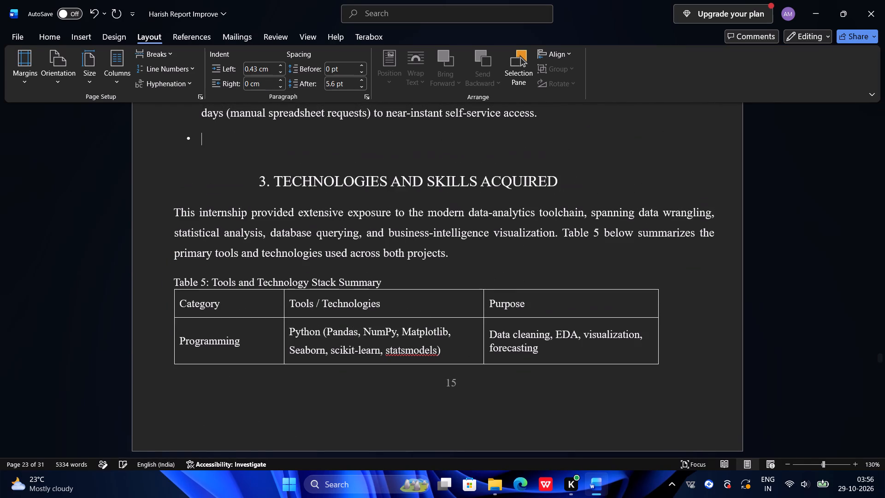
key("Return")
key("Return")
key("Return")
key("Return")
key("Return")
key("Return")
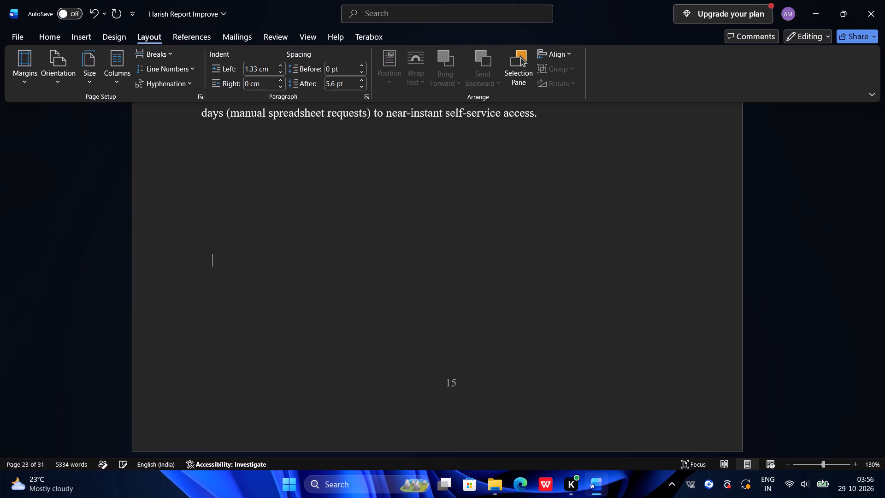
scroll(552, 113, "down", 1)
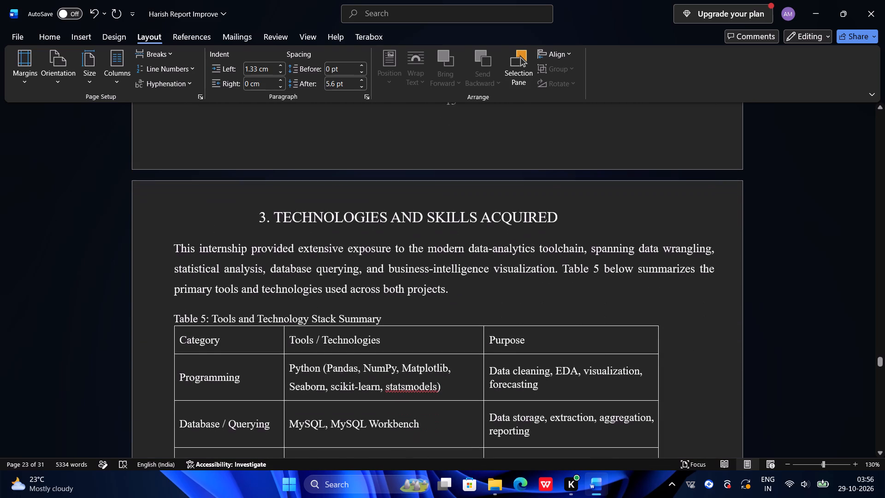
Review the chapter 3 pages and the page break before the 4. CHALLENGES FACED AND SOLUTIONS IMPLEMENTED heading.
scroll(552, 113, "down", 1)
scroll(589, 183, "down", 1)
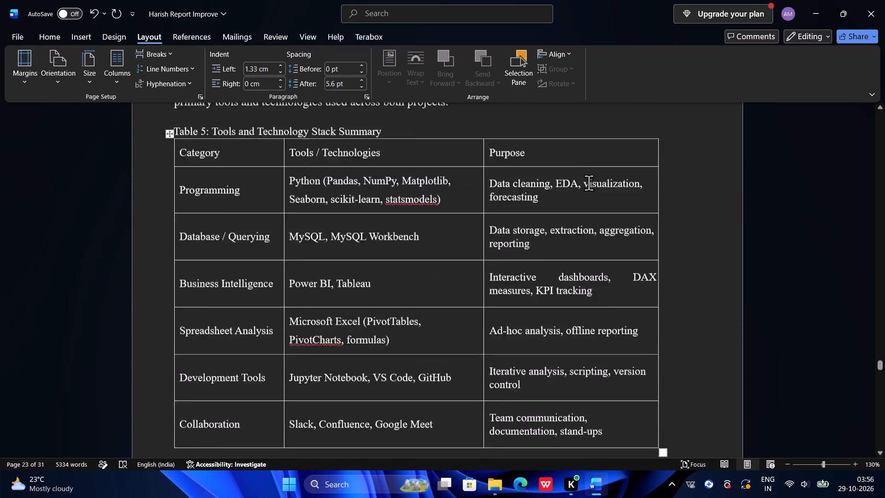
scroll(589, 183, "down", 2)
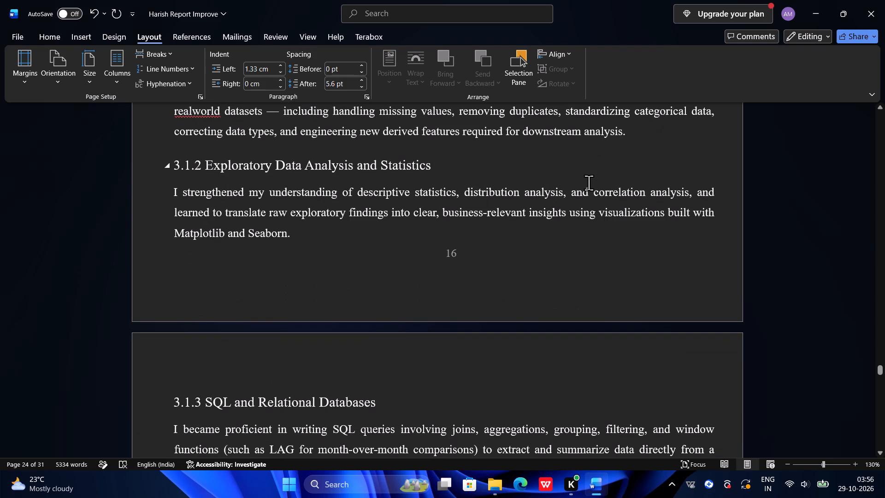
scroll(589, 183, "down", 2)
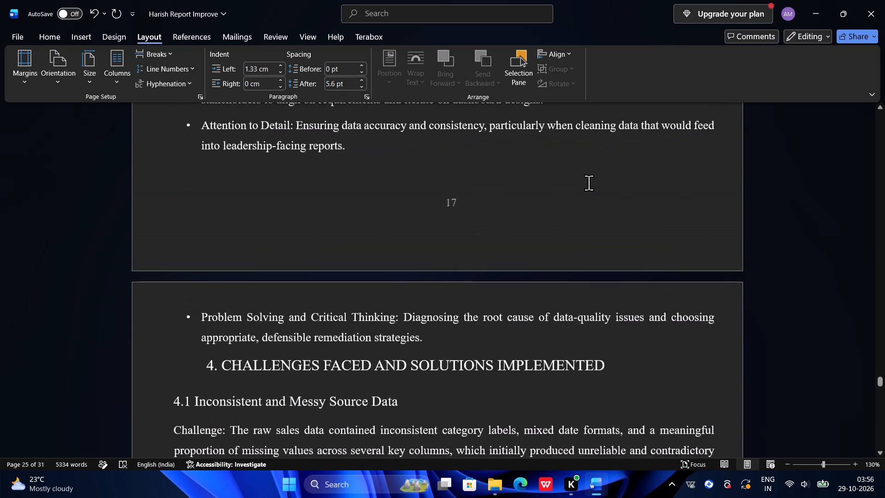
scroll(589, 183, "up", 1)
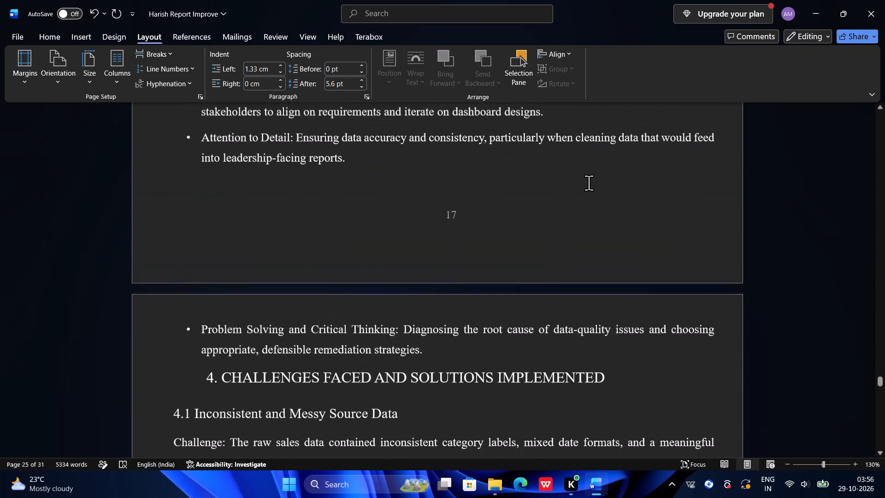
scroll(589, 183, "up", 3)
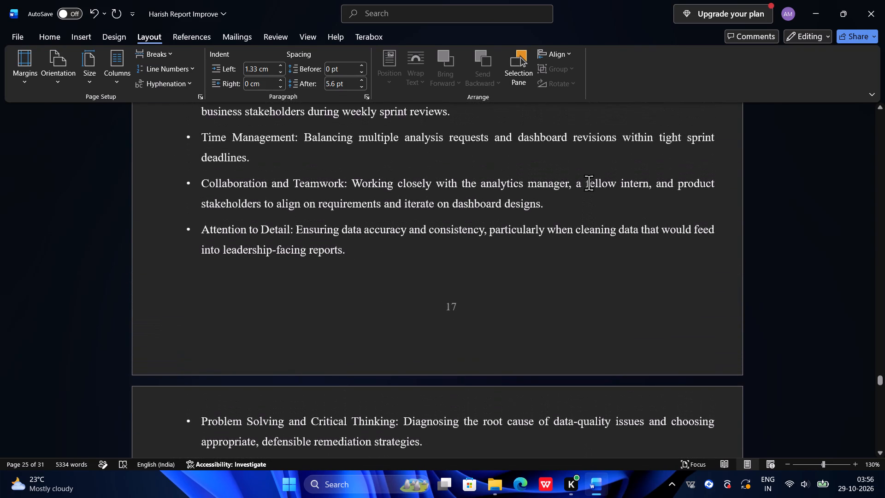
scroll(589, 183, "up", 1)
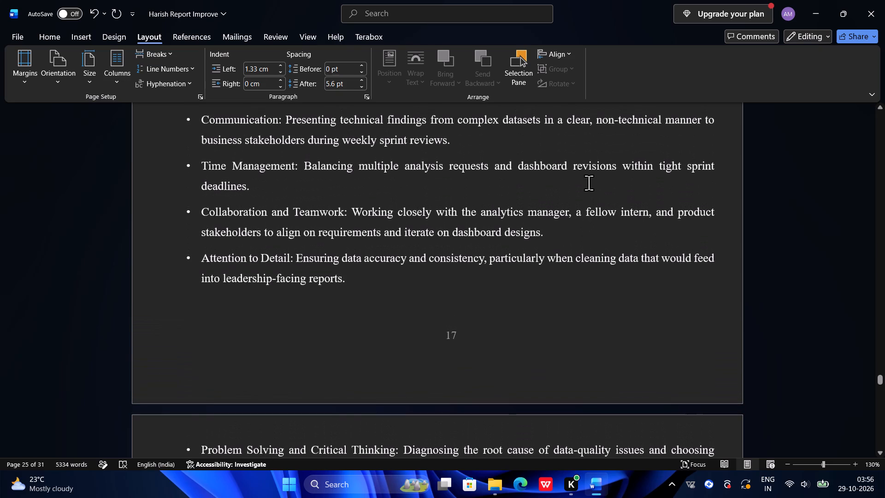
scroll(589, 183, "down", 1)
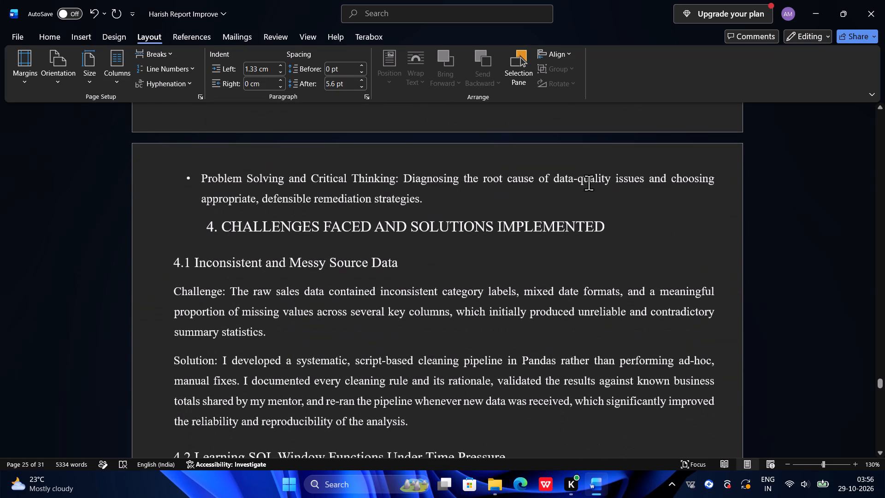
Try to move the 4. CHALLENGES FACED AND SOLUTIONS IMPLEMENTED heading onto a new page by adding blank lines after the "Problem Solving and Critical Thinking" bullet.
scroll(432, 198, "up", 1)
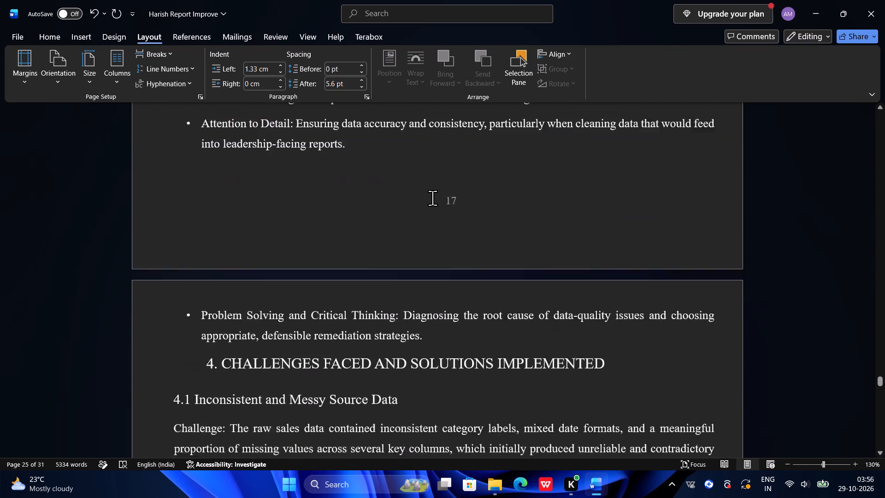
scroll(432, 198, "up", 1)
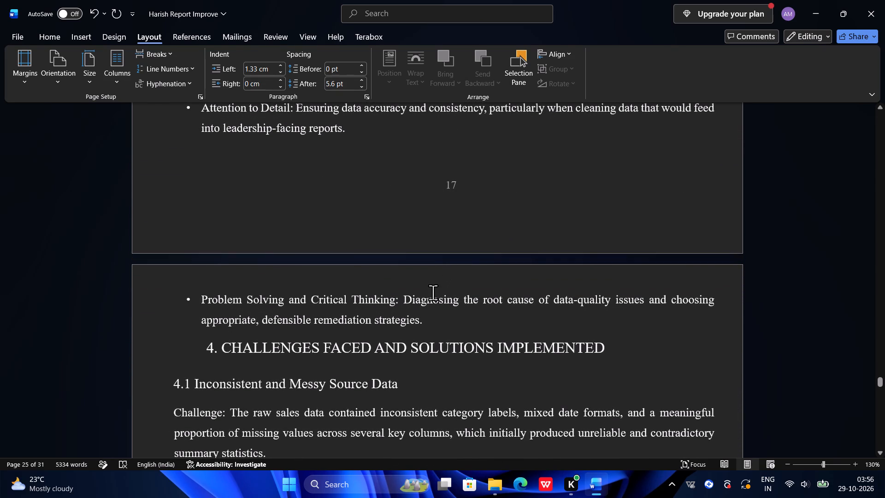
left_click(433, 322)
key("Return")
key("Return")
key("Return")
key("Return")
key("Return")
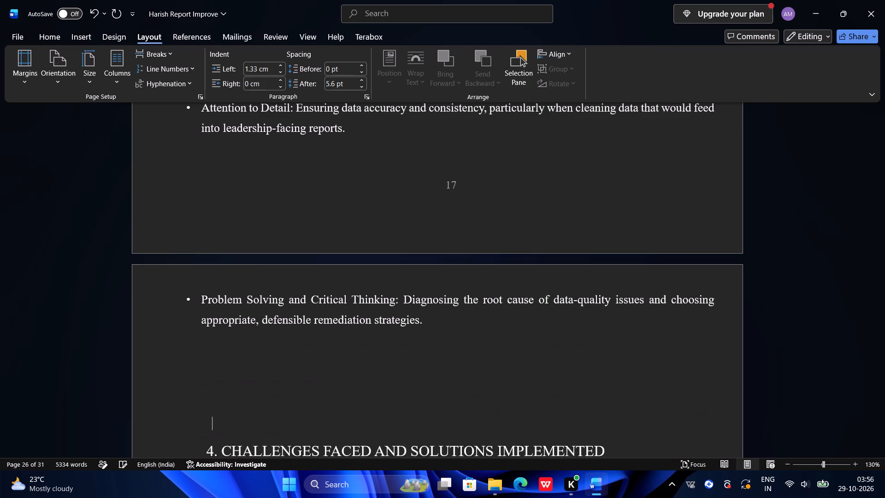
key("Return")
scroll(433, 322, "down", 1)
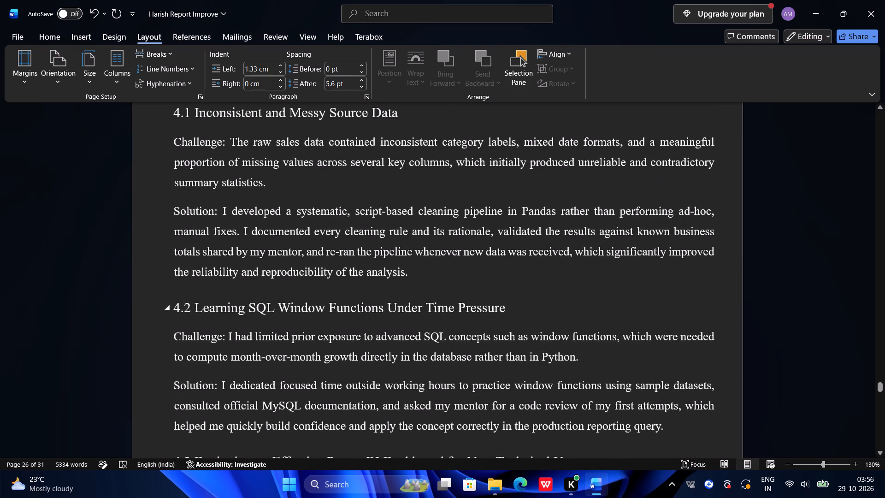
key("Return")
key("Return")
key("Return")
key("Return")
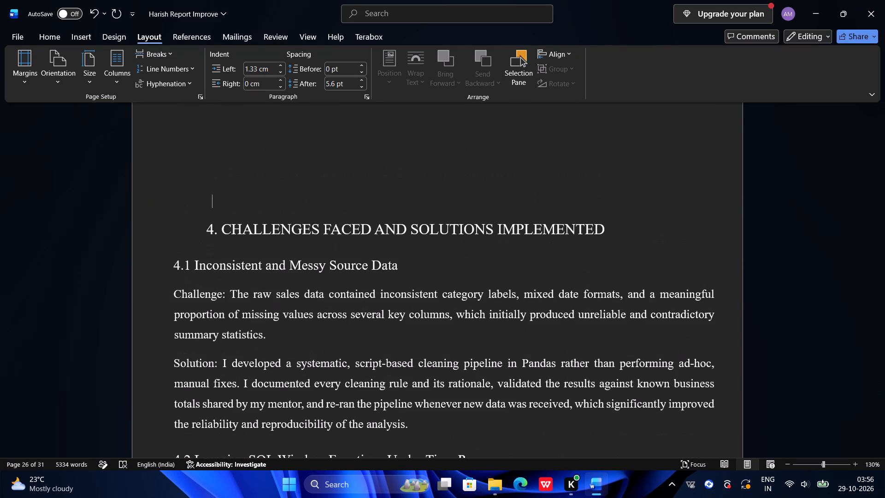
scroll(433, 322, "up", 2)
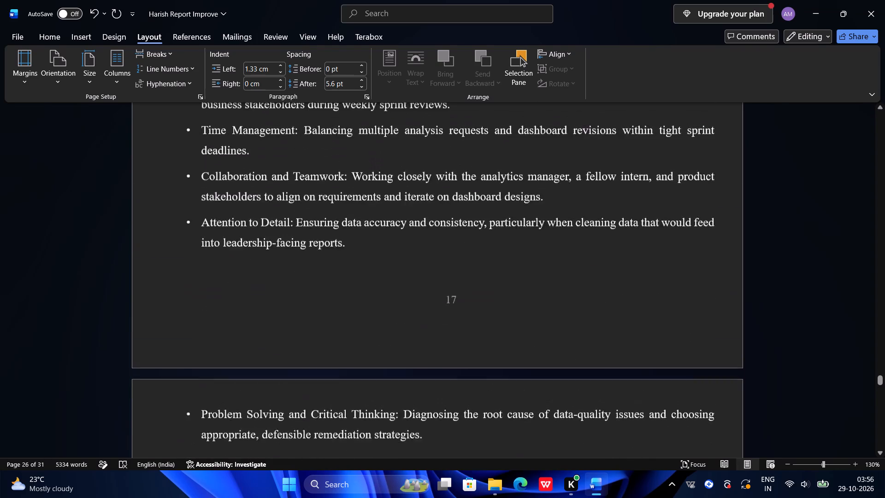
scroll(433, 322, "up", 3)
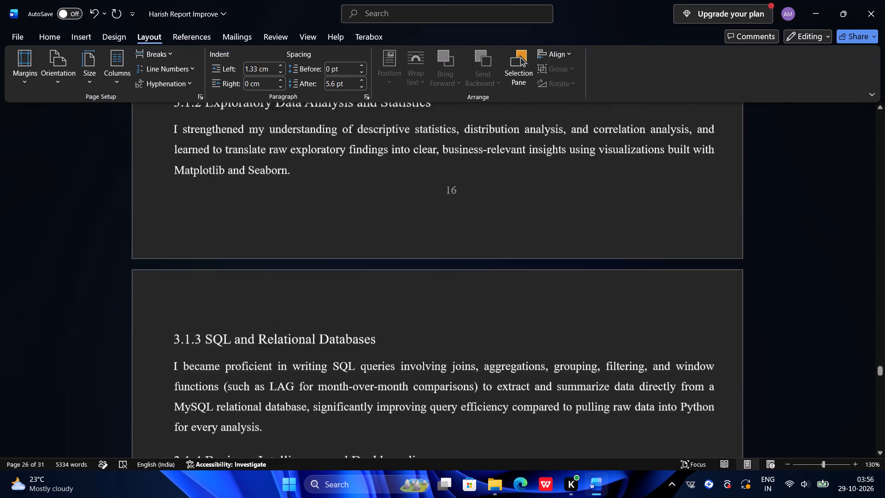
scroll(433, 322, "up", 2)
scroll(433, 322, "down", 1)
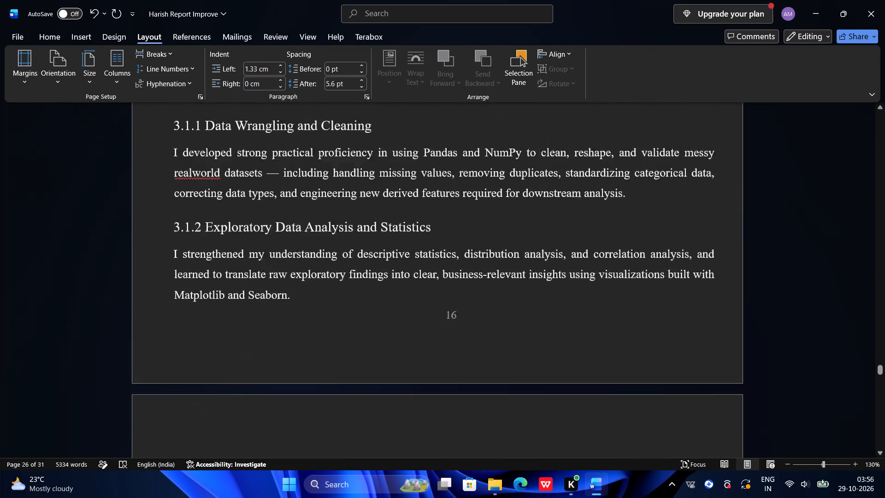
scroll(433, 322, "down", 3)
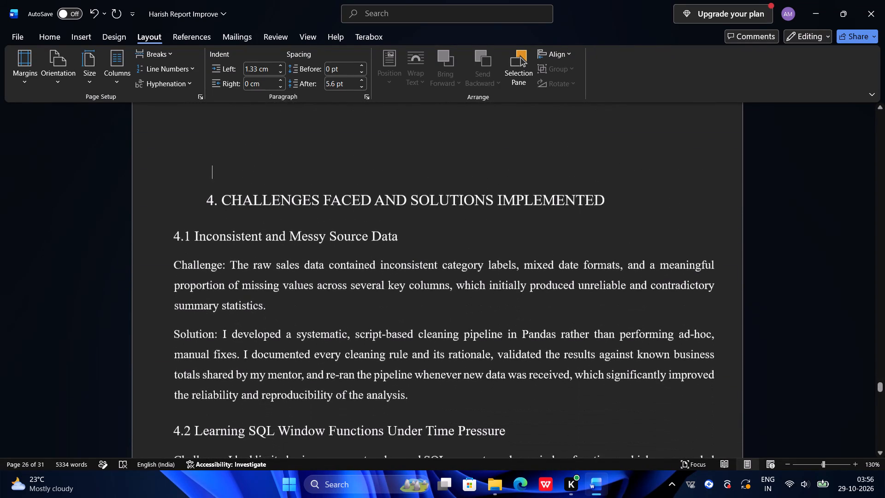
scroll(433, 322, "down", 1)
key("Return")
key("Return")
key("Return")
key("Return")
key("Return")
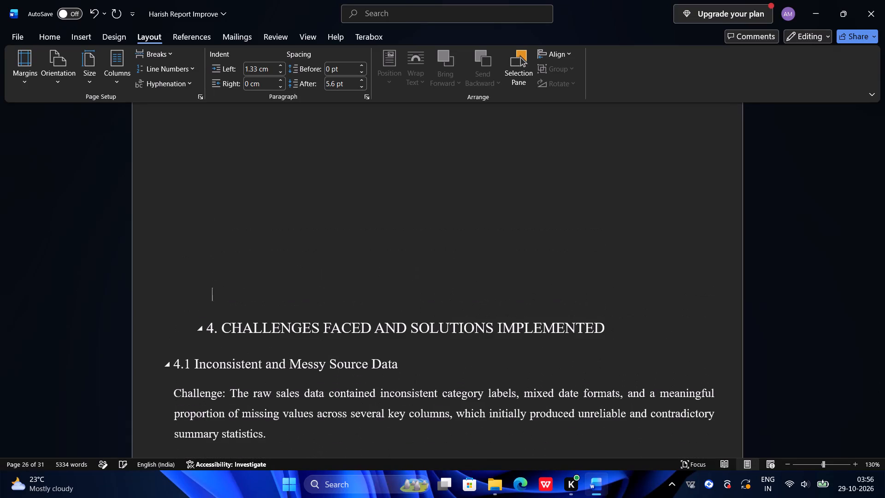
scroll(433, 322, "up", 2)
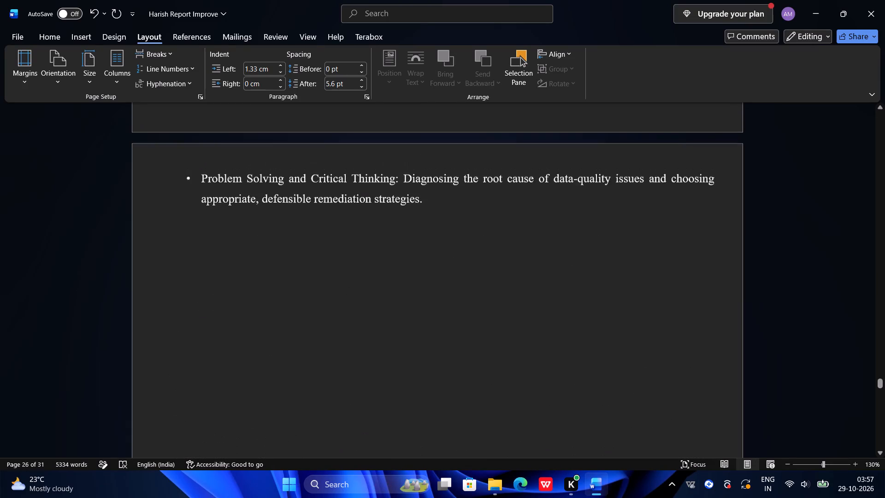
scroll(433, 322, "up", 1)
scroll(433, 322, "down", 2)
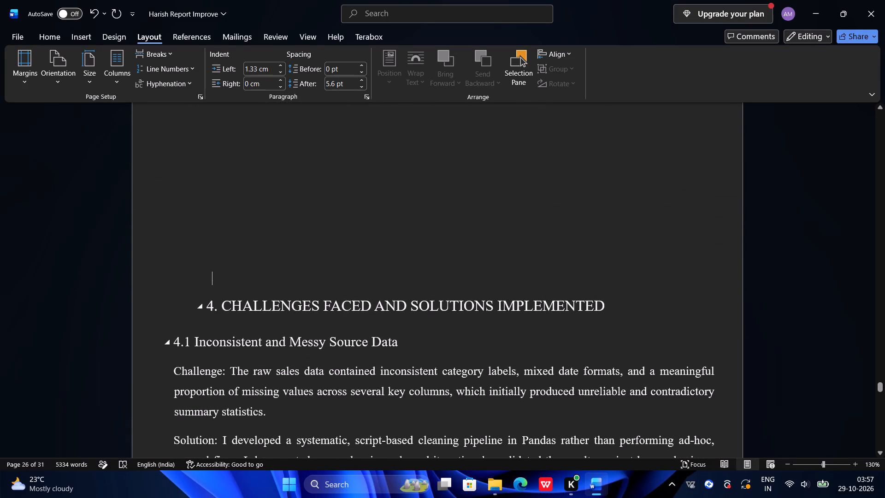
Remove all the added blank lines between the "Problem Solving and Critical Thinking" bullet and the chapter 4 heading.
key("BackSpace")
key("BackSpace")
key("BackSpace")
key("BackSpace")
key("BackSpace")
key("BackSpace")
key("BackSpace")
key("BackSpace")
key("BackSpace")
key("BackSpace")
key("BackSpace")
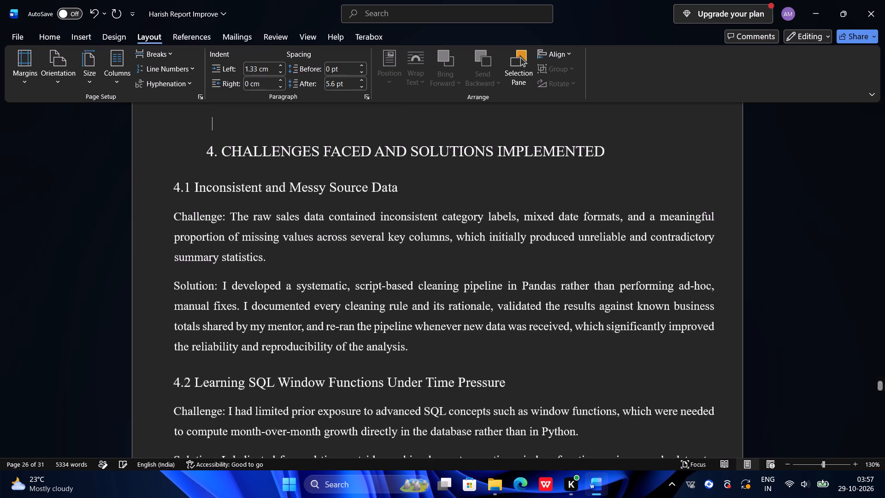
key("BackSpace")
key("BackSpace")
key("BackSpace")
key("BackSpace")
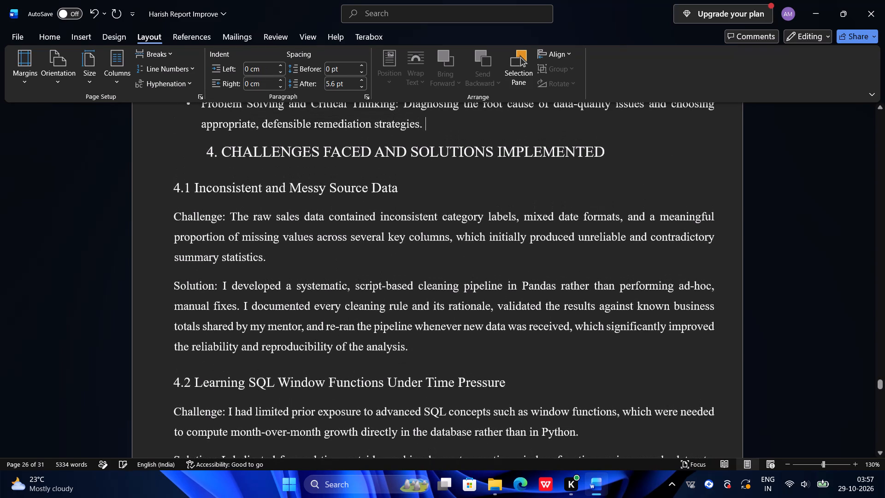
Delete the entire "Problem Solving and Critical Thinking" bullet so the chapter 4 heading starts at the top of its page.
scroll(433, 322, "up", 1)
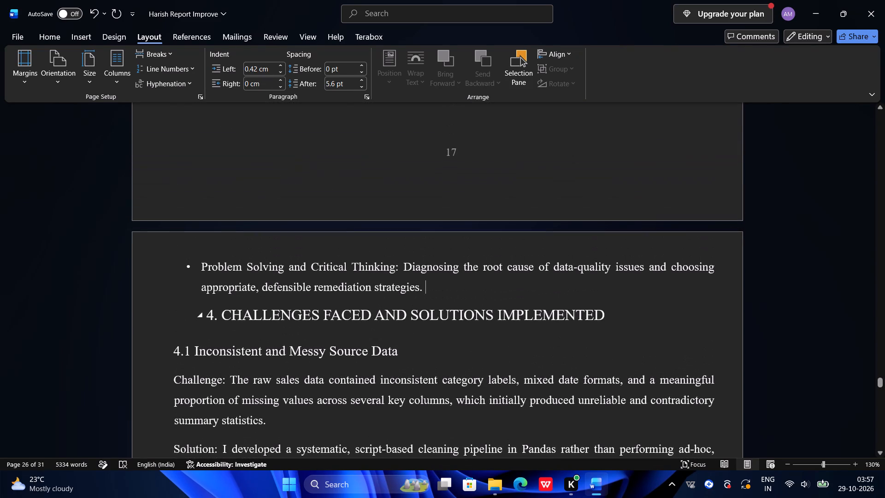
key("BackSpace")
key("BackSpace")
key("BackSpace")
key("BackSpace")
key("BackSpace")
key("BackSpace")
key("BackSpace")
key("BackSpace")
key("BackSpace")
key("BackSpace")
key("BackSpace")
key("BackSpace")
key("BackSpace")
key("BackSpace")
key("BackSpace")
key("BackSpace")
key("BackSpace")
key("BackSpace")
key("BackSpace")
key("BackSpace")
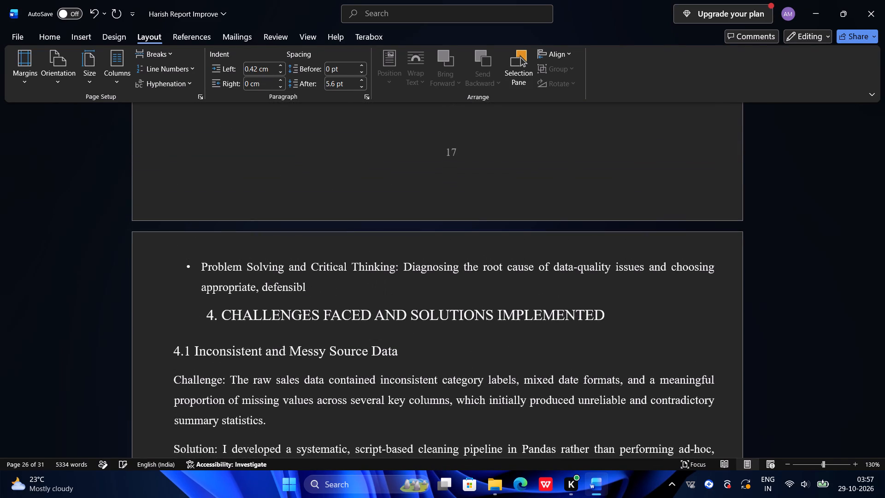
key("BackSpace")
key("BackSpace")
key("BackSpace")
key("BackSpace")
key("BackSpace")
key("BackSpace")
key("BackSpace")
key("BackSpace")
key("BackSpace")
key("BackSpace")
key("BackSpace")
key("BackSpace")
key("BackSpace")
key("BackSpace")
key("BackSpace")
key("BackSpace")
key("BackSpace")
key("BackSpace")
key("BackSpace")
key("BackSpace")
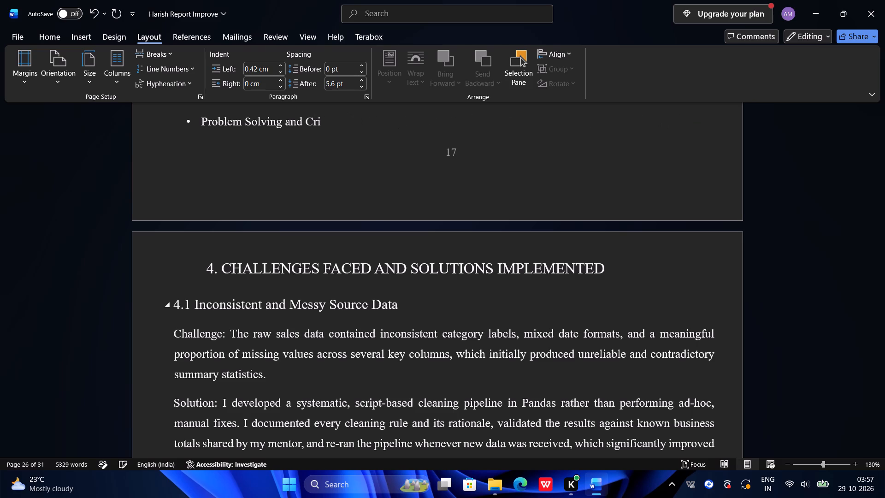
key("BackSpace")
key("BackSpace")
key("BackSpace")
key("BackSpace")
key("BackSpace")
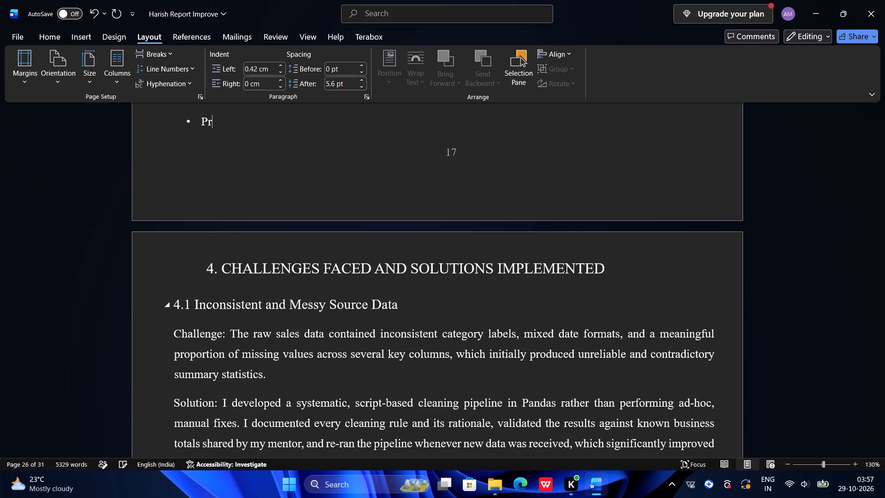
key("BackSpace")
key("BackSpace")
key("BackSpace")
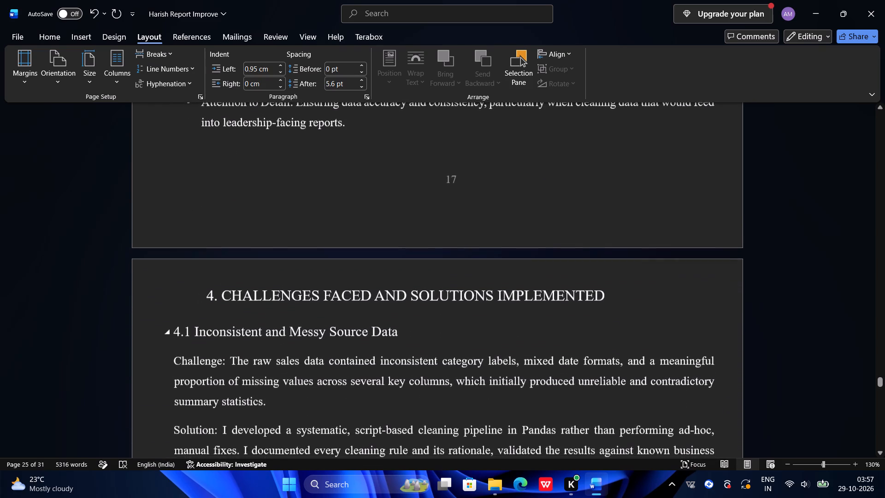
left_click(517, 345)
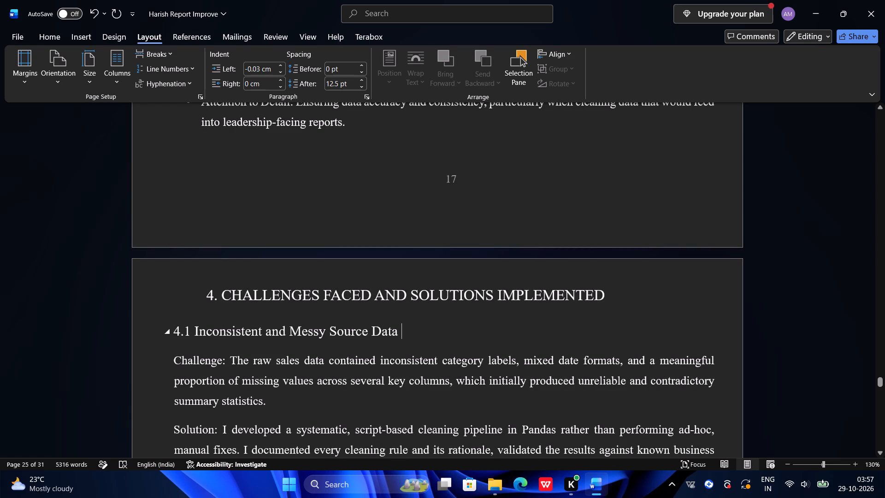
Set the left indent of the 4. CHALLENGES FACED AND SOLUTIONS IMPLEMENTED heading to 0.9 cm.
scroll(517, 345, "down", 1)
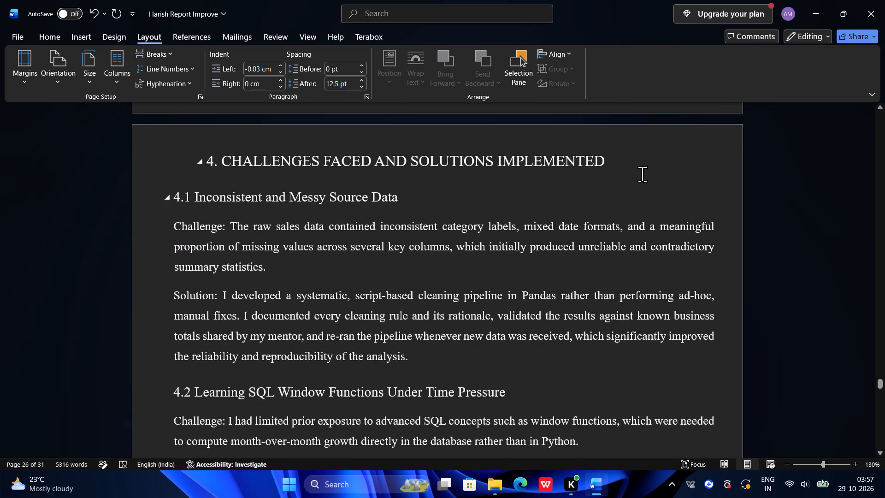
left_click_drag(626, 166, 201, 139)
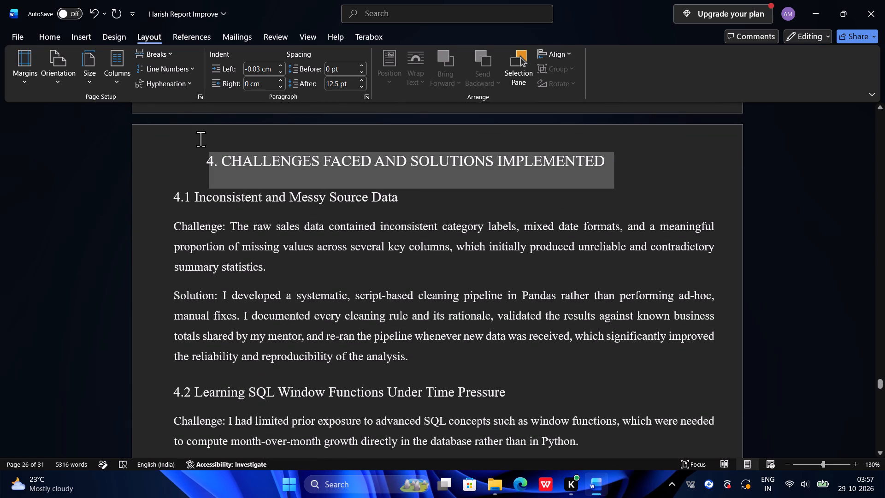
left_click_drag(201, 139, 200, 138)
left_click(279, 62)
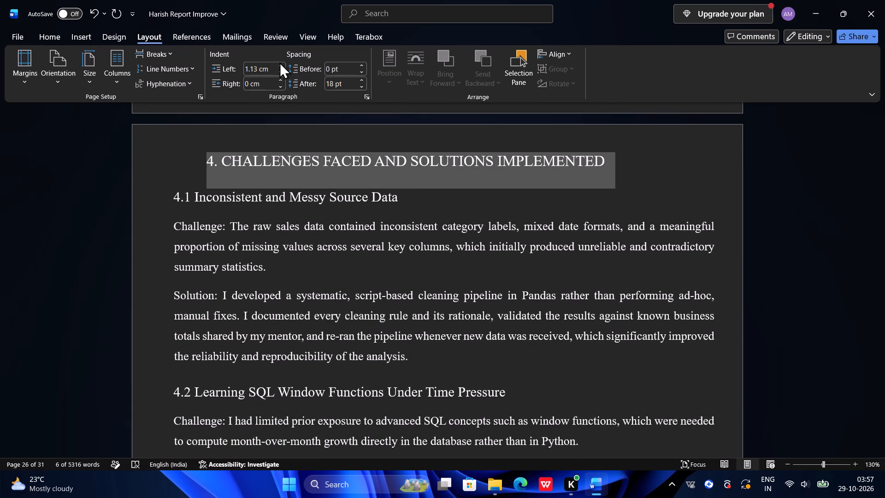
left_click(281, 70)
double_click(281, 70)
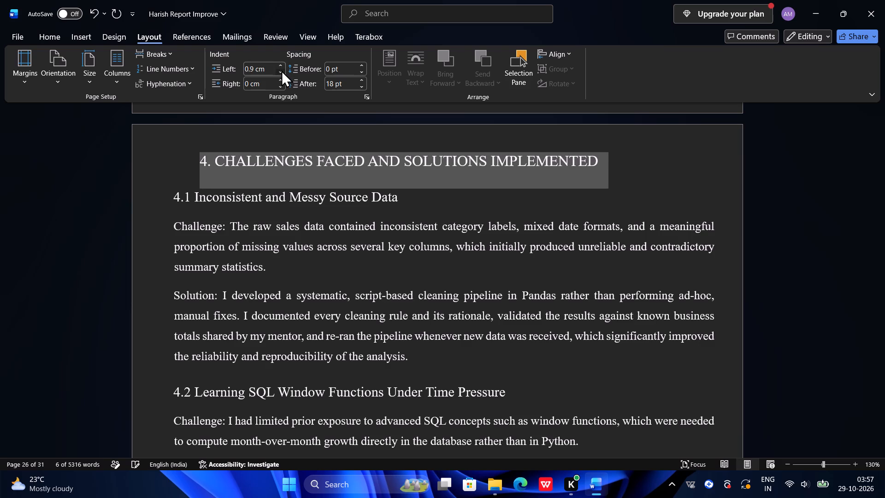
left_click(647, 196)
Review the page layout and heading alignment from the chapter 3 heading through section 4.4.
scroll(647, 196, "up", 7)
scroll(647, 196, "down", 1)
scroll(647, 196, "up", 1)
scroll(647, 196, "right", 1)
scroll(647, 196, "up", 9)
scroll(647, 196, "down", 4)
scroll(647, 196, "up", 1, "ctrl")
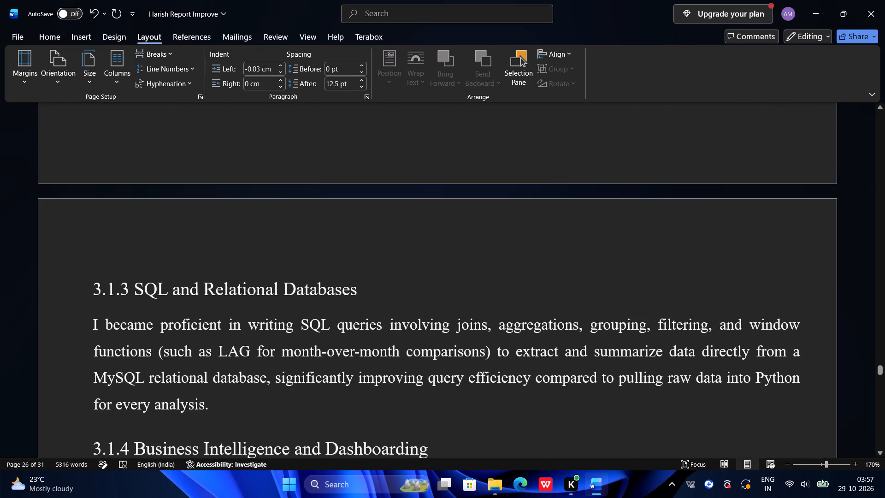
scroll(647, 196, "down", 3, "ctrl")
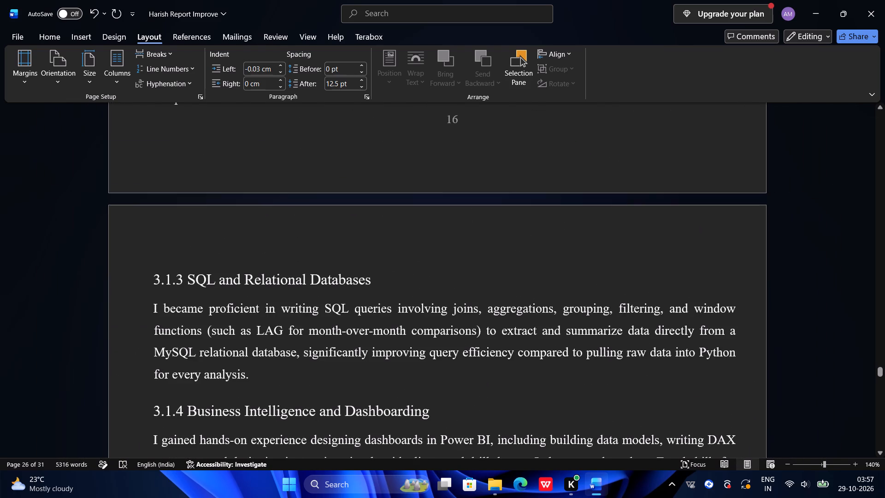
scroll(647, 196, "up", 3)
scroll(647, 196, "down", 1)
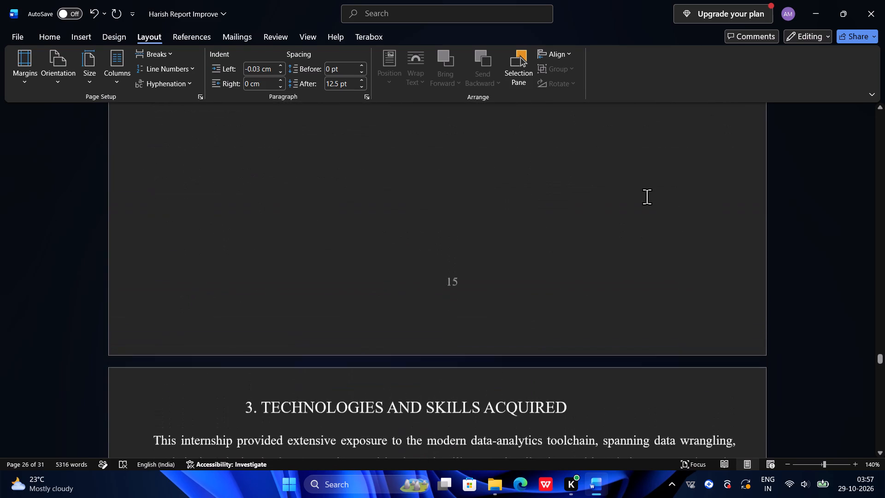
scroll(647, 196, "down", 1)
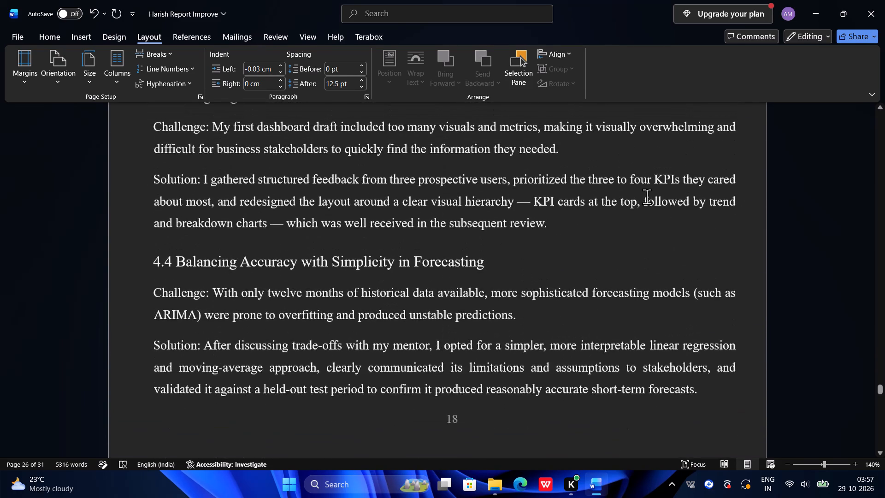
Set the left indent of the 4. CHALLENGES FACED AND SOLUTIONS IMPLEMENTED heading to 1.7 cm.
left_click_drag(614, 339, 594, 344)
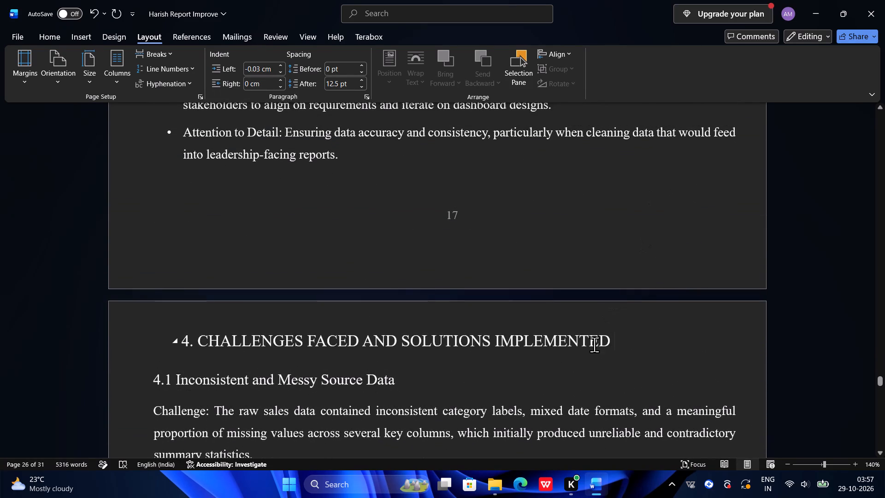
left_click_drag(594, 344, 183, 345)
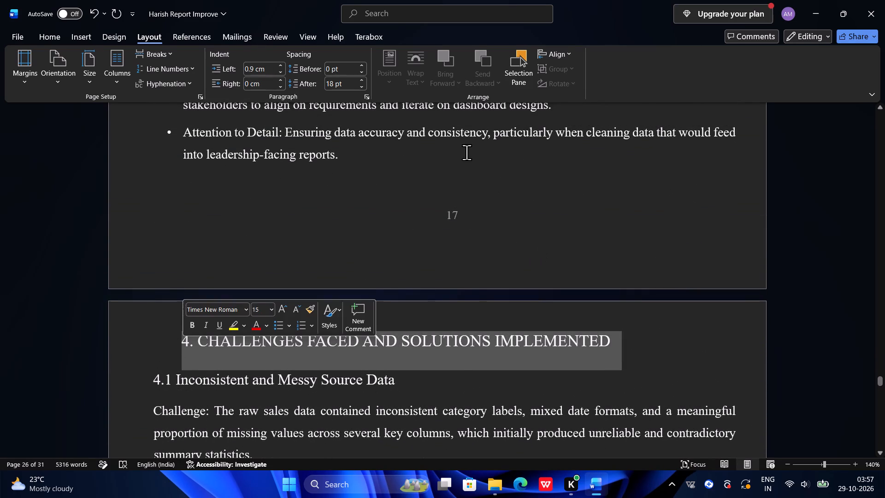
triple_click(279, 66)
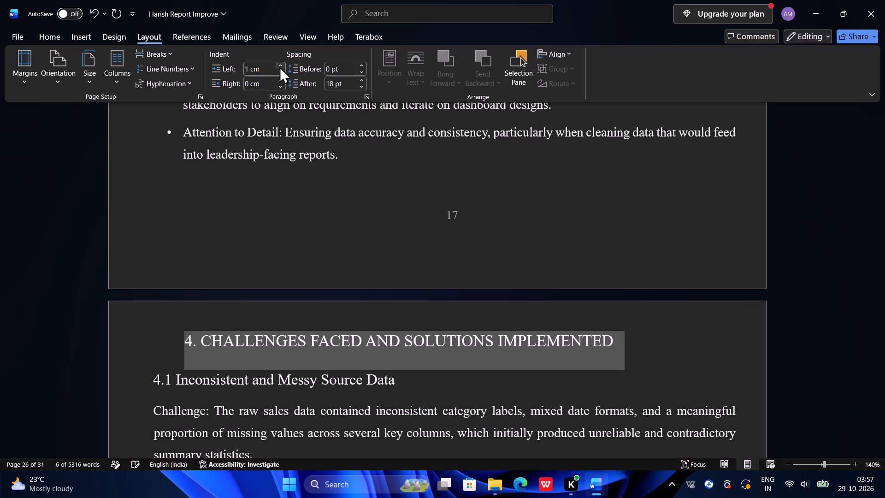
triple_click(279, 66)
left_click(279, 66)
left_click(279, 66)
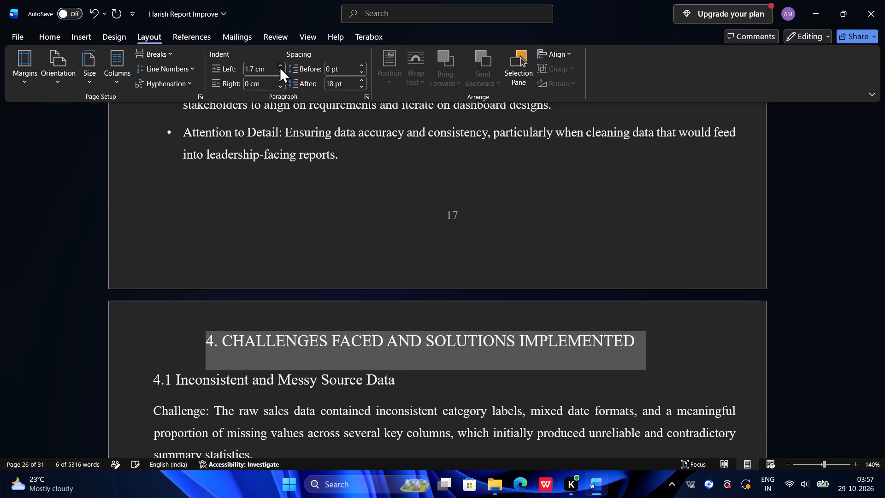
left_click(382, 258)
Set the left indent of the 5. KEY LEARNINGS AND ACHIEVEMENTS heading to 3.6 cm.
scroll(382, 258, "down", 6)
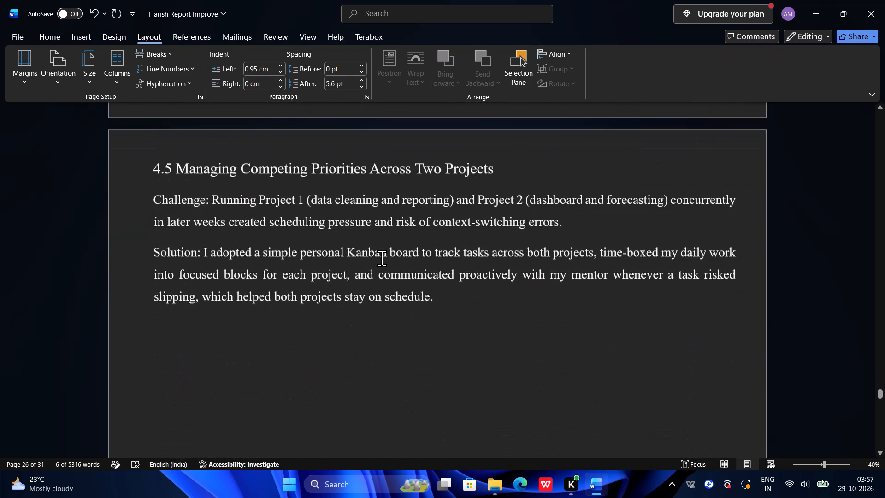
scroll(382, 258, "down", 4)
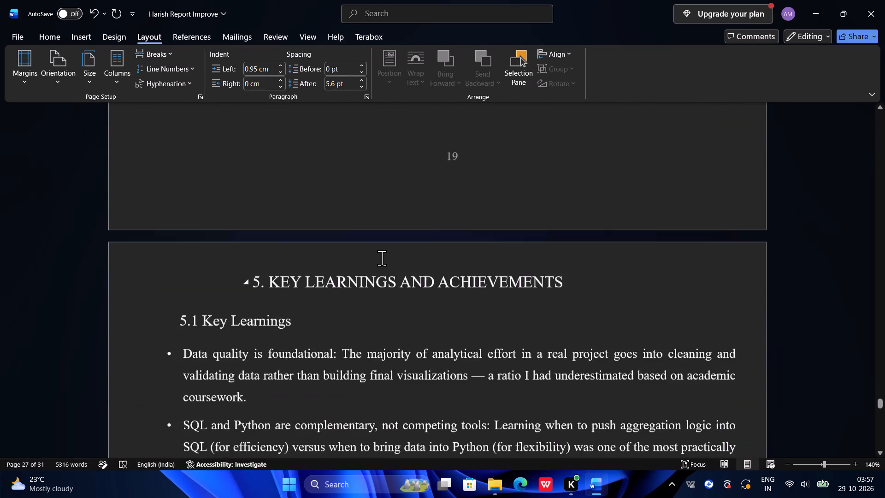
scroll(382, 258, "down", 1)
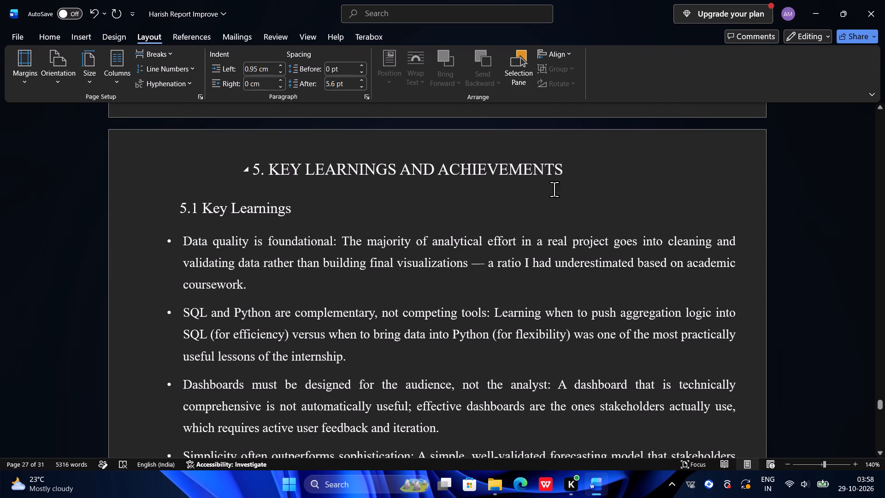
left_click_drag(571, 181, 254, 154)
left_click(279, 65)
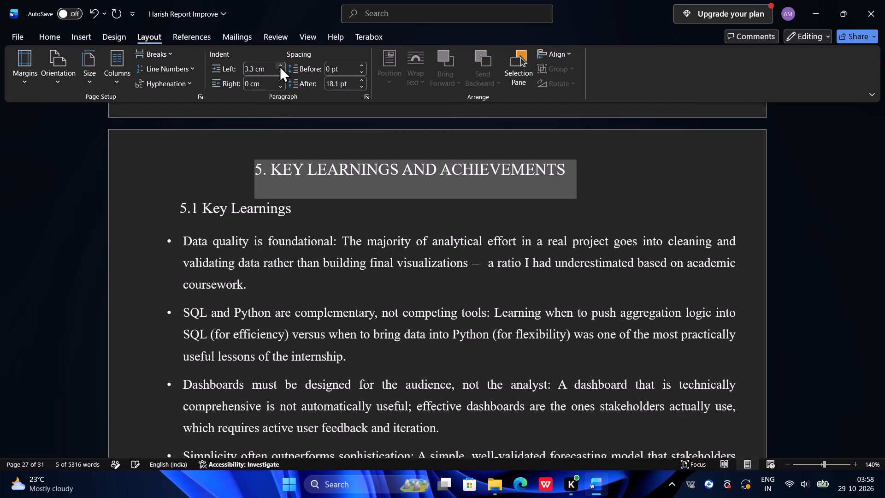
double_click(279, 65)
left_click(279, 65)
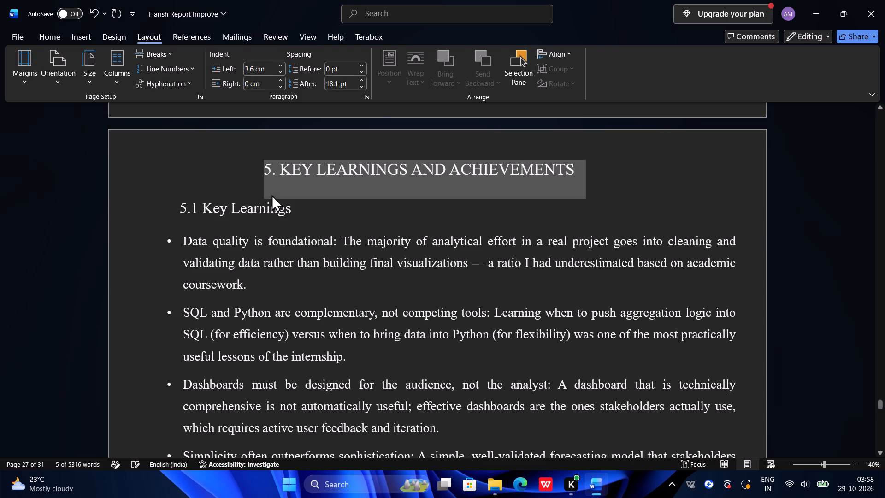
Insert blank lines above the 7. REFERENCES heading until it starts at the top of a new page.
scroll(277, 229, "down", 7)
scroll(277, 229, "up", 1)
scroll(277, 229, "down", 1)
scroll(277, 229, "up", 1, "ctrl")
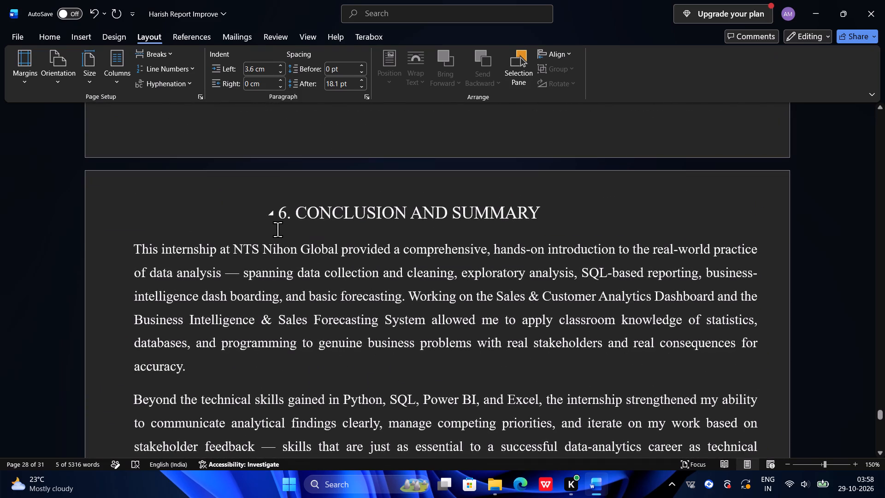
scroll(277, 229, "down", 2)
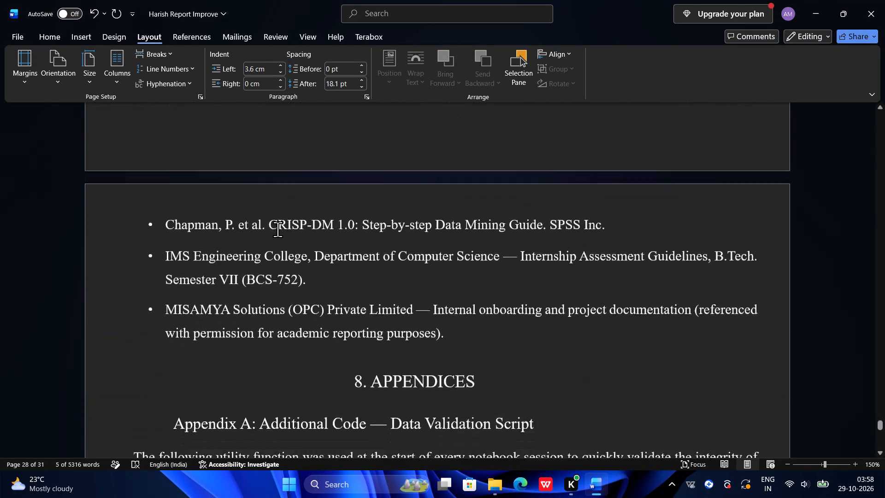
scroll(277, 229, "down", 2)
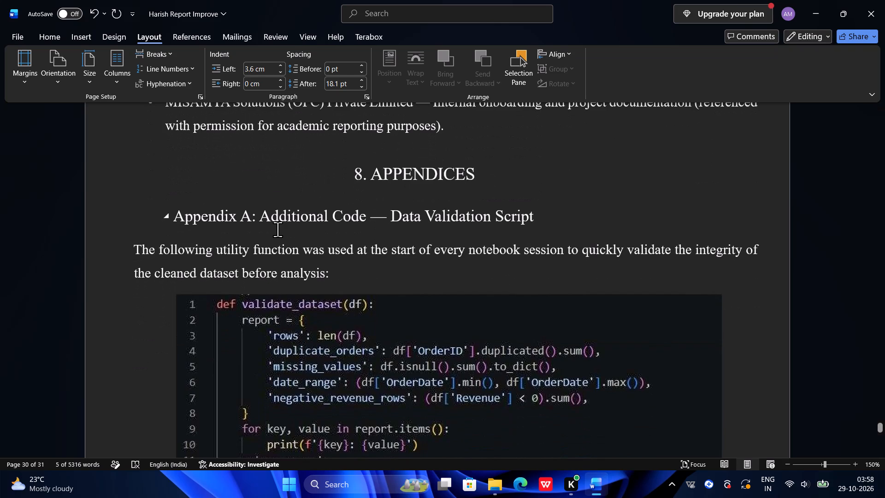
scroll(277, 229, "up", 2)
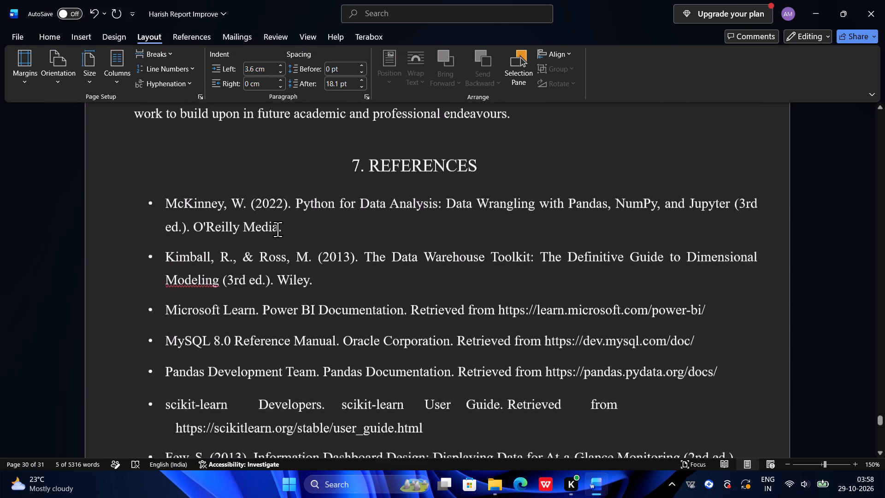
scroll(277, 229, "up", 1)
left_click(340, 211)
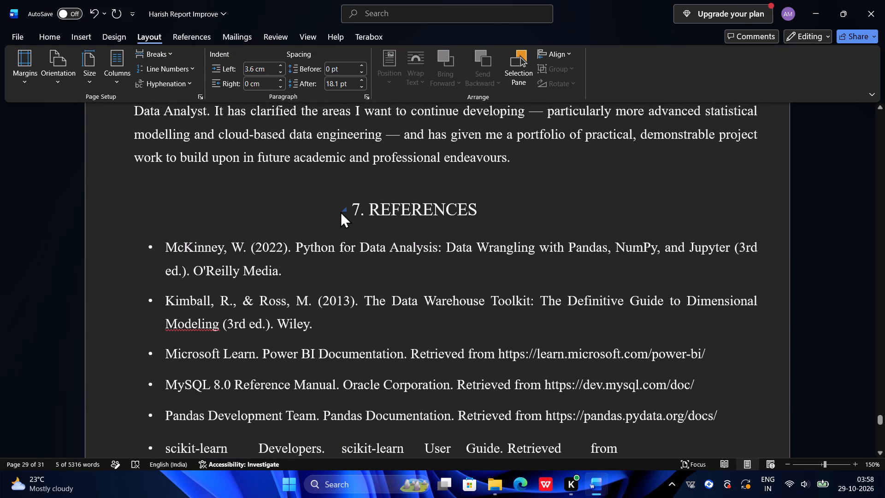
left_click(343, 211)
left_click(360, 189)
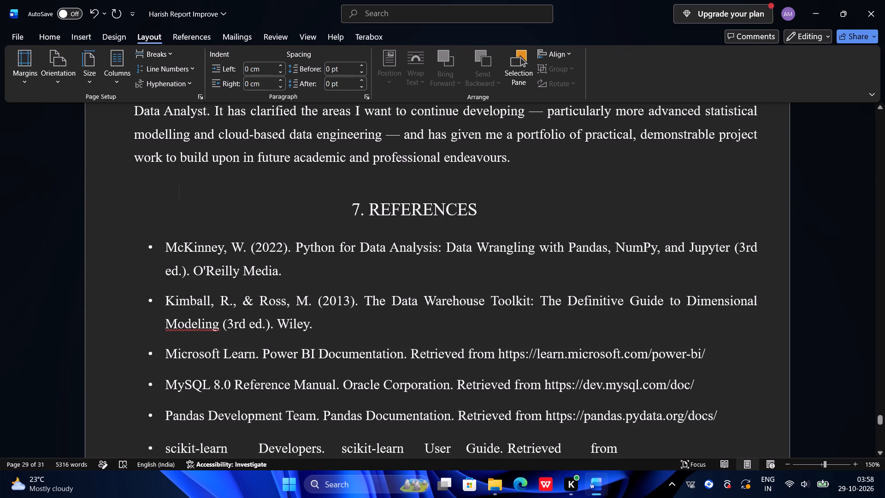
key("Return")
key("Return")
key("Return")
key("Return")
key("Return")
key("Return")
scroll(386, 199, "up", 1)
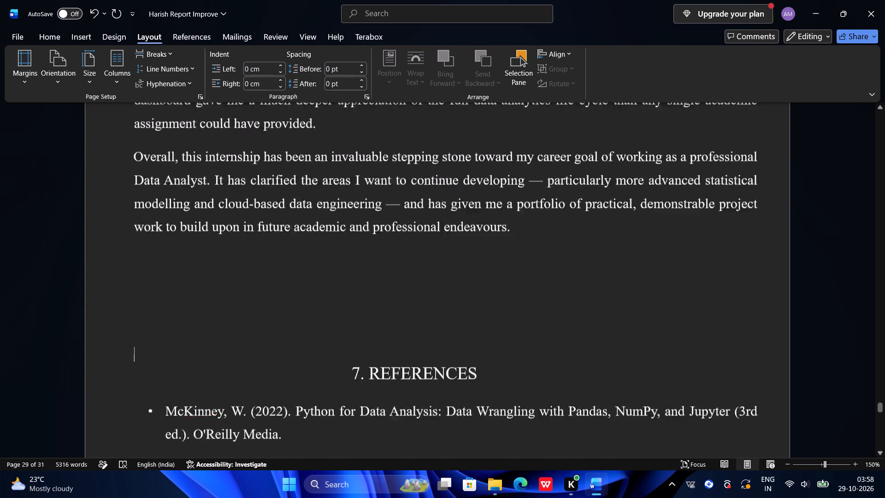
scroll(386, 199, "up", 1)
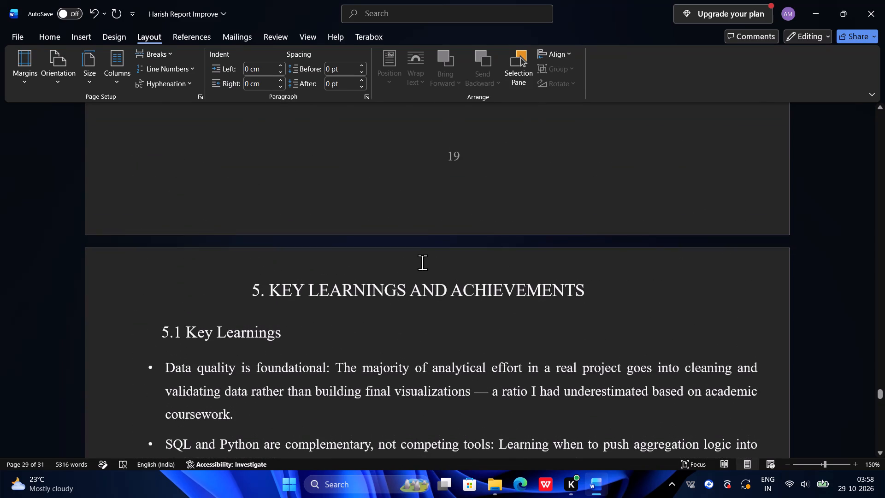
scroll(422, 262, "down", 4)
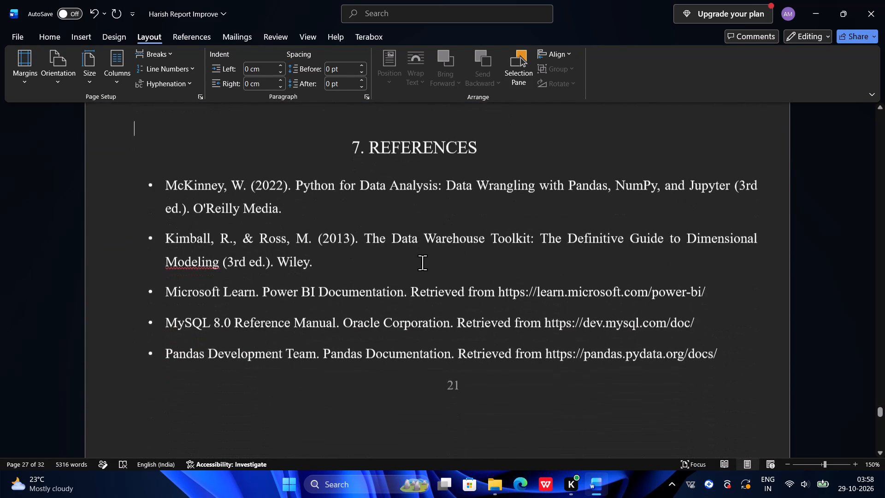
key("Return")
key("Return")
key("Return")
key("Return")
key("Return")
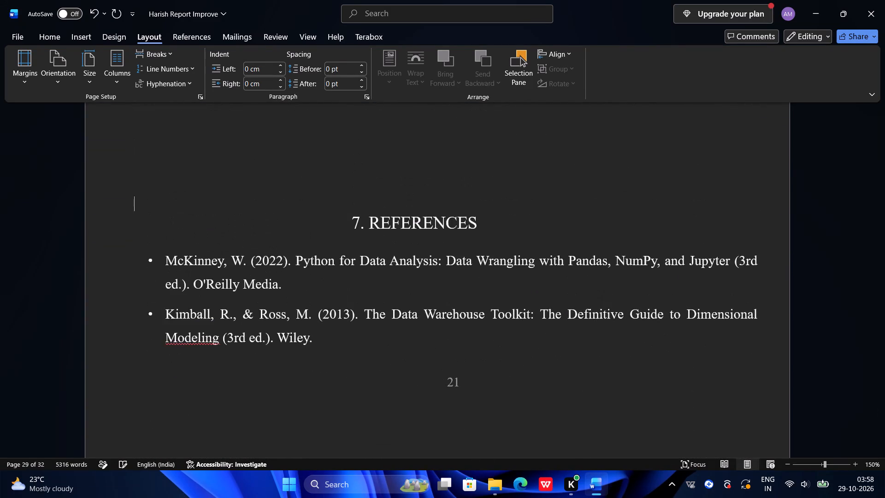
key("Return")
key("Return")
key("Return")
key("Return")
key("Return")
key("Return")
key("Return")
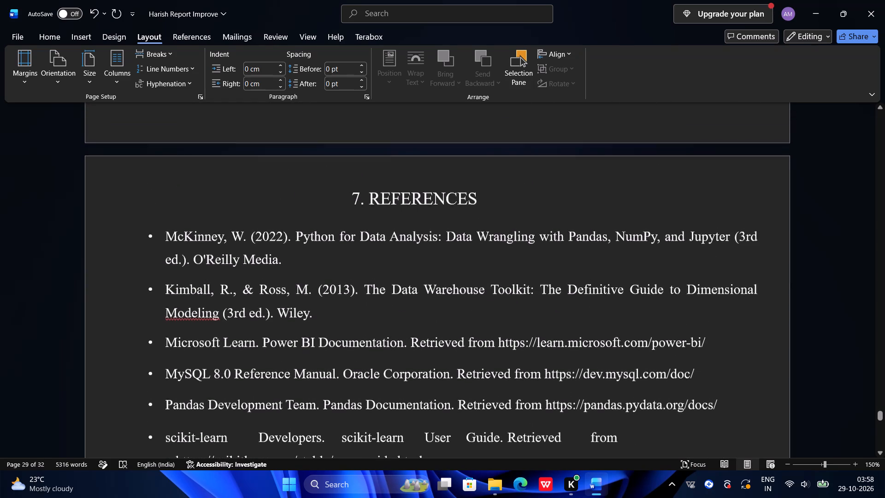
Insert blank lines above the 8. APPENDICES heading until it starts at the top of the following page.
scroll(422, 262, "down", 1)
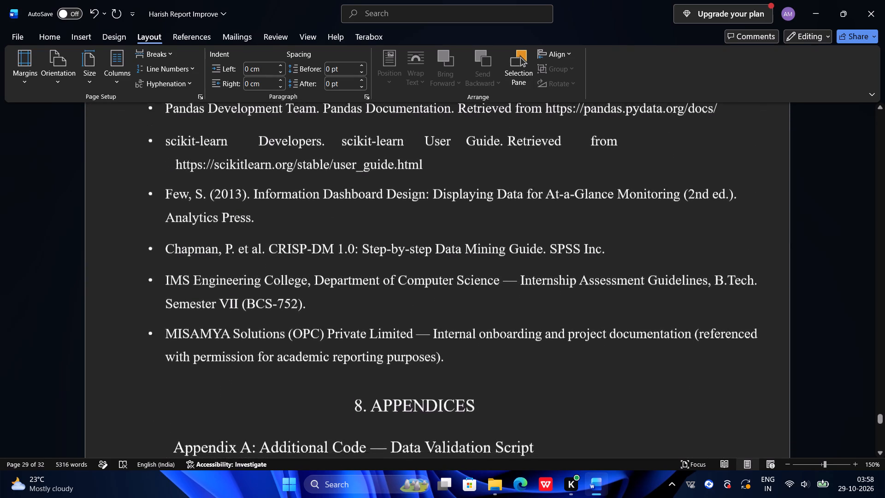
scroll(422, 262, "down", 1)
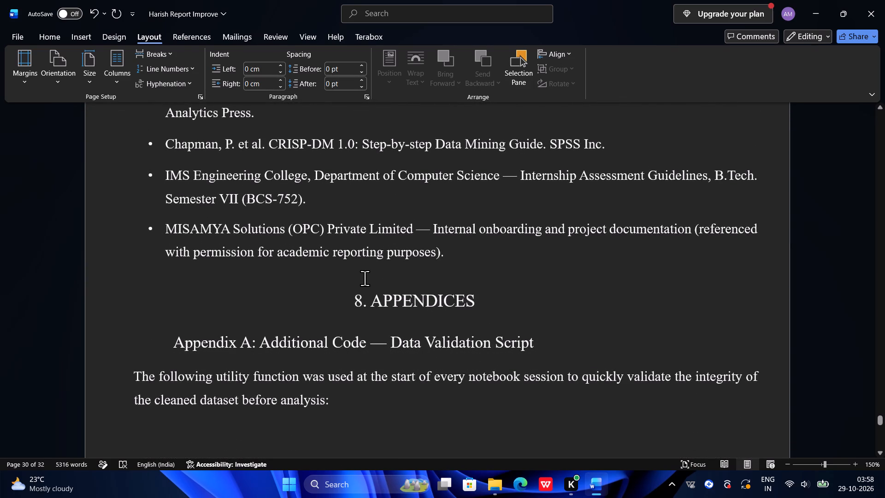
left_click(365, 278)
key("Return")
key("Return")
key("Return")
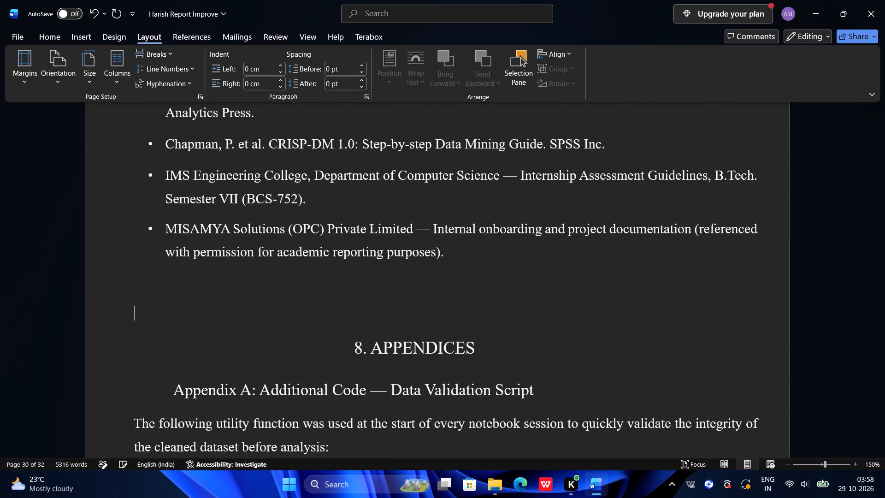
key("Return")
key("Return")
key("Return")
scroll(393, 295, "down", 1)
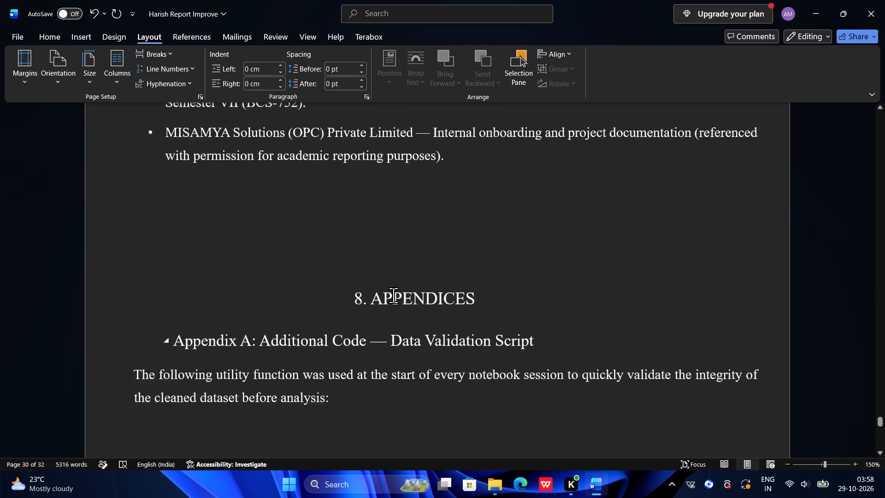
scroll(393, 295, "down", 1)
key("Return")
key("Return")
key("Return")
key("Return")
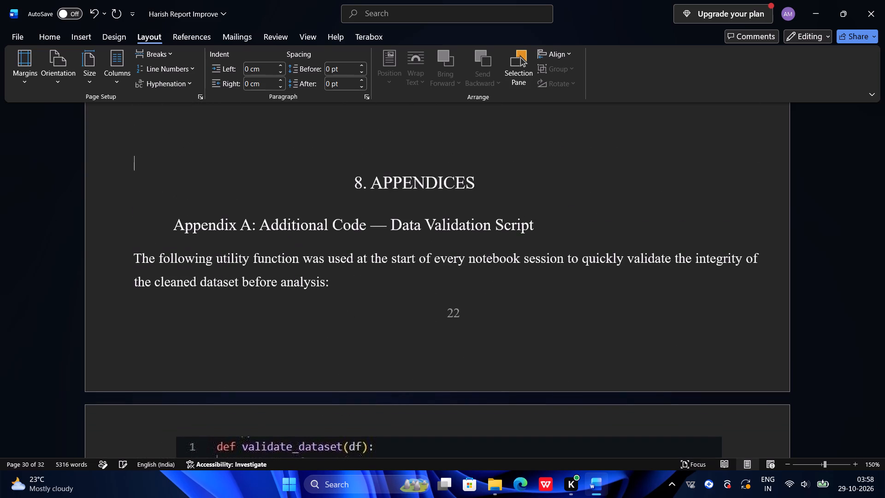
key("Return")
key("Return")
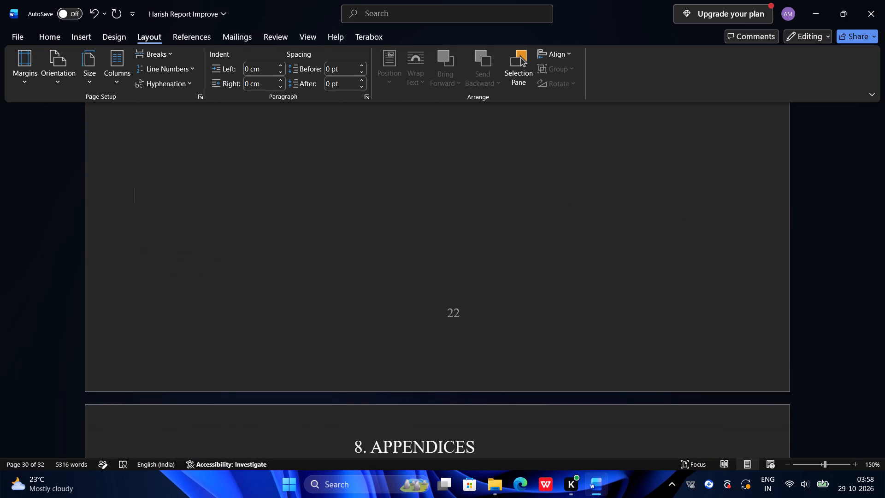
Review the page layout of the appendices through to the end of the report.
scroll(393, 295, "down", 3)
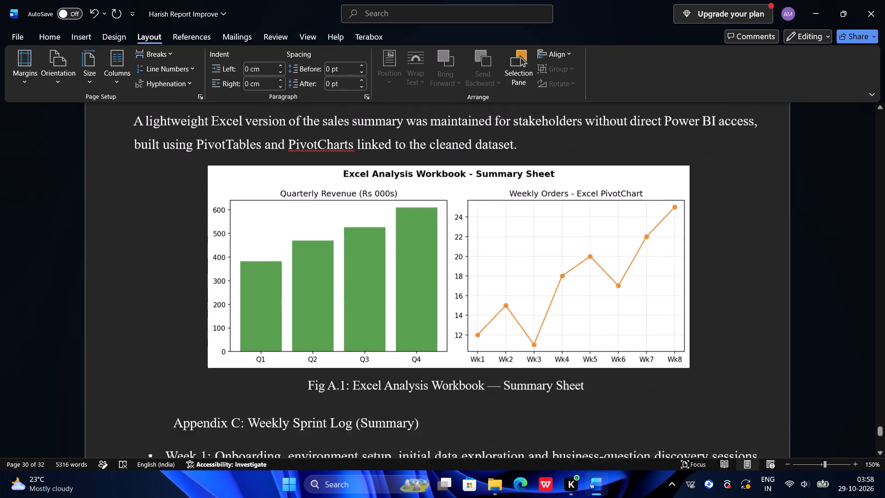
scroll(393, 295, "down", 5)
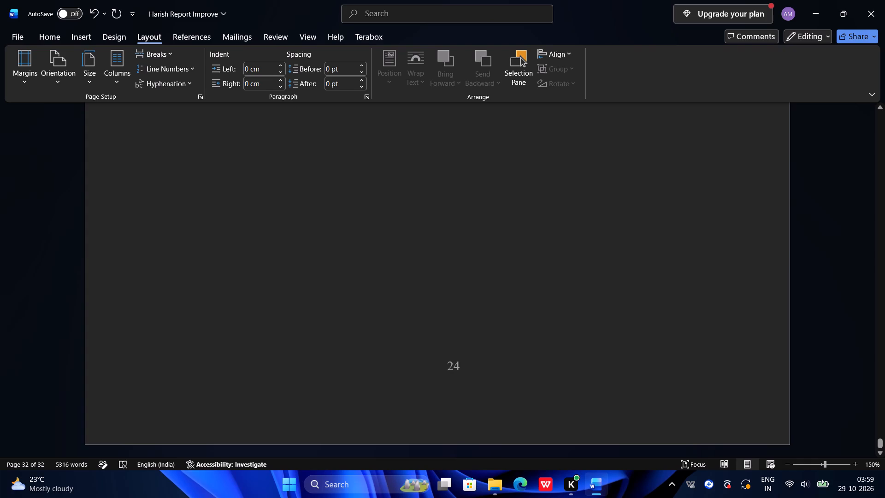
Examine the layout of the front pages, from the cover through the program outcomes table and program educational objectives.
scroll(393, 295, "up", 5)
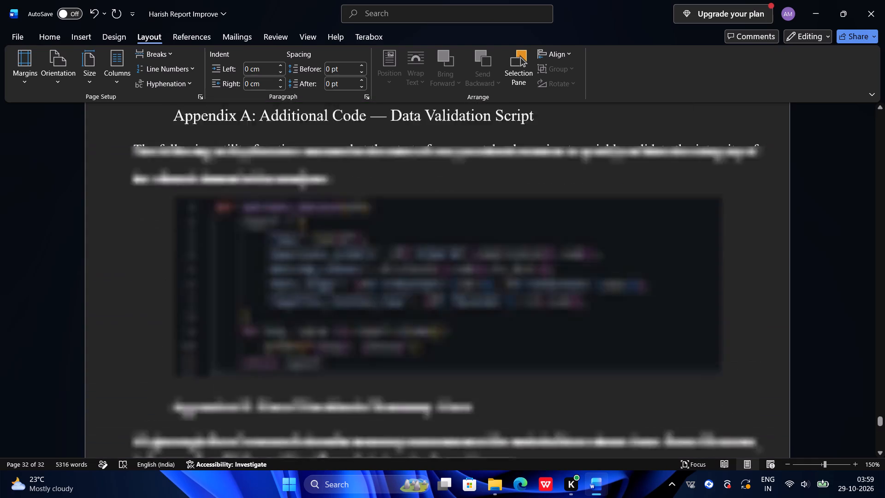
scroll(393, 295, "up", 20)
scroll(393, 295, "up", 20)
scroll(393, 295, "up", 2)
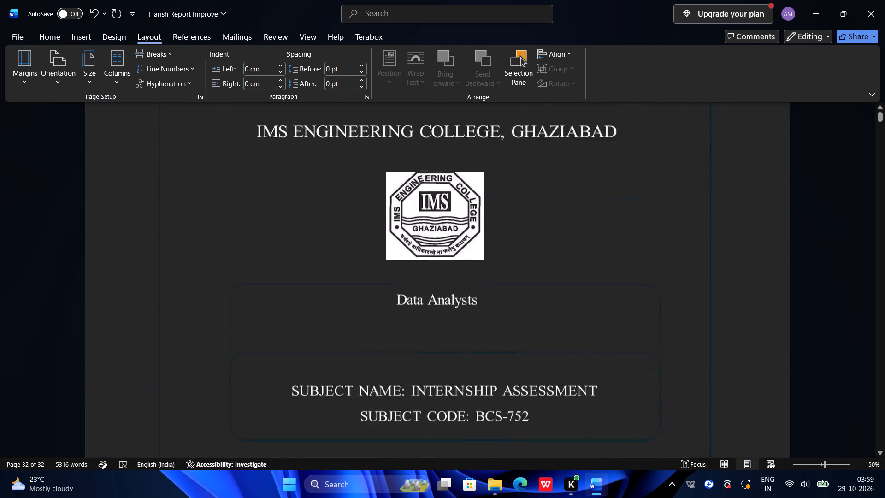
scroll(393, 295, "up", 7)
scroll(393, 295, "down", 3)
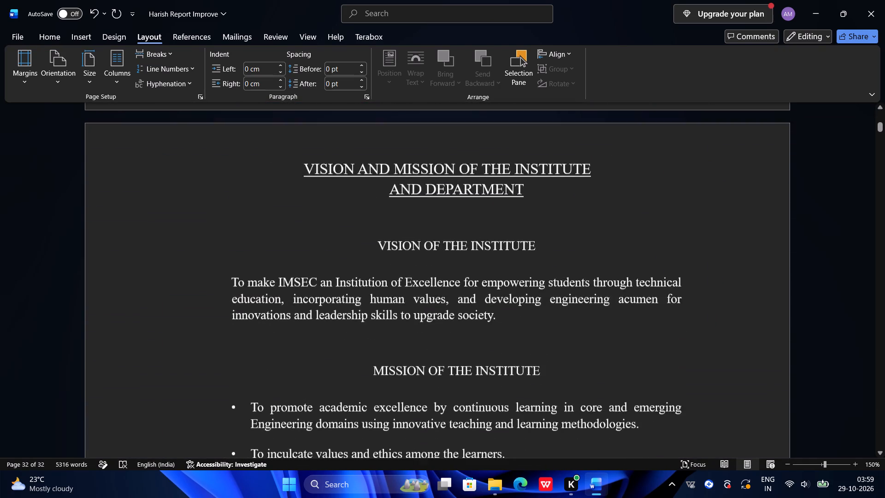
scroll(393, 295, "down", 2)
scroll(393, 295, "up", 1)
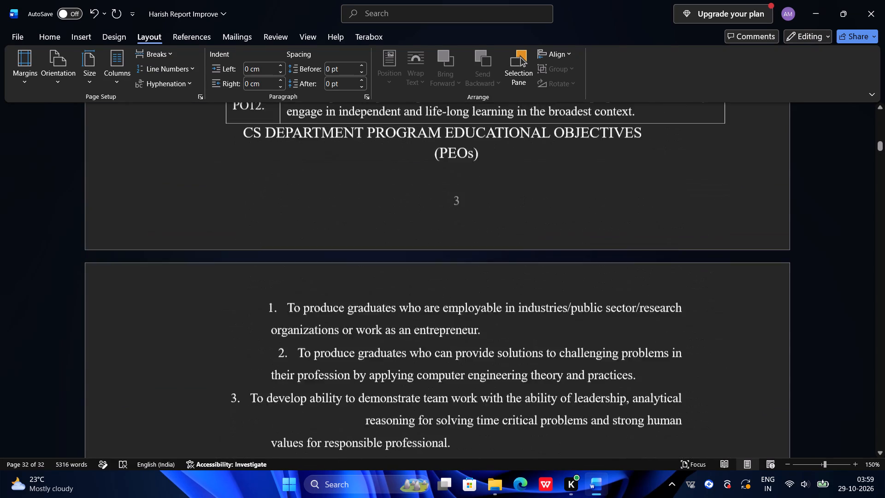
scroll(393, 295, "up", 1)
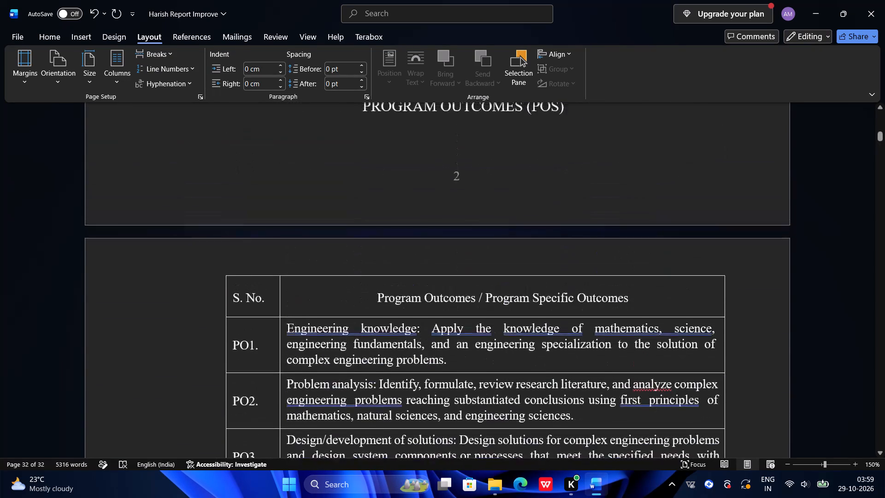
scroll(393, 295, "up", 1)
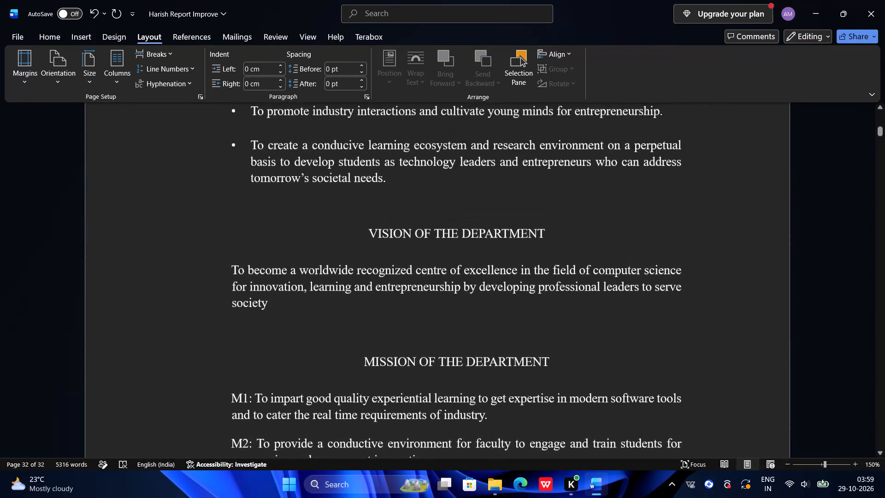
scroll(393, 295, "up", 1)
scroll(393, 295, "down", 1)
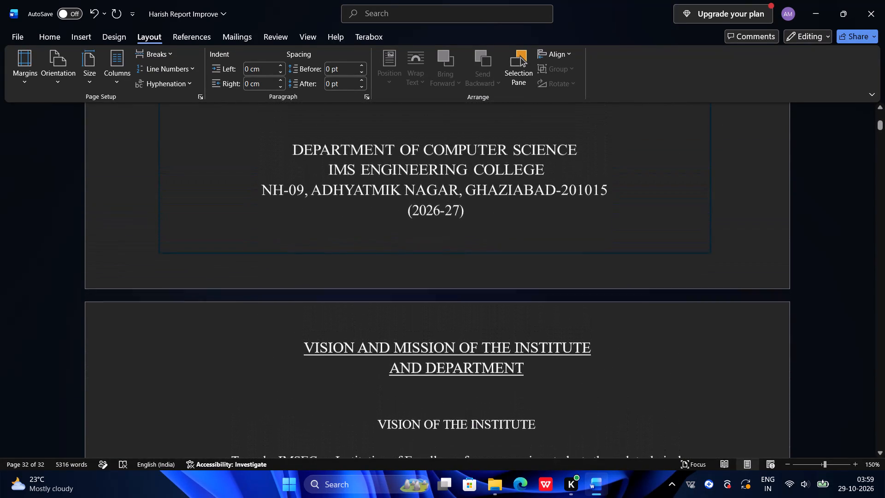
scroll(393, 295, "down", 1)
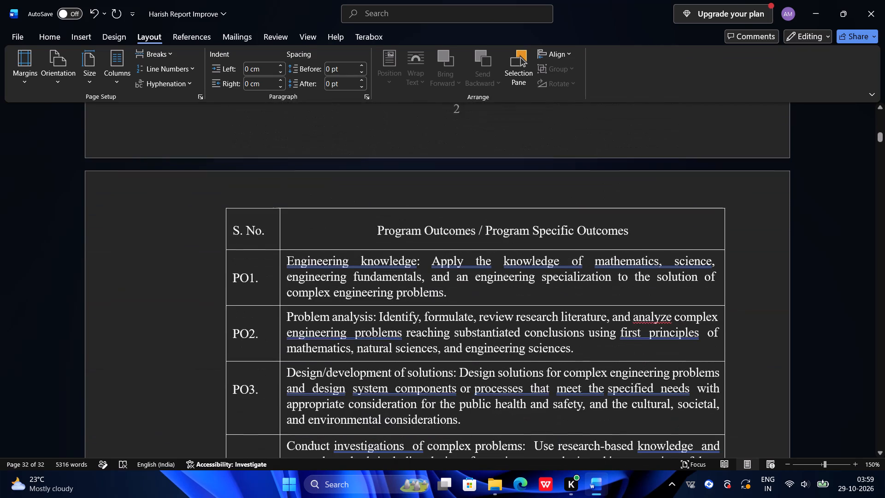
scroll(393, 295, "down", 1)
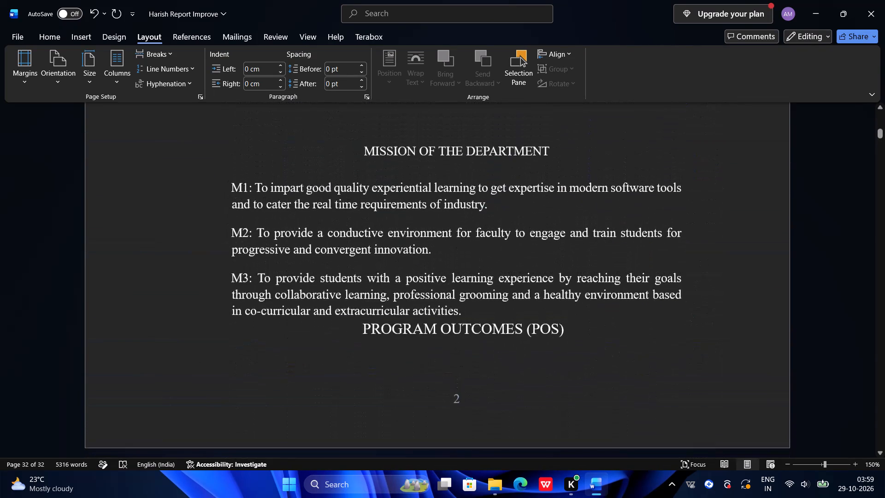
scroll(393, 295, "down", 1)
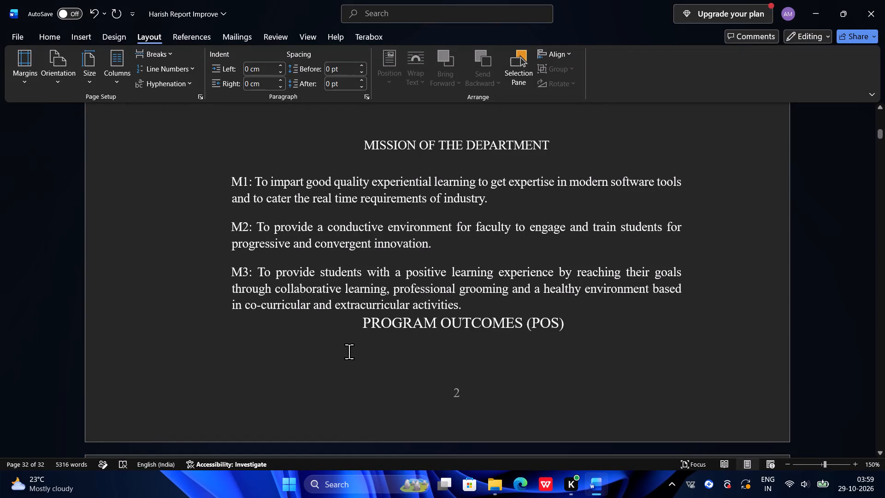
Insert four blank lines after the M3 mission statement so the PROGRAM OUTCOMES (POS) heading starts on the next page with its table.
left_click(356, 324)
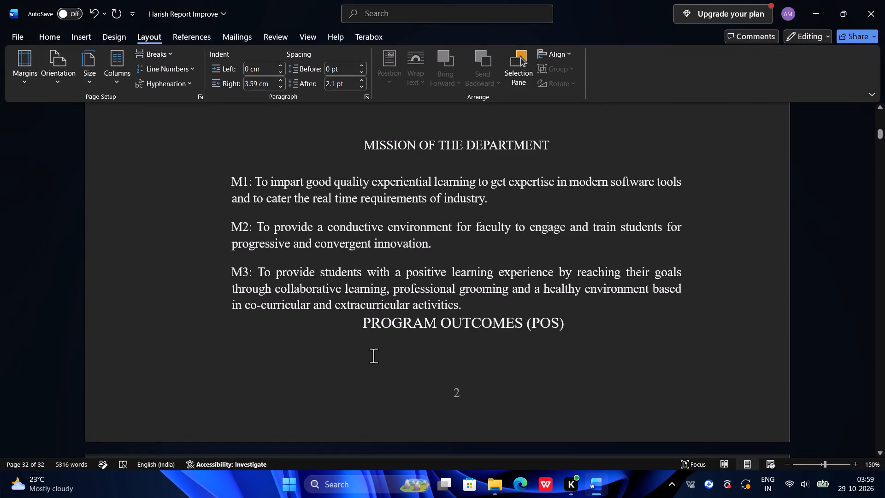
key("Up")
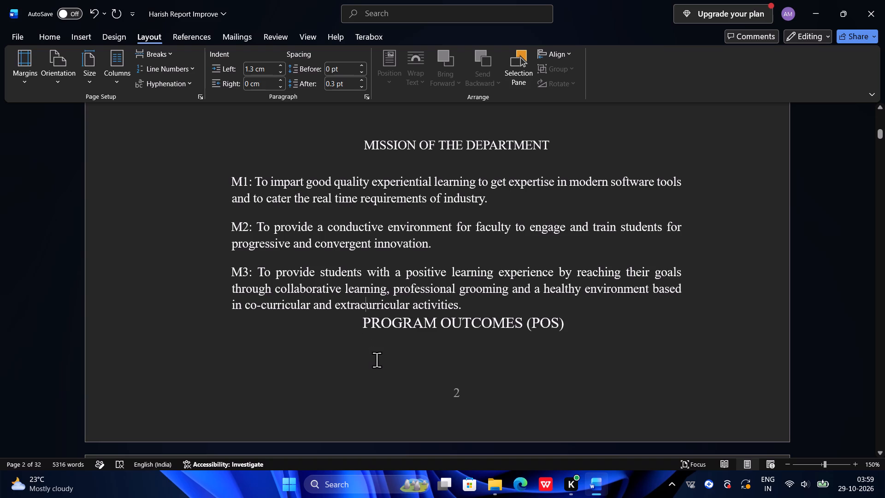
key("Right")
key("Right")
key("Right")
key("Right")
key("Right")
key("Right")
key("Right")
key("Right")
key("Right")
key("Right")
key("Right")
key("Right")
key("Right")
key("Right")
key("Right")
key("Right")
key("Right")
key("Right")
key("Right")
key("Right")
key("Right")
key("Return")
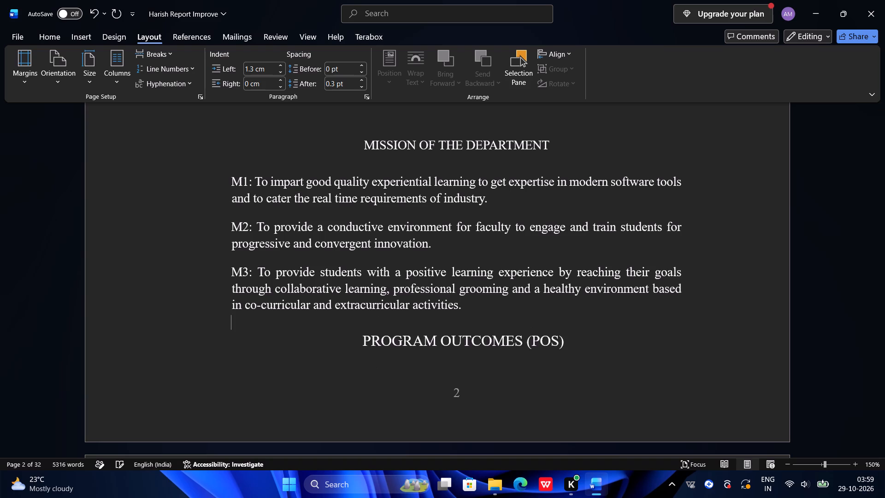
key("Return")
key("Return")
key("Return")
scroll(377, 360, "down", 1)
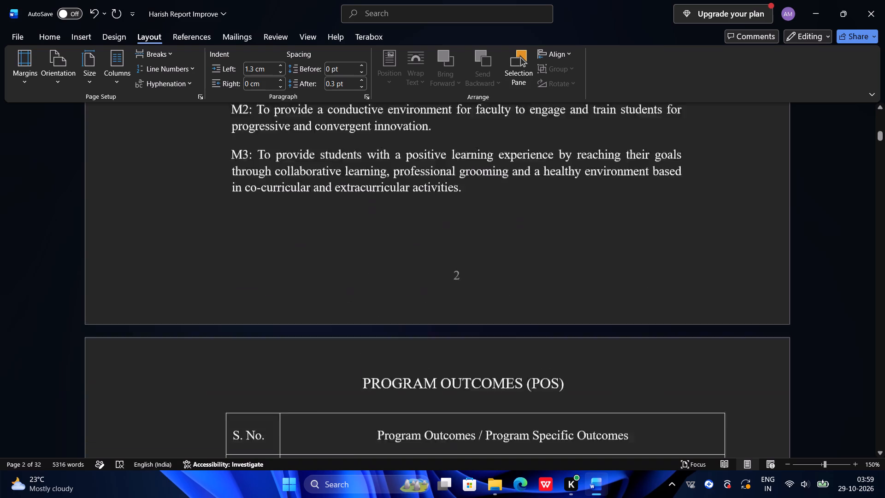
Insert a blank line above the CS DEPARTMENT PROGRAM EDUCATIONAL OBJECTIVES heading so it starts on the next page together with (PEOs).
scroll(377, 360, "down", 1)
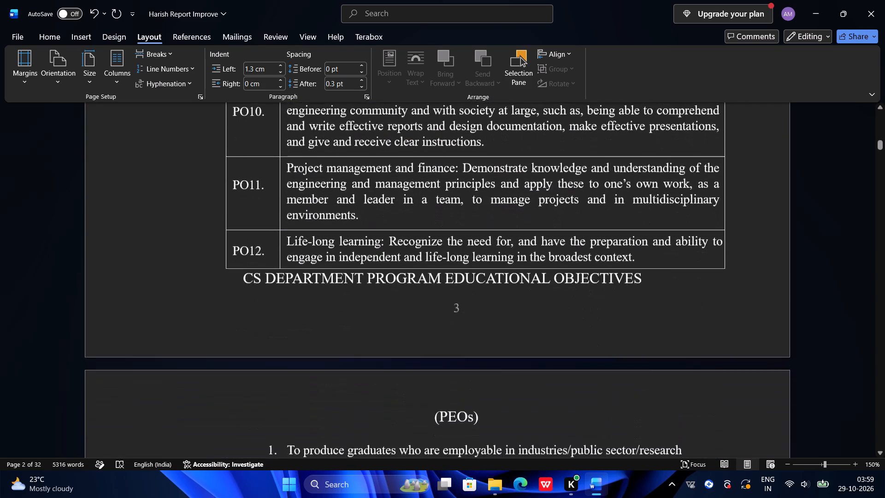
scroll(377, 360, "down", 1)
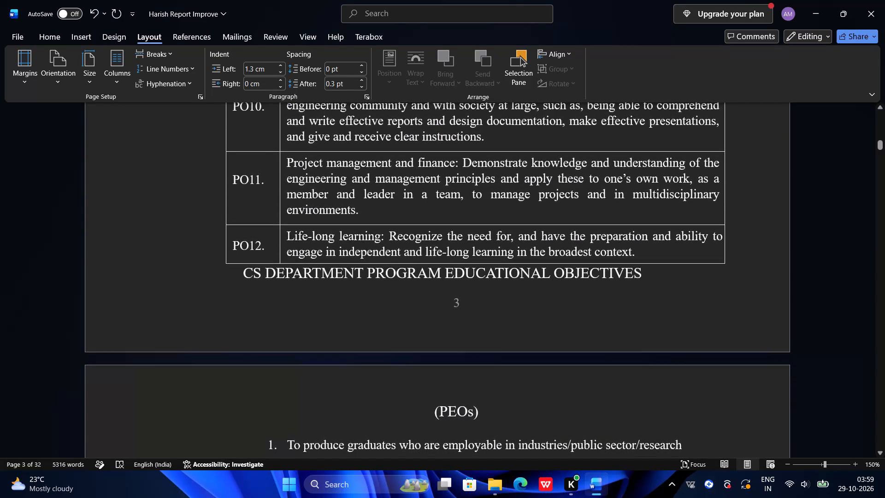
left_click(232, 274)
key("Return")
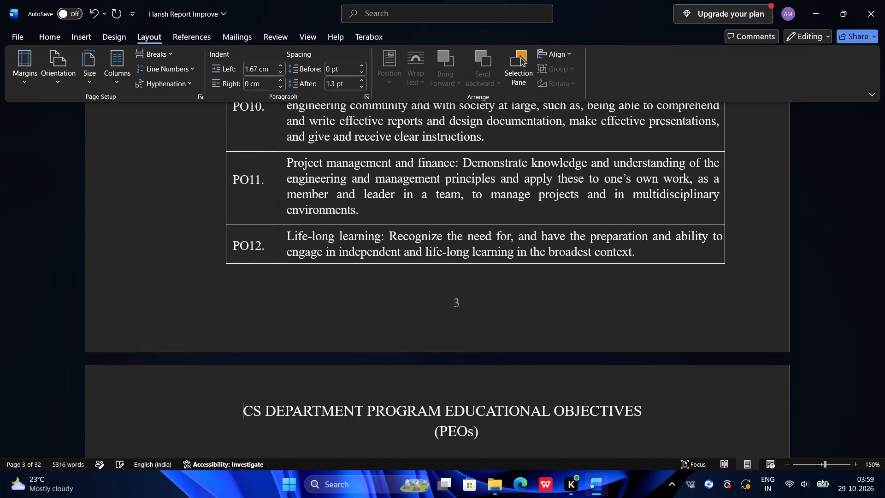
Insert blank lines above the COURSE OUTCOMES heading until it starts at the top of the next page.
scroll(244, 286, "down", 1)
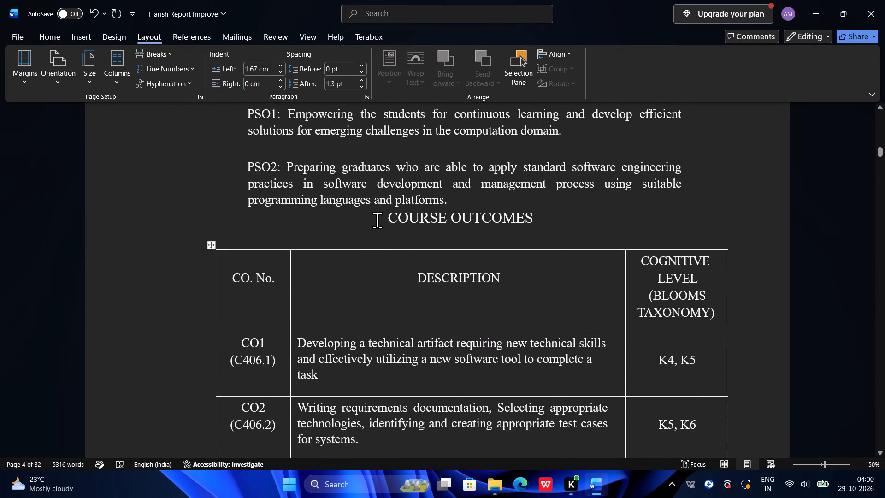
left_click(377, 220)
key("Return")
key("Return")
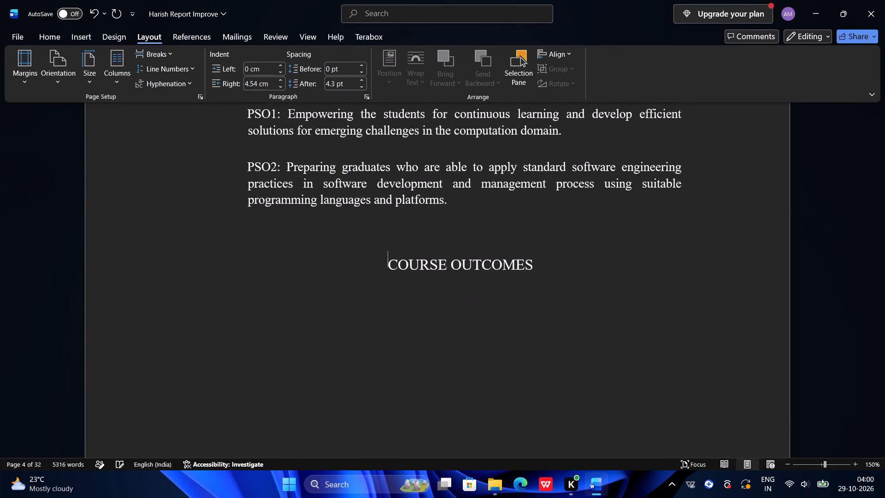
key("Return")
key("Return")
scroll(413, 243, "down", 1)
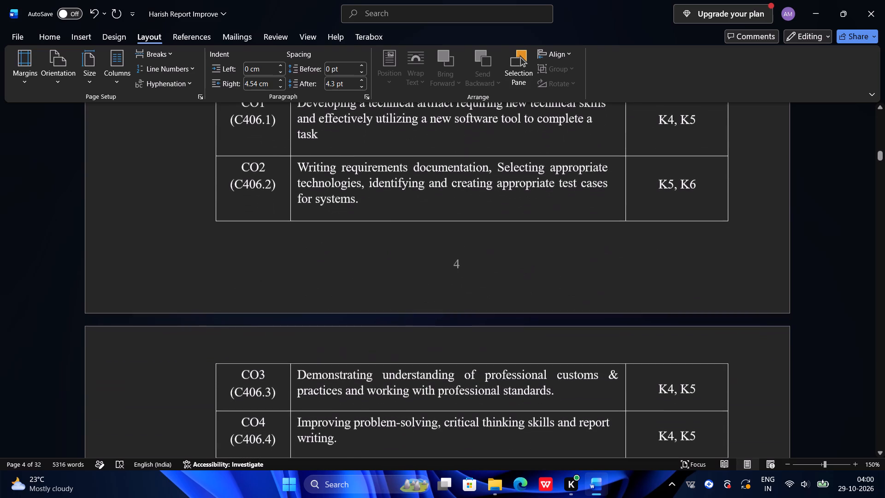
key("Return")
key("Return")
key("Return")
key("Return")
key("Return")
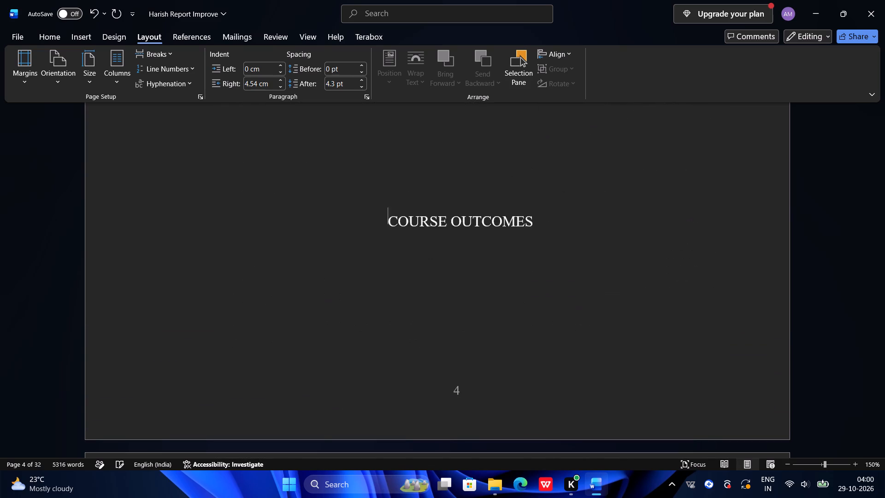
key("Return")
key("Return")
key("Return")
key("Return")
key("Return")
key("Return")
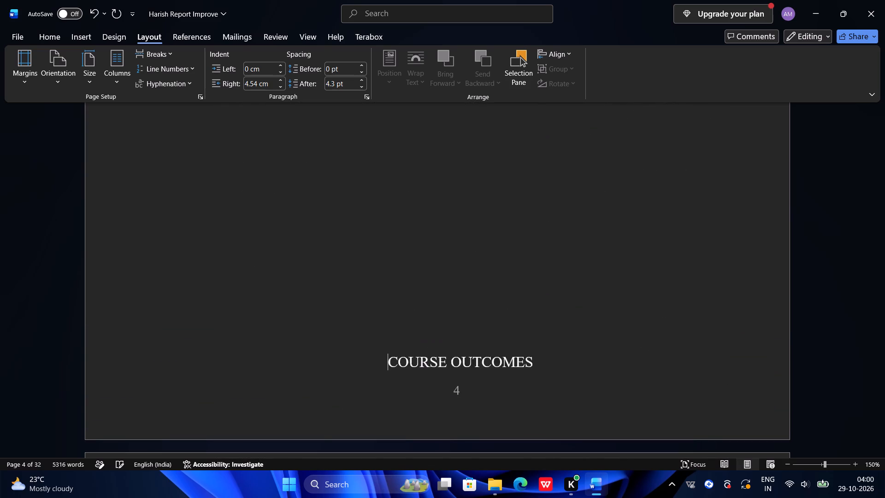
key("Return")
Review the page layout from the course outcomes table through the declaration, abstract, lists of figures and tables, and table of contents.
scroll(413, 243, "down", 1)
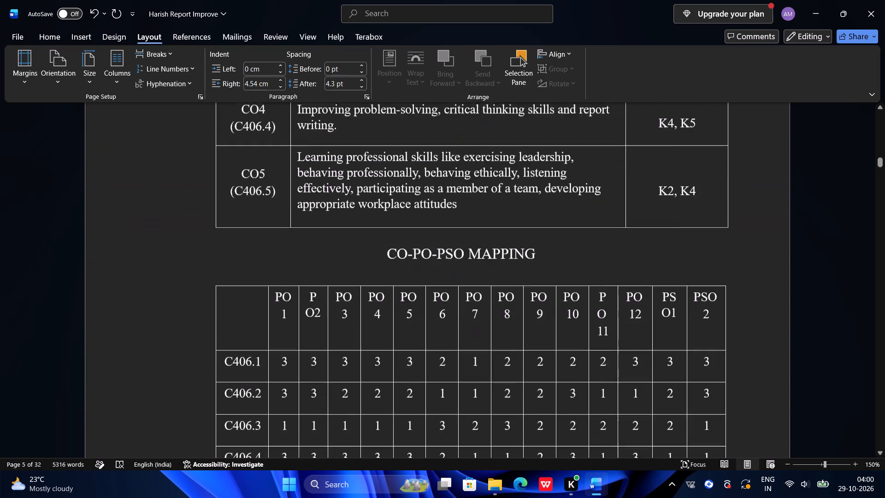
scroll(413, 243, "down", 4)
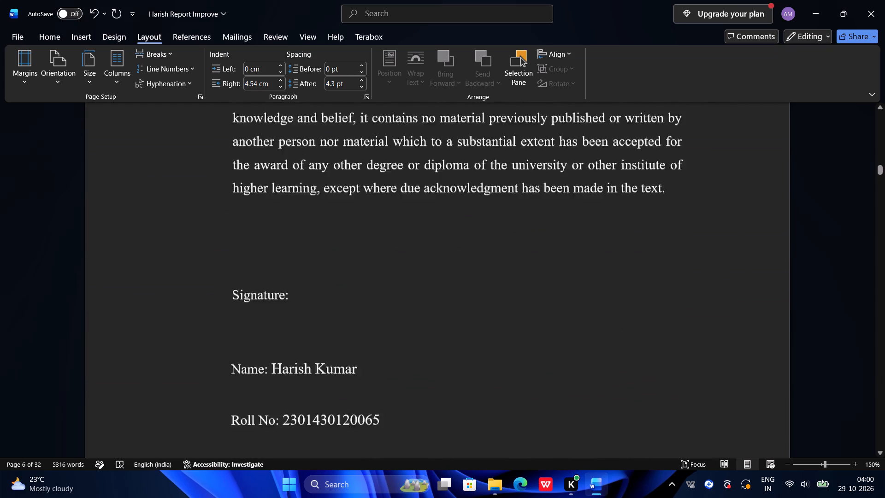
scroll(413, 243, "down", 2)
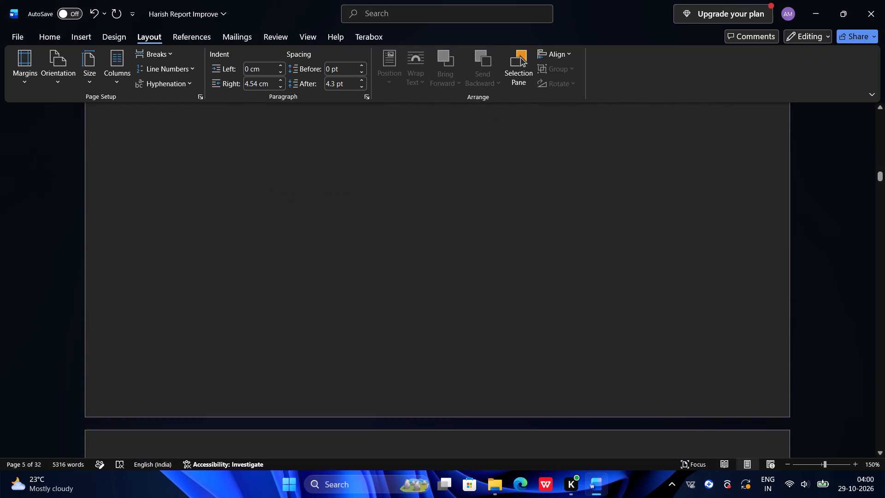
scroll(413, 243, "down", 5)
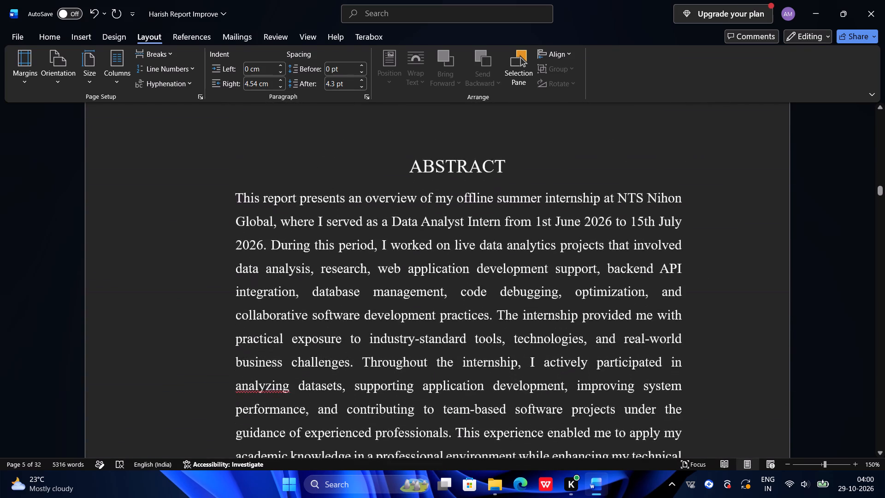
scroll(413, 243, "down", 2)
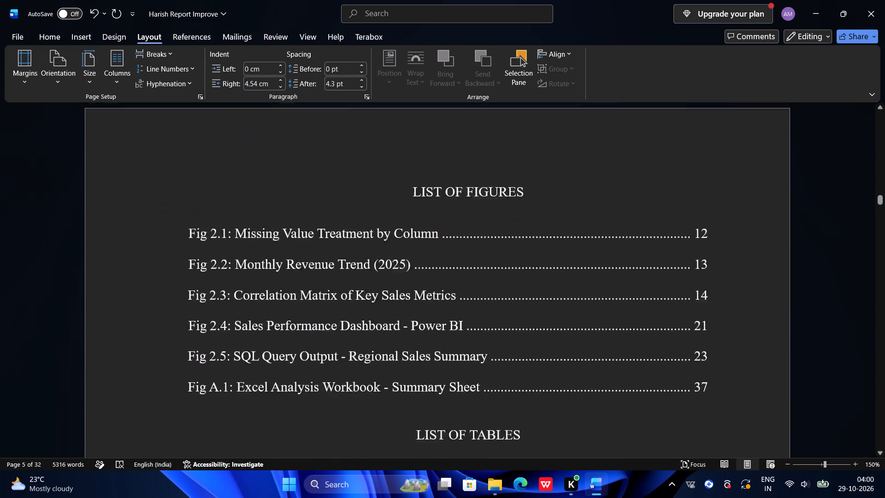
scroll(413, 243, "down", 1)
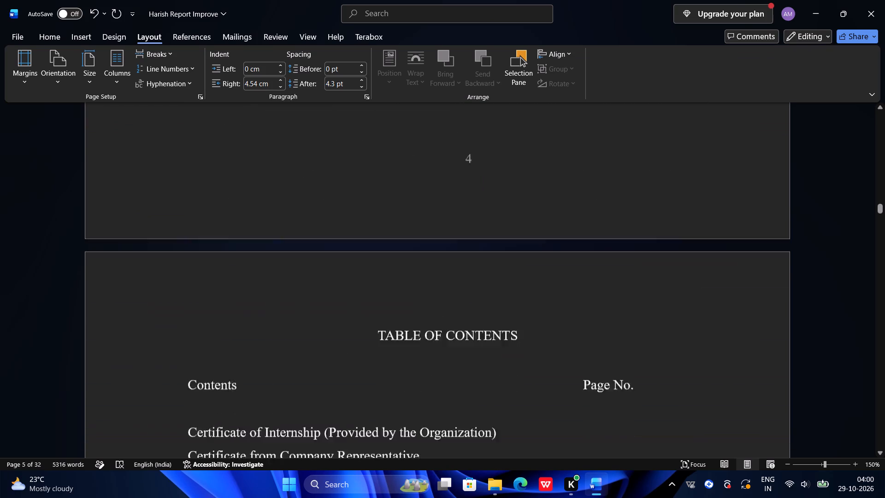
scroll(413, 243, "down", 2)
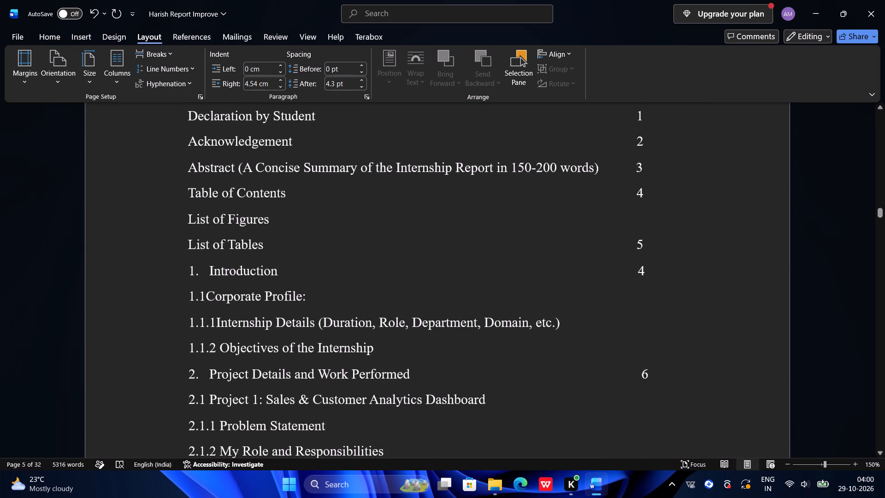
scroll(413, 243, "down", 4)
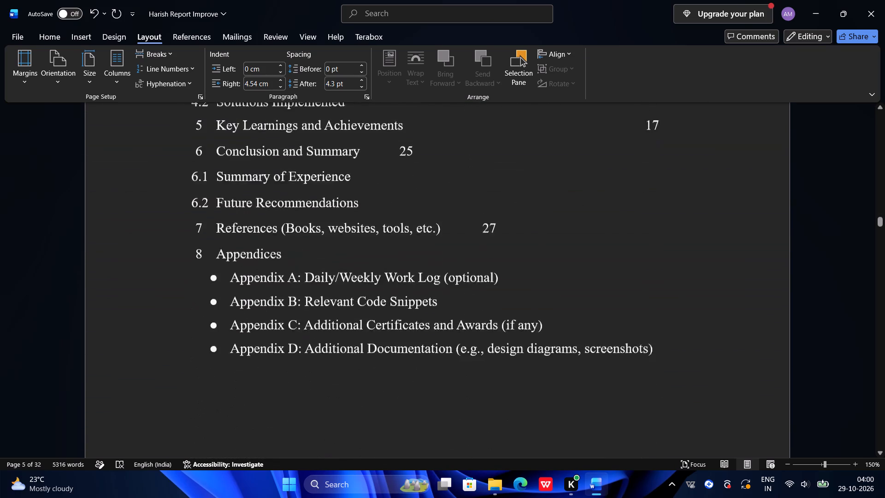
scroll(413, 243, "down", 1)
Set the left and right indents of the Appendix A to D bullets in the table of contents to 0.2 cm.
scroll(413, 243, "up", 1)
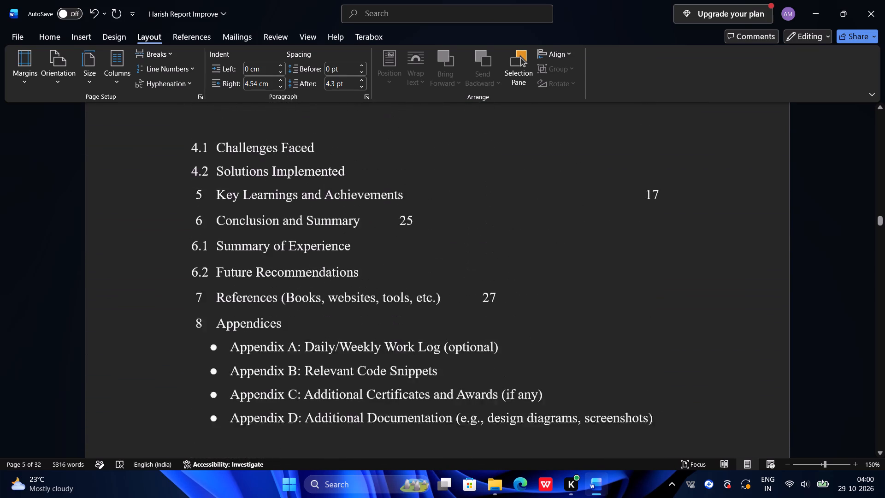
scroll(413, 243, "up", 1)
scroll(413, 243, "down", 1)
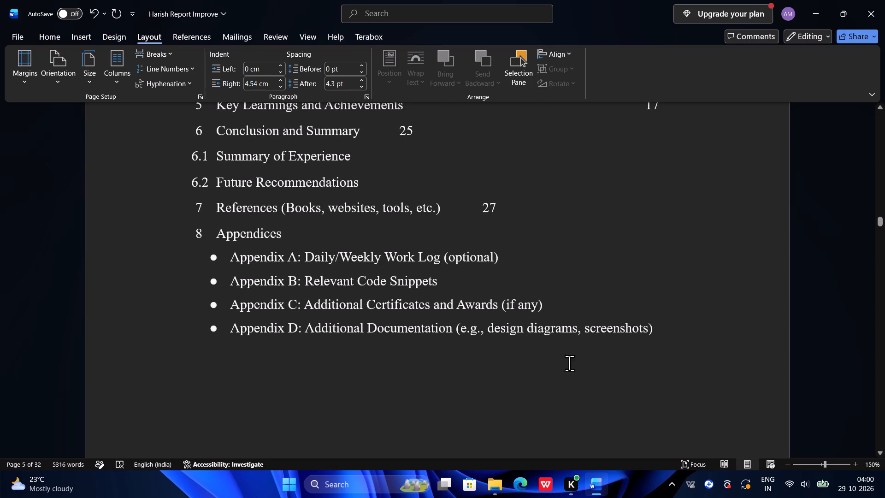
left_click_drag(660, 338, 243, 254)
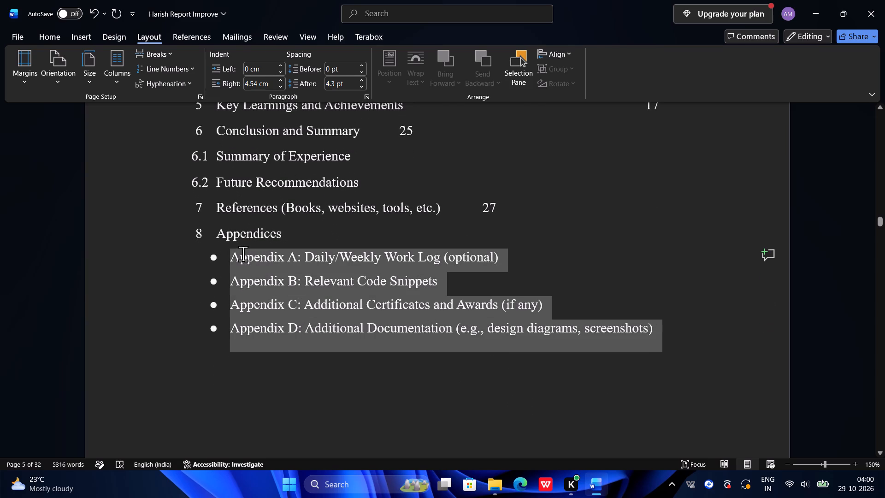
left_click_drag(243, 254, 244, 254)
left_click(284, 78)
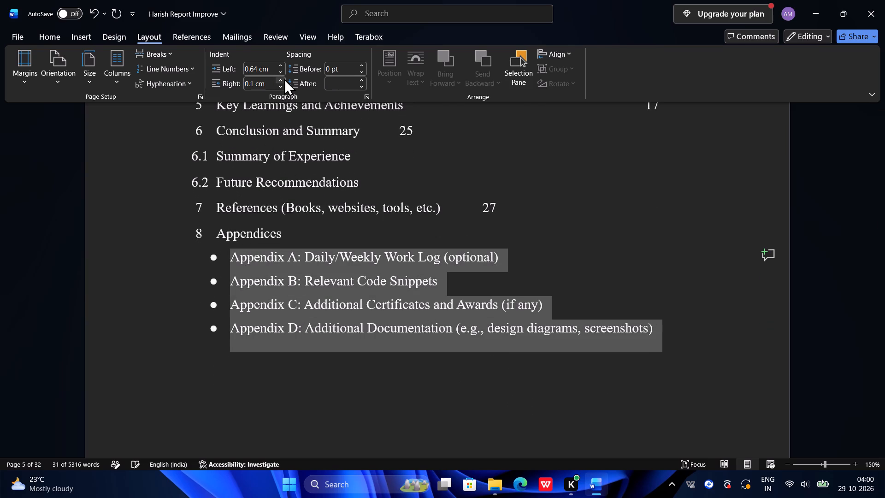
left_click(284, 78)
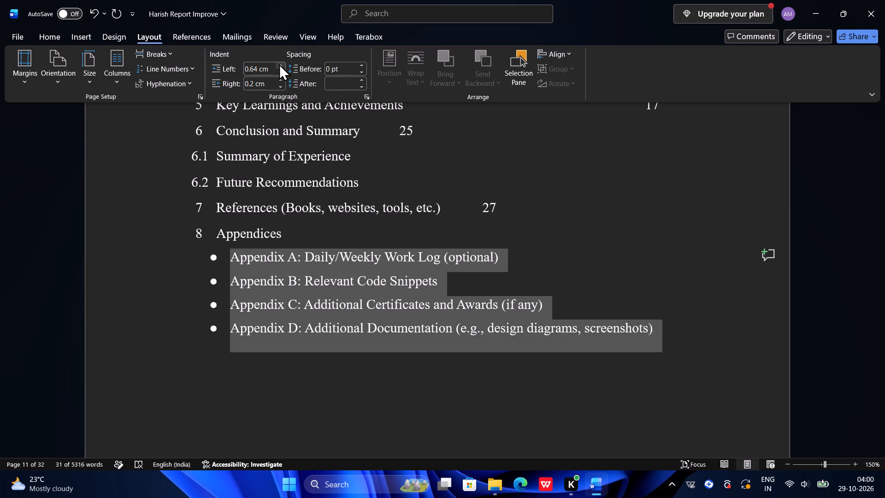
double_click(279, 64)
triple_click(283, 74)
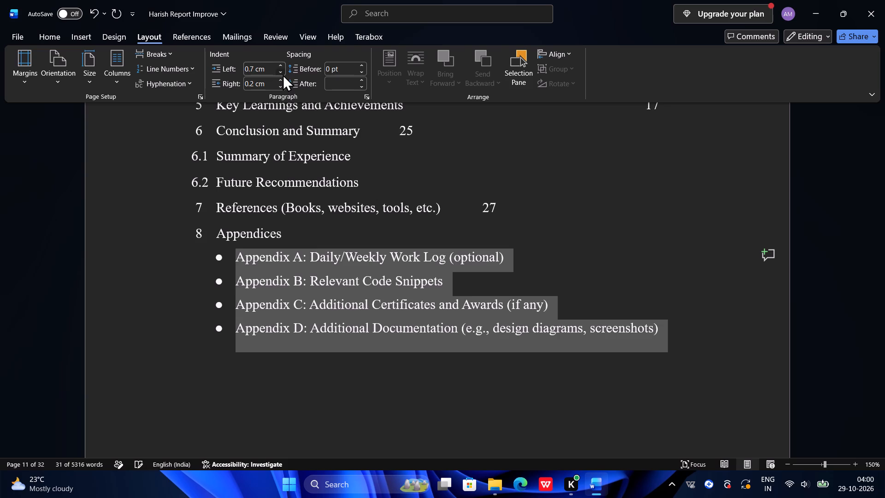
double_click(283, 74)
left_click(283, 74)
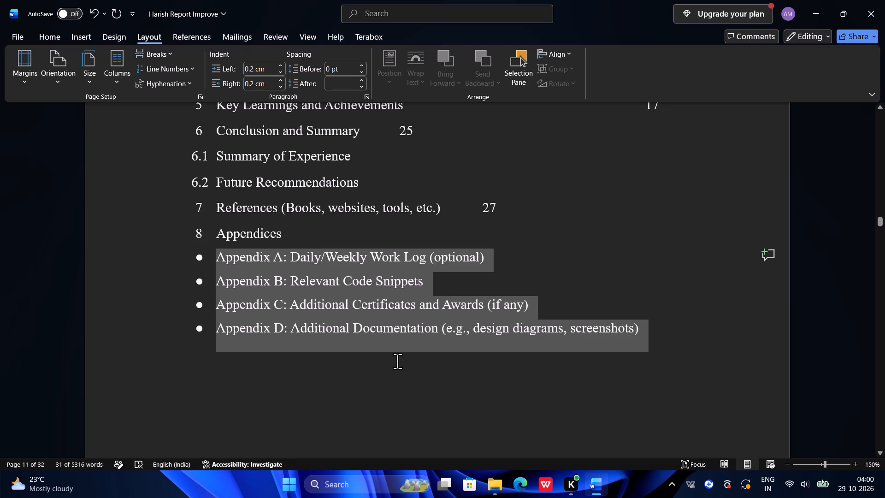
left_click(420, 414)
Examine the layout of the INTRODUCTION chapter, from its opening paragraph through the specific objectives bullets.
scroll(420, 414, "down", 1)
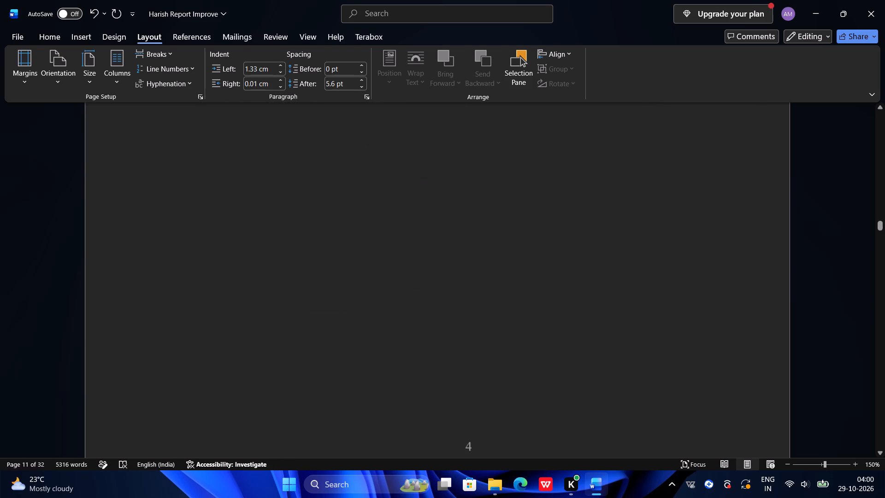
scroll(420, 414, "down", 1)
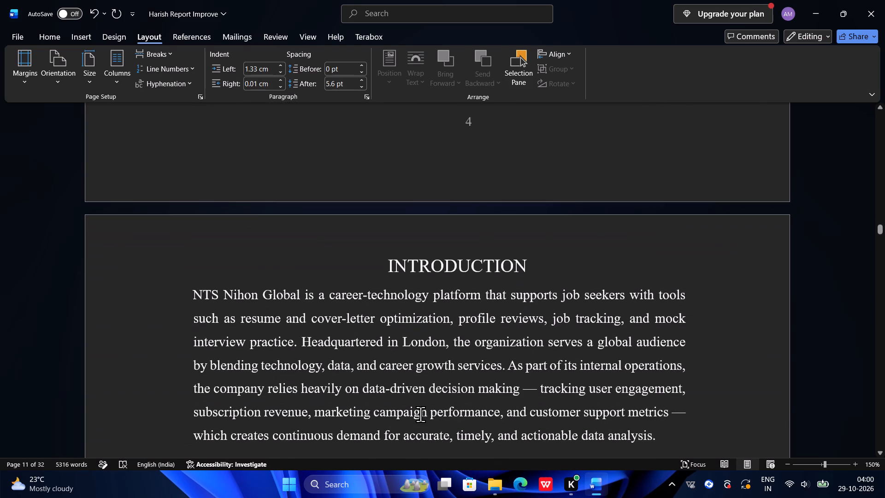
scroll(420, 414, "down", 1)
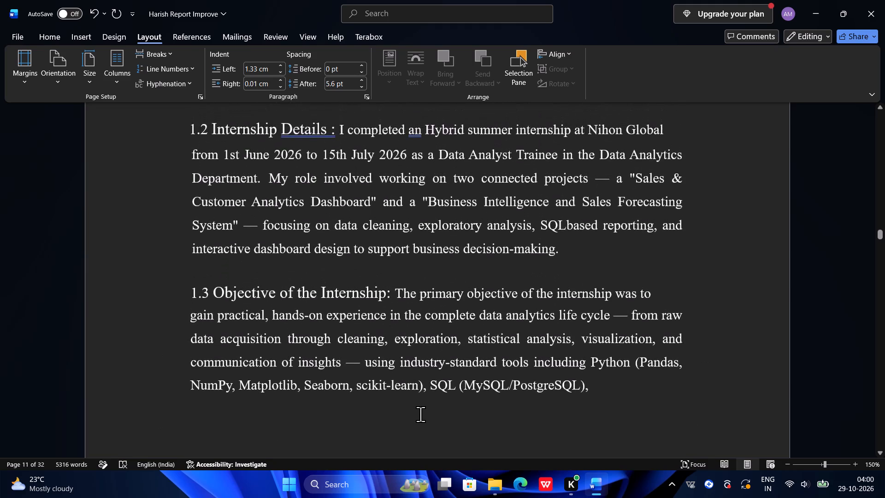
scroll(420, 414, "down", 1)
scroll(420, 414, "up", 1)
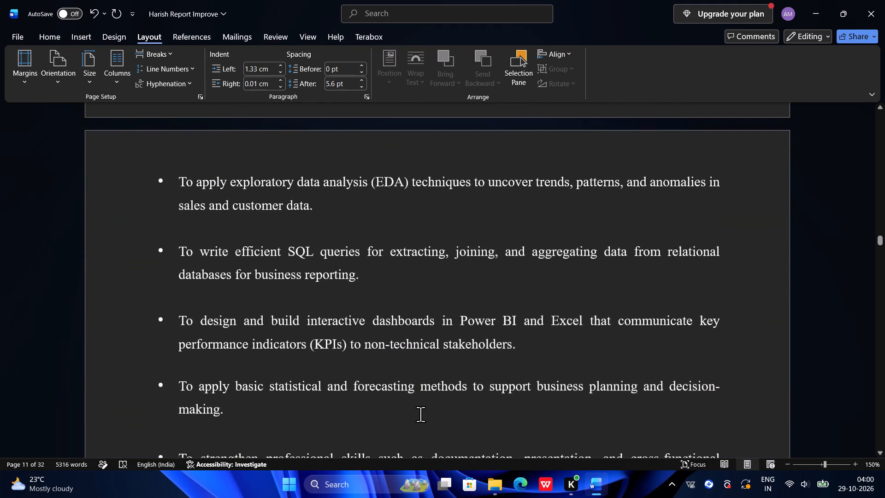
scroll(420, 414, "up", 2)
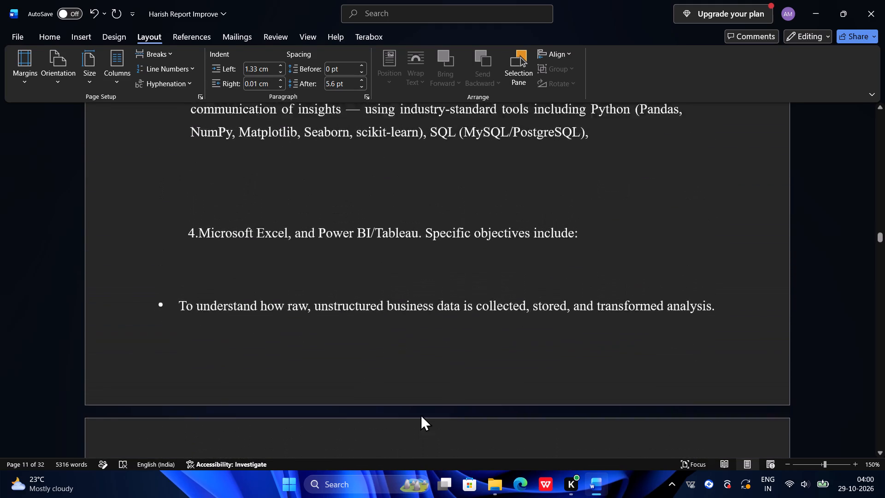
scroll(420, 414, "up", 1)
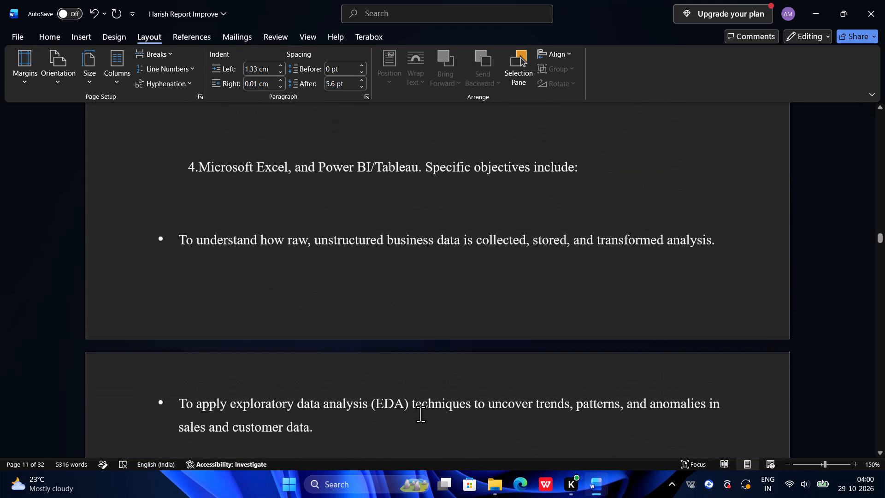
scroll(420, 414, "down", 2)
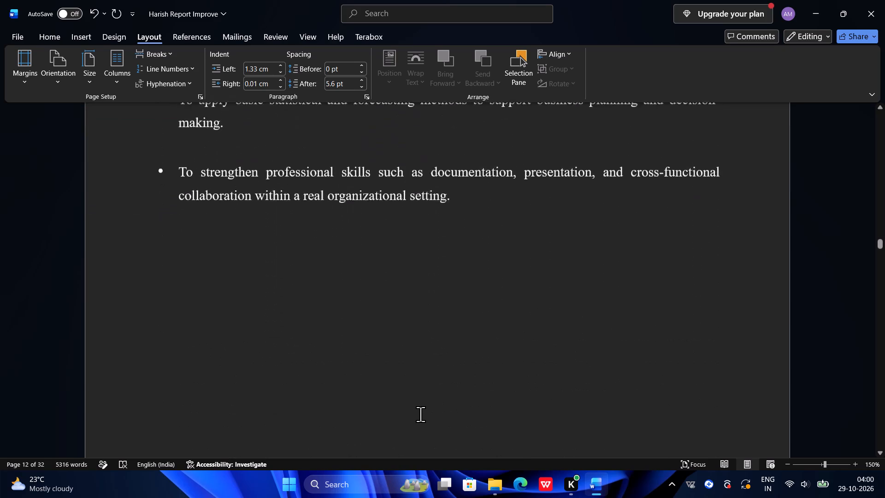
Review the page layout of the rest of the report, from the project chapters through the appendices to the last page.
scroll(420, 414, "down", 6)
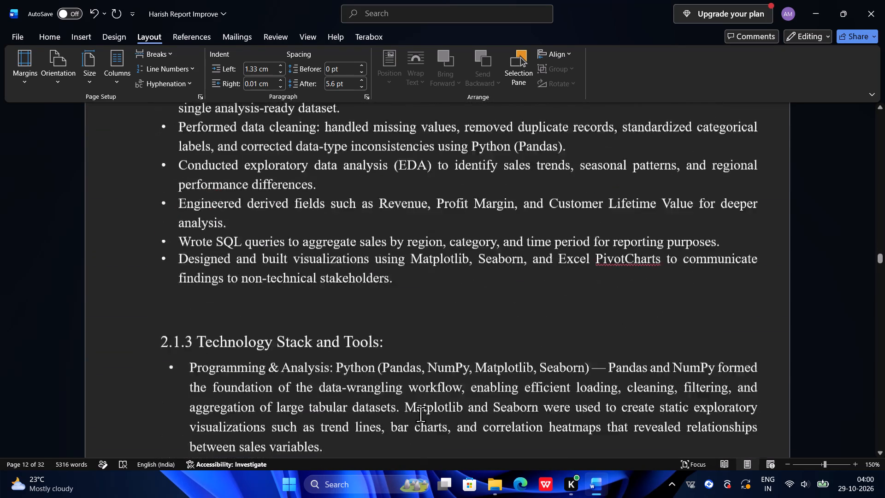
scroll(420, 414, "down", 7)
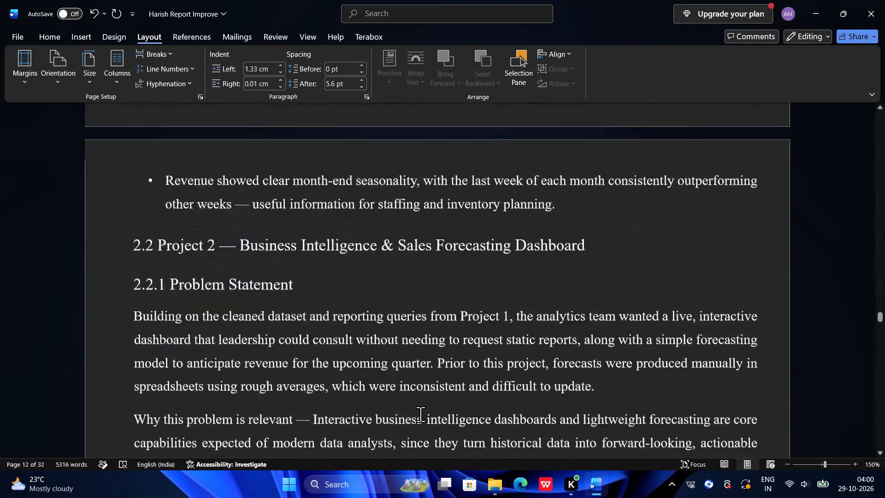
scroll(420, 414, "down", 3)
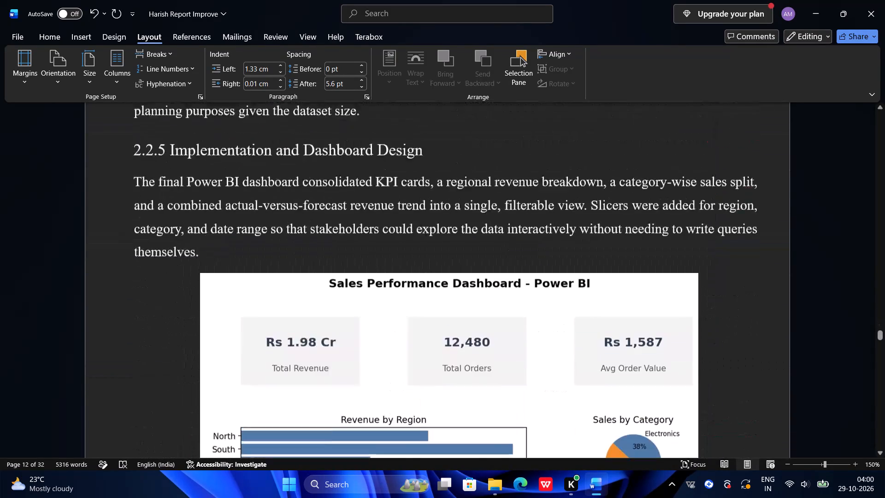
scroll(420, 414, "down", 4)
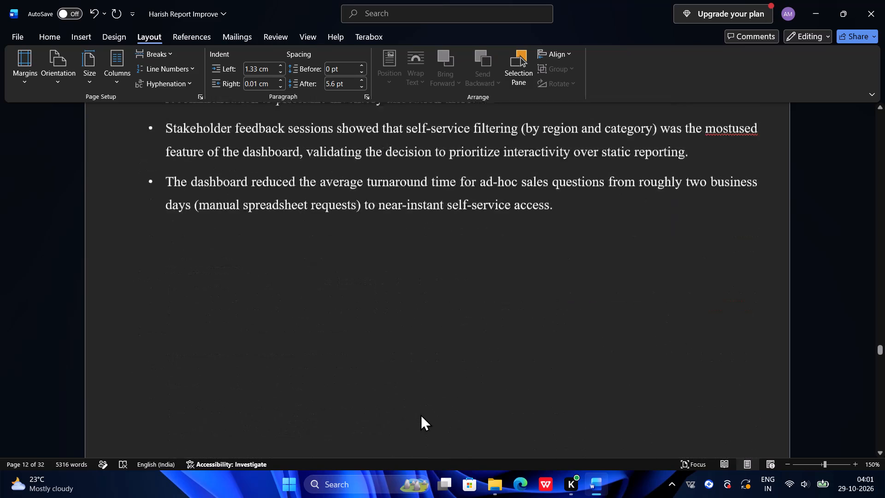
scroll(420, 414, "down", 4)
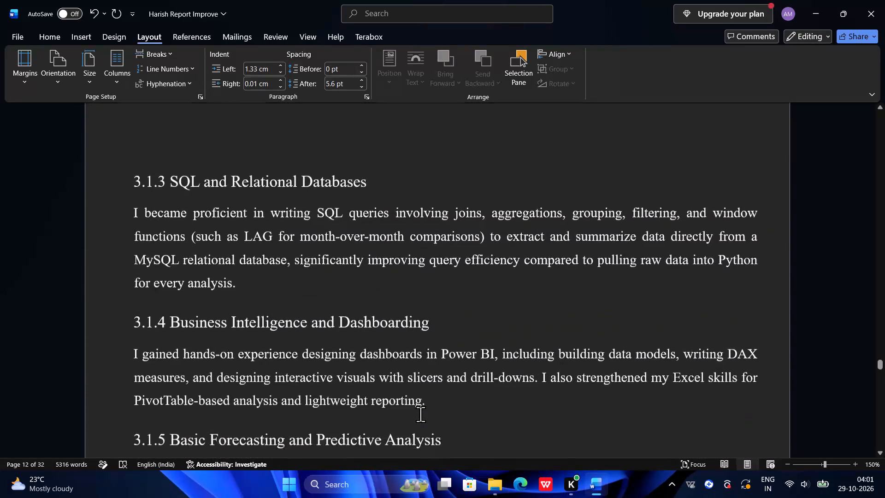
scroll(420, 414, "down", 4)
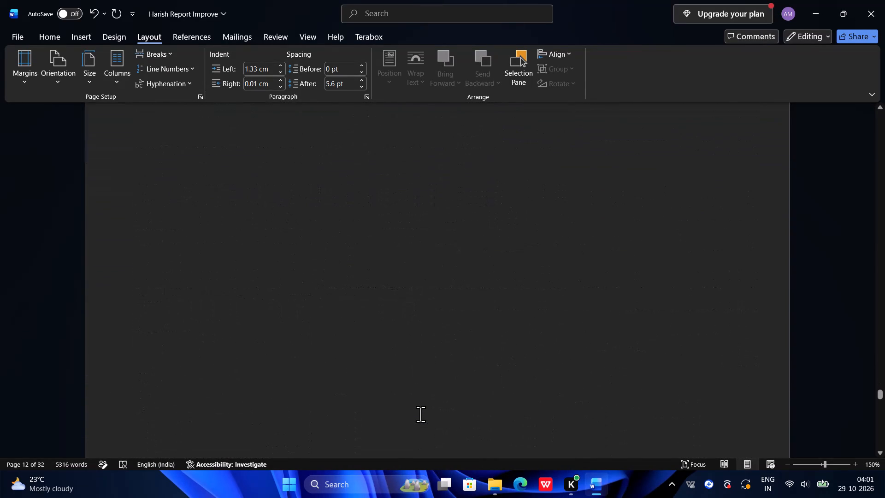
scroll(420, 414, "down", 4)
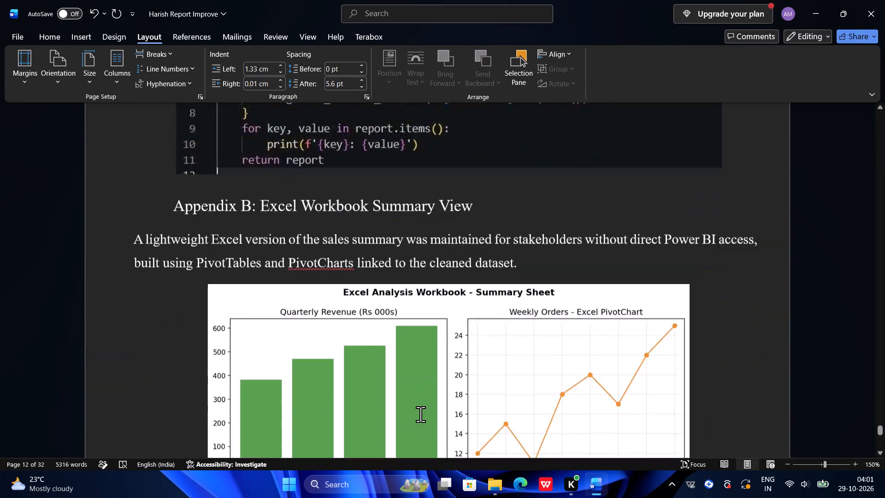
scroll(420, 414, "down", 3)
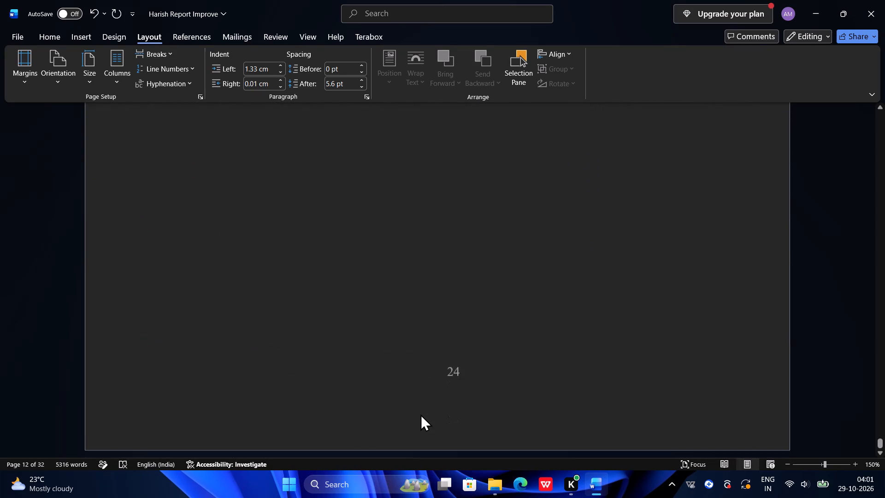
scroll(420, 414, "down", 1)
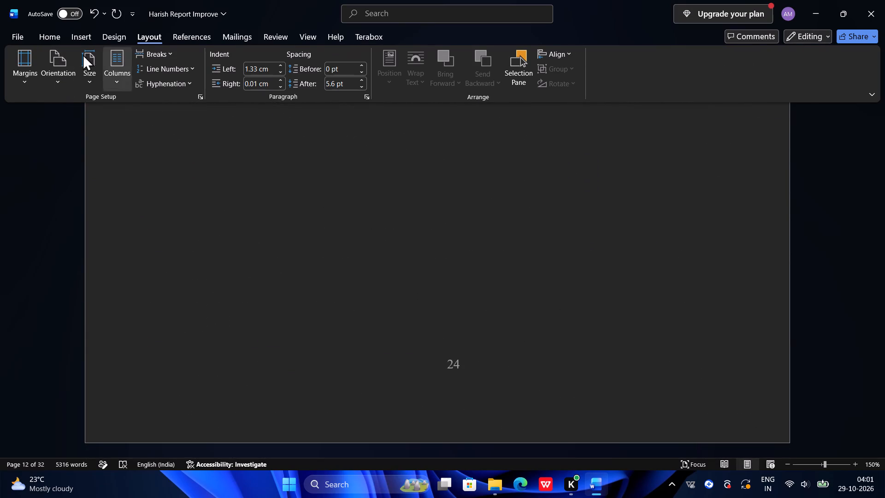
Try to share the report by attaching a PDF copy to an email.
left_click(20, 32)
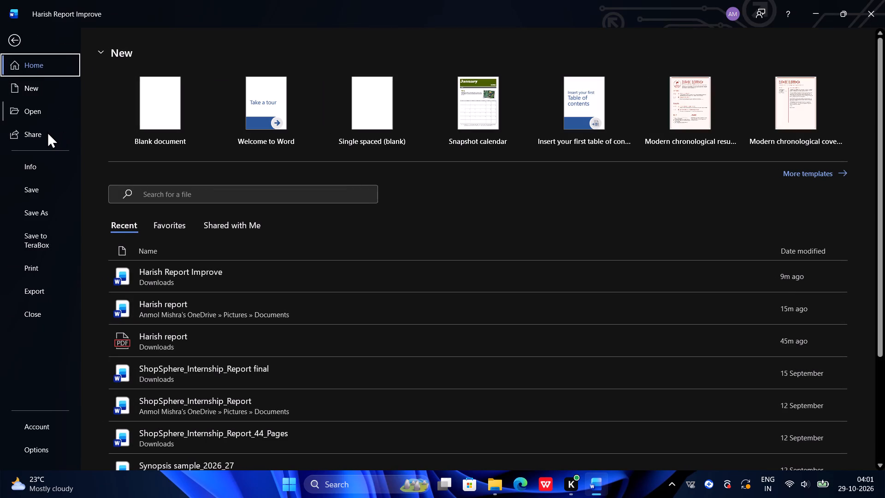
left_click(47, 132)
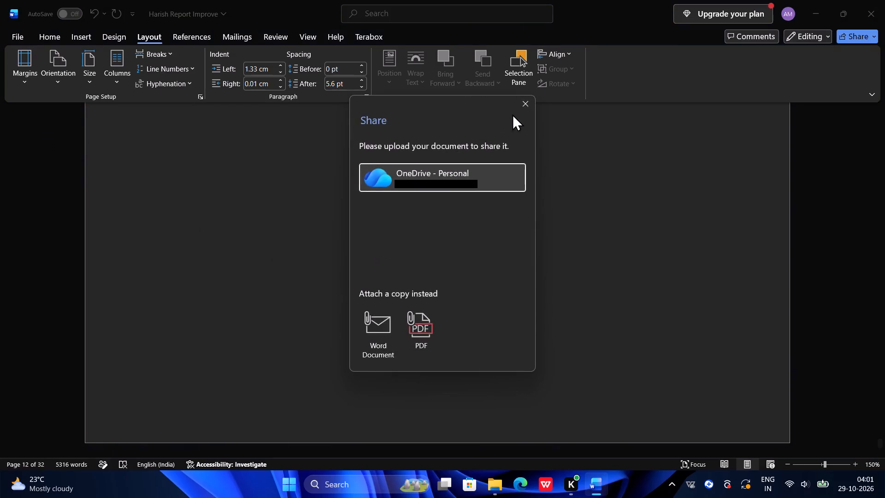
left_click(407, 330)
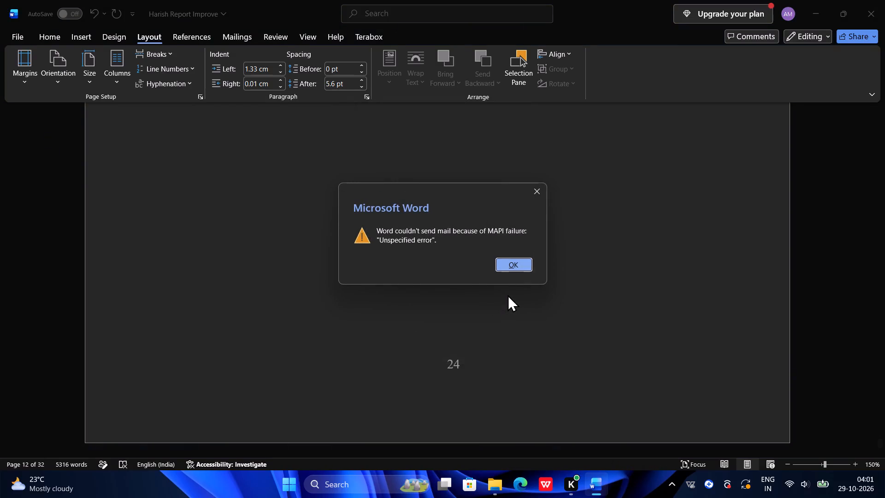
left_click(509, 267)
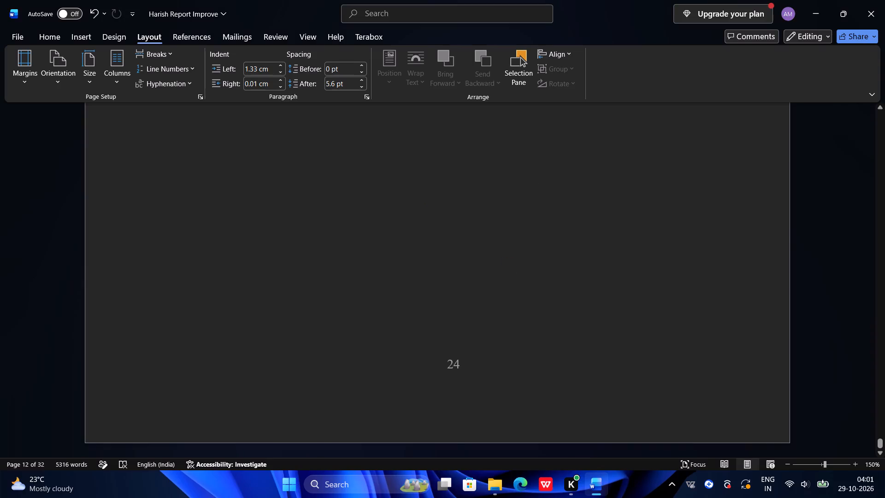
Save the report as a new Word document named Harish Report Improvement in the Downloads folder.
left_click(20, 35)
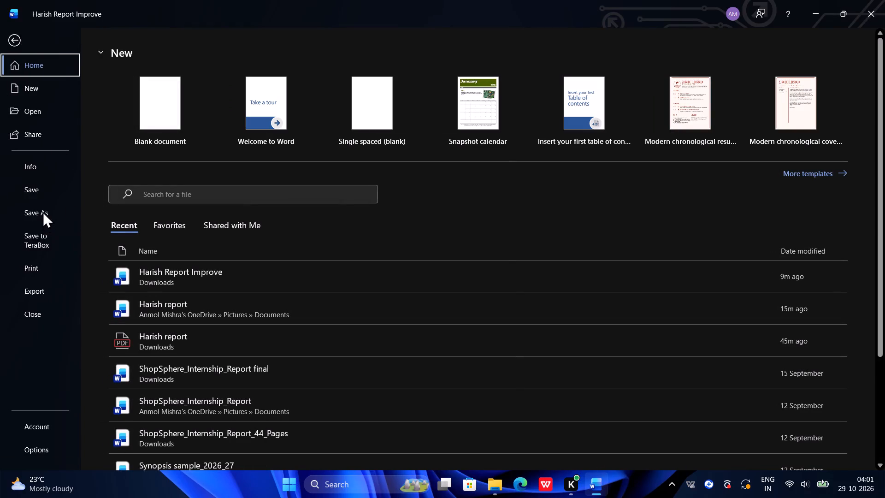
left_click(42, 212)
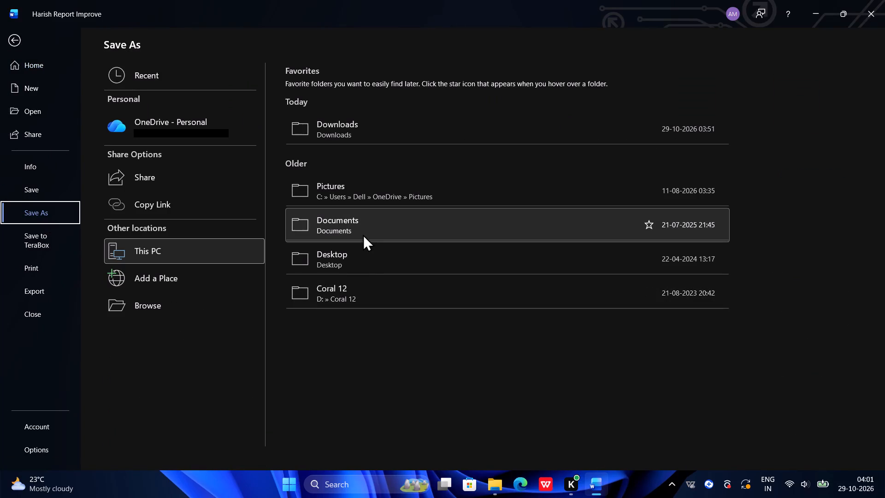
left_click(363, 254)
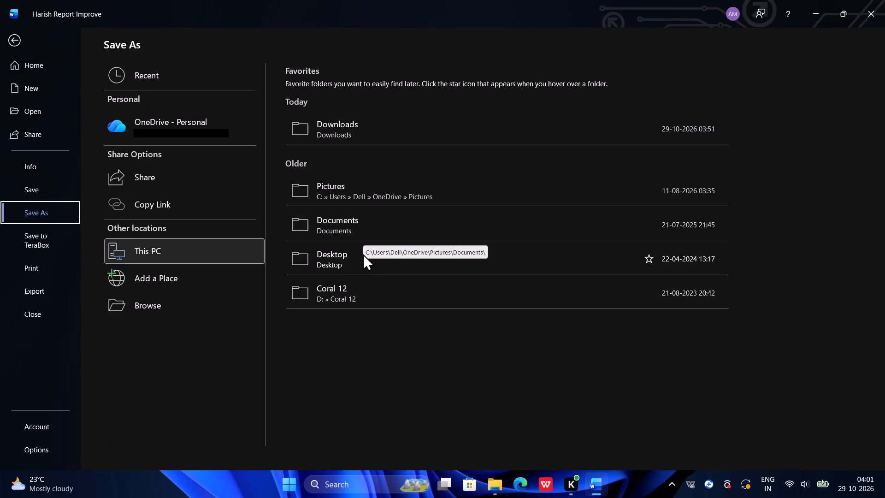
double_click(354, 124)
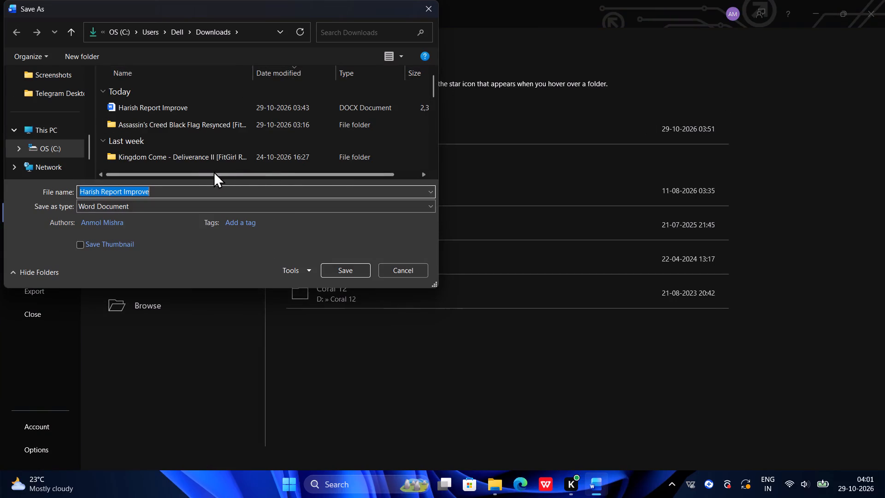
left_click(206, 188)
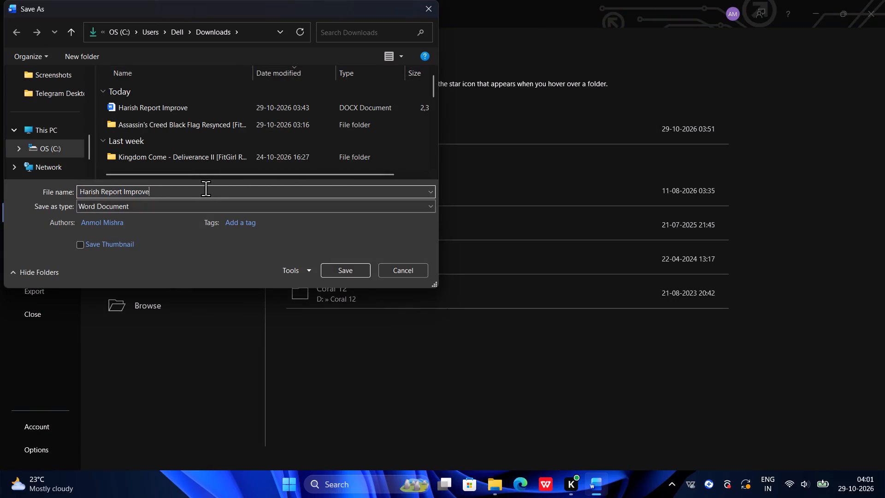
key("m")
type("ent")
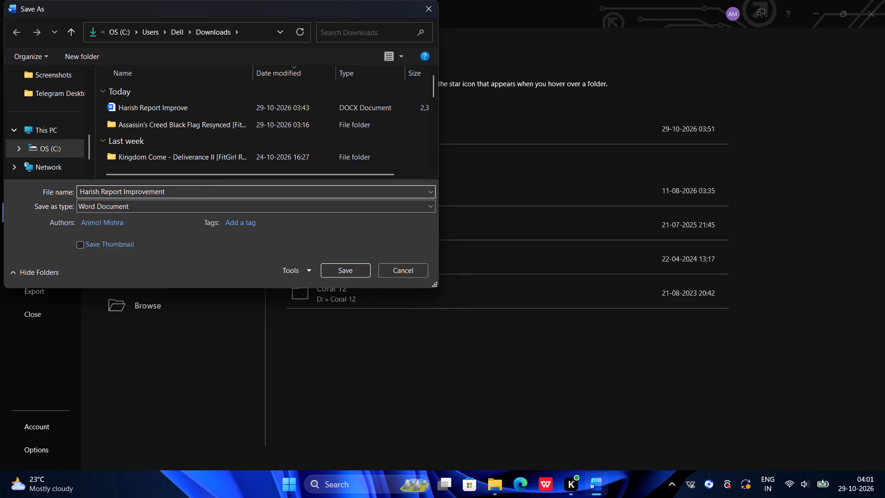
key("Return")
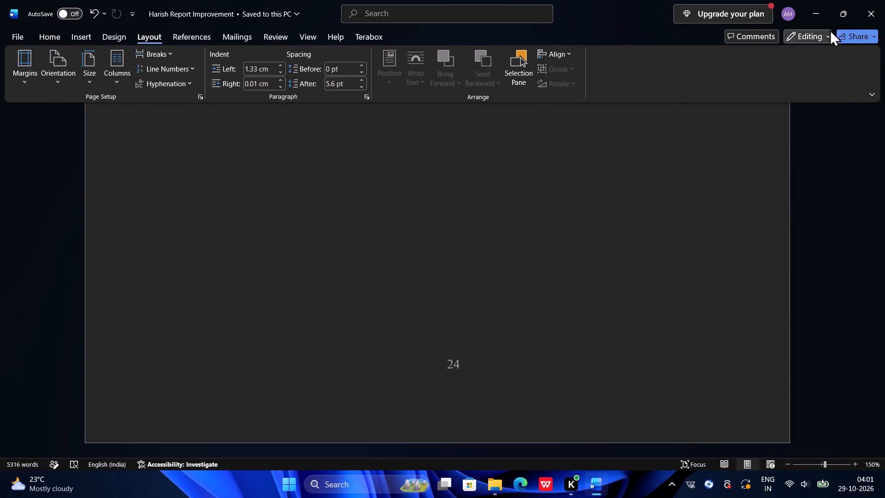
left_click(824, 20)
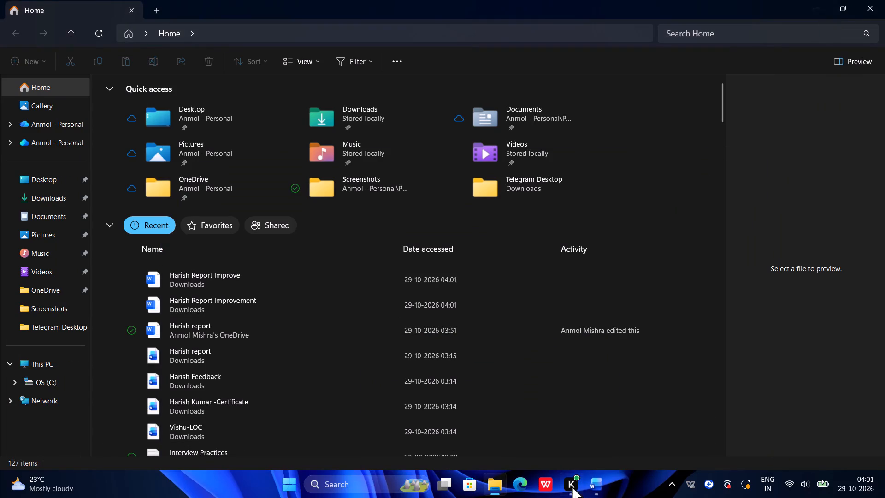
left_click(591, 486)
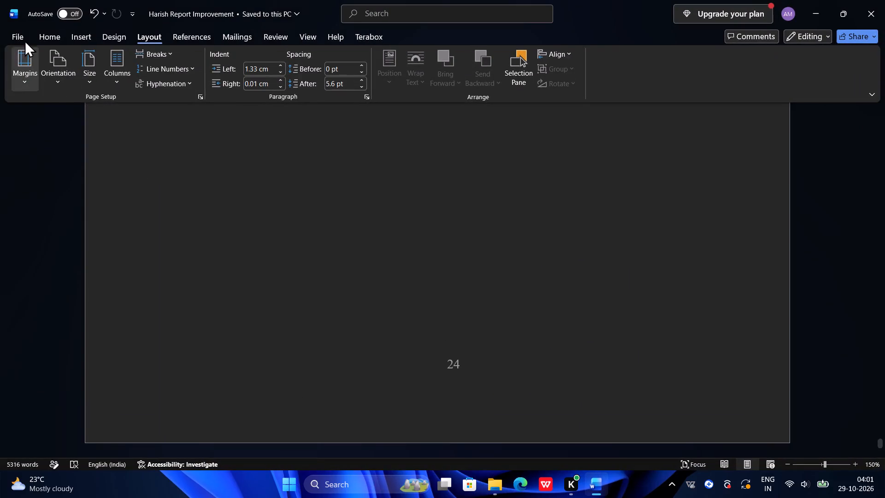
Save a PDF copy of the report as Harish Report Improvement in the Downloads folder.
left_click(16, 30)
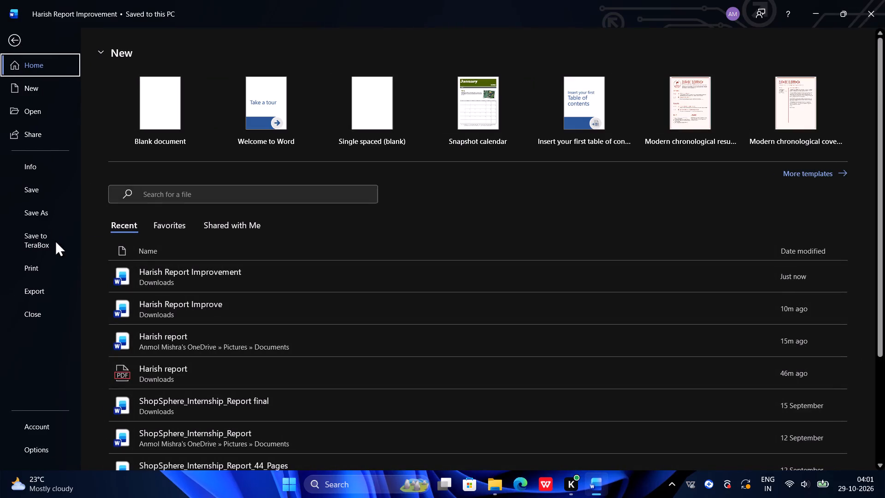
left_click(39, 205)
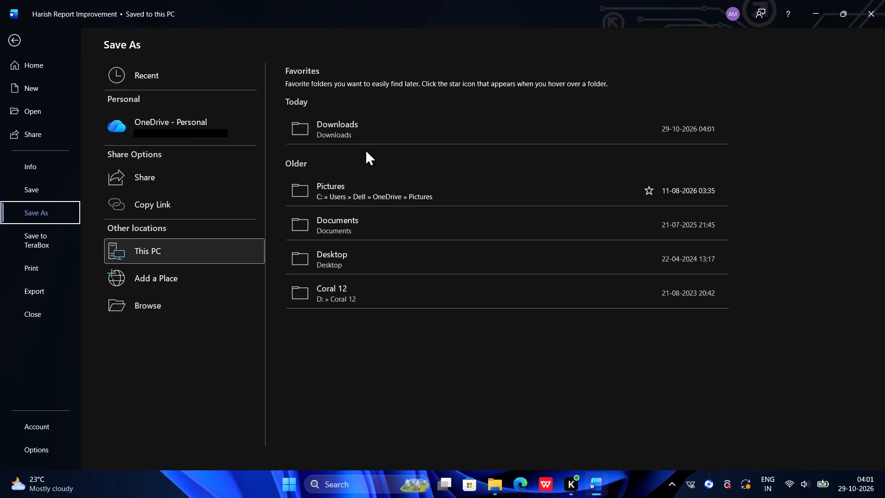
left_click(364, 136)
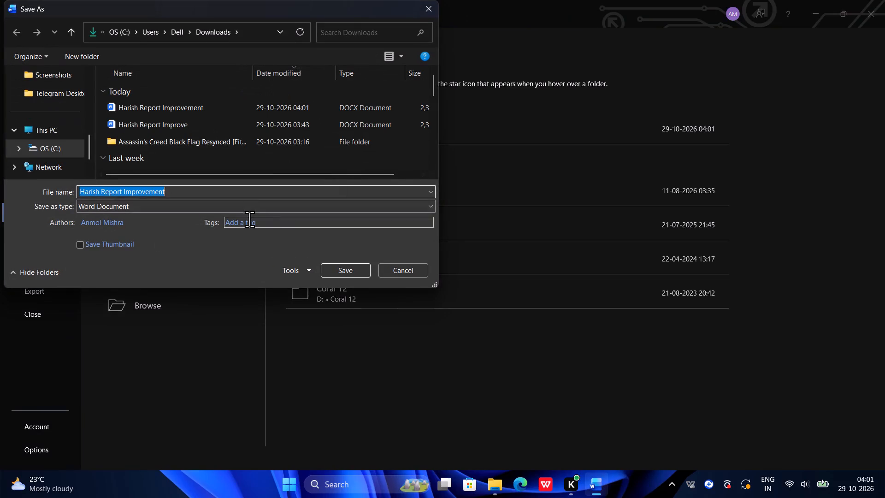
left_click(247, 206)
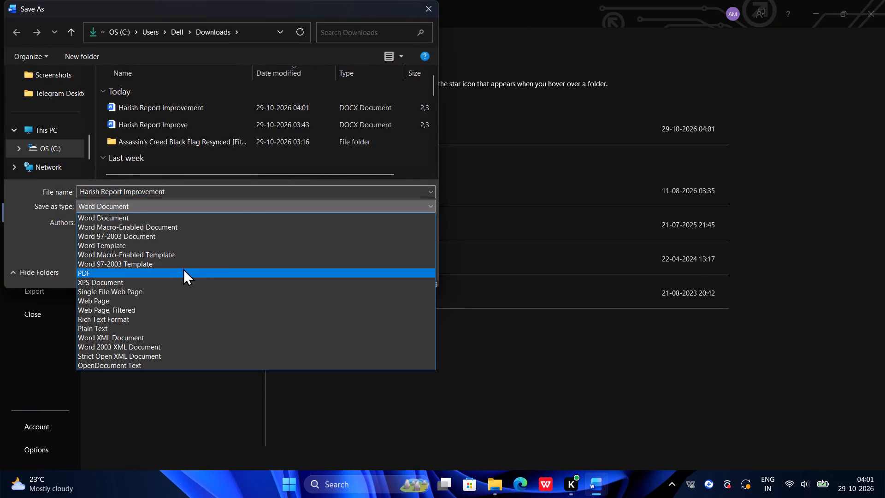
left_click(177, 268)
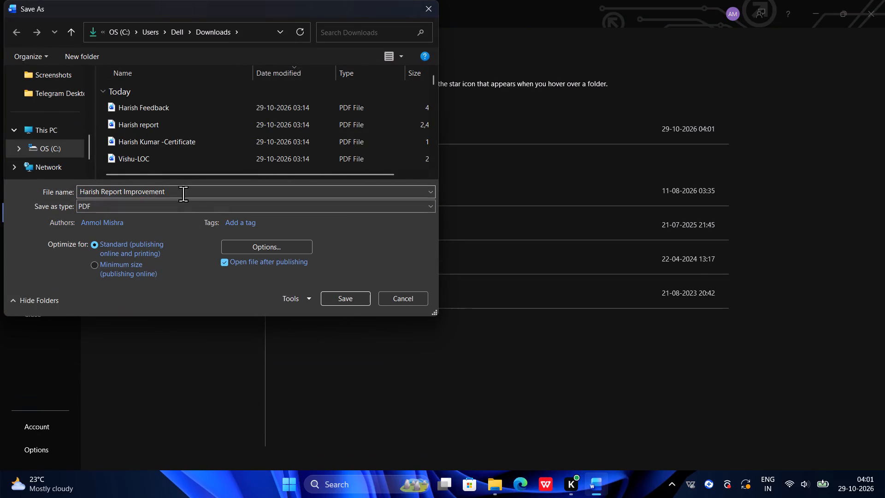
left_click(337, 296)
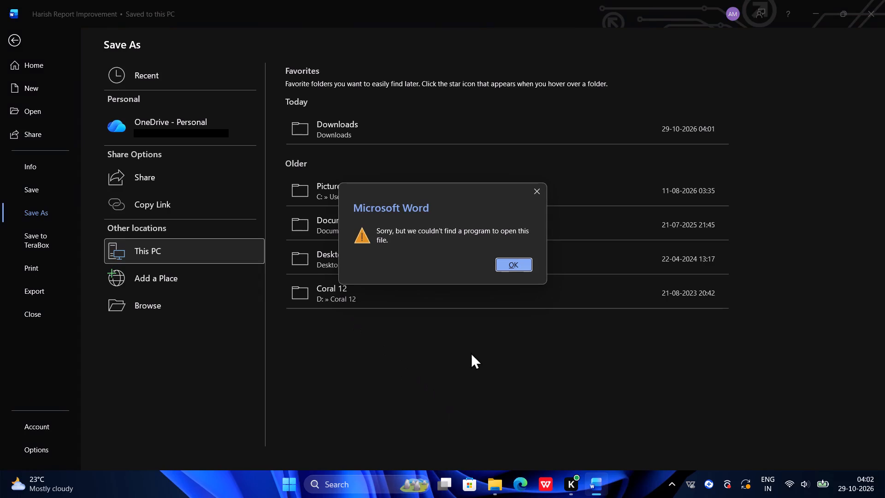
left_click(508, 270)
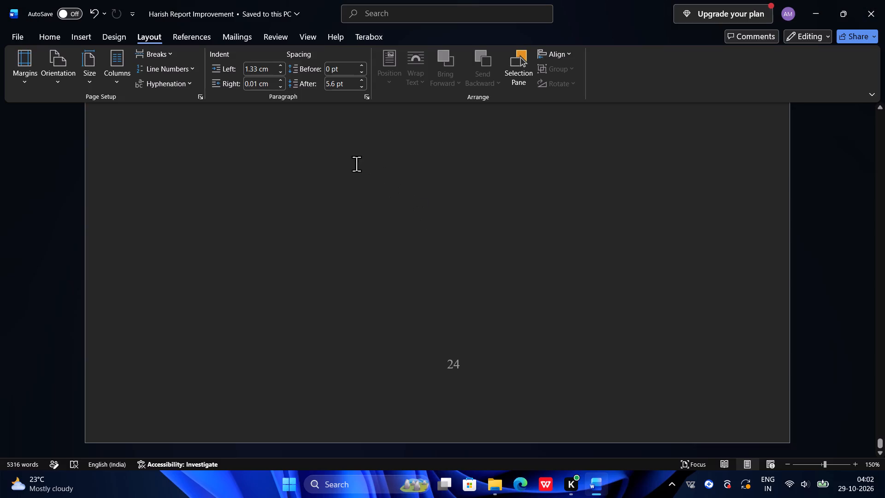
Set up another save of the report in Downloads as a PDF, optimized for minimum size.
left_click(16, 32)
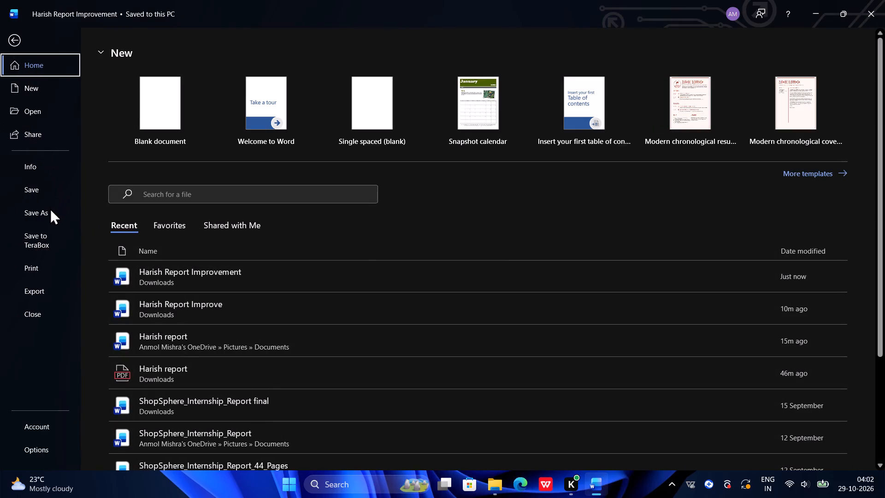
left_click(51, 208)
left_click(363, 137)
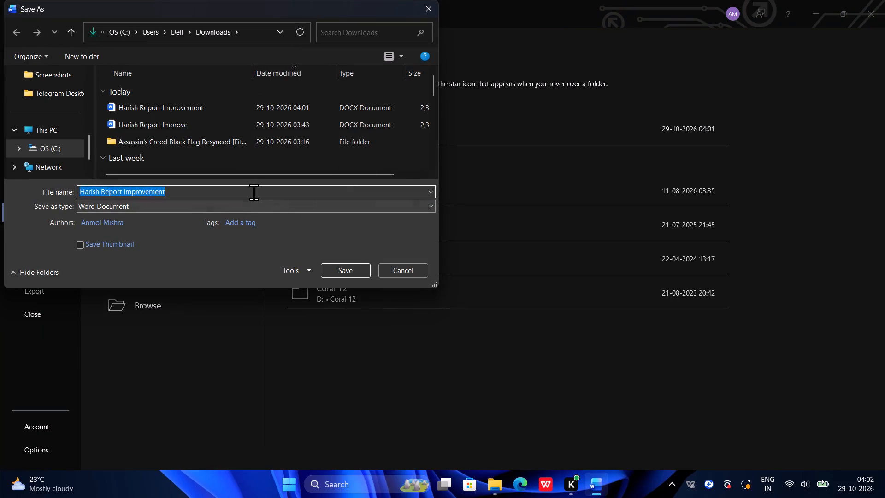
left_click(256, 206)
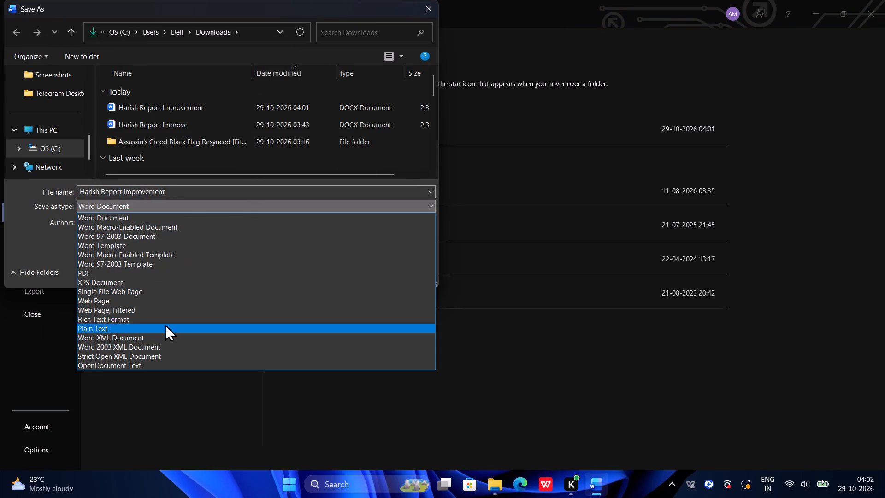
left_click(110, 273)
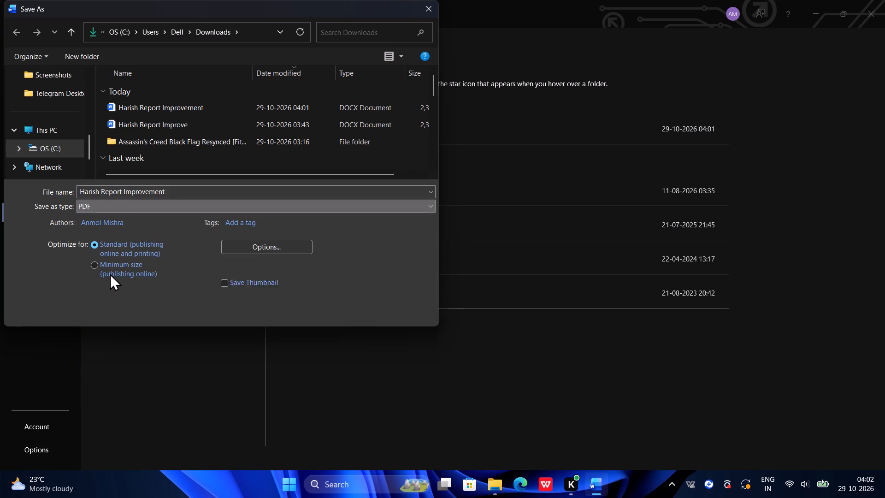
left_click(94, 263)
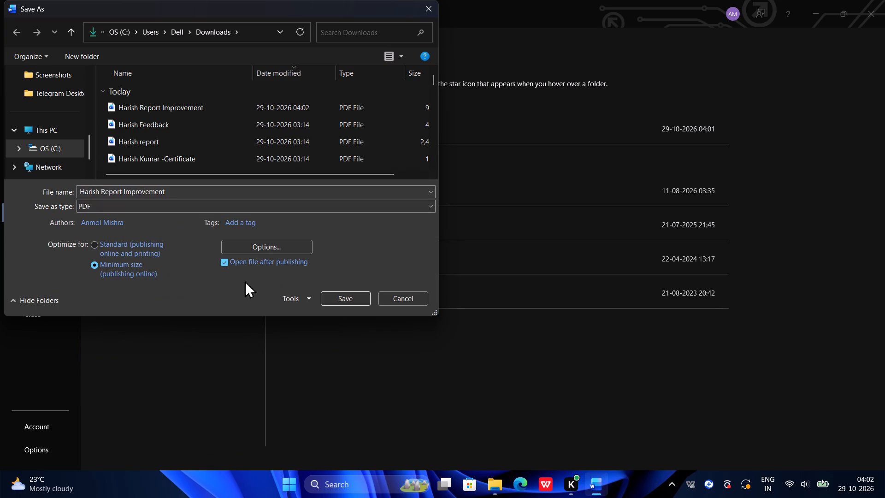
Configure the PDF options with heading-based bookmarks, PDF/A compliance and optimization for image quality.
left_click(290, 245)
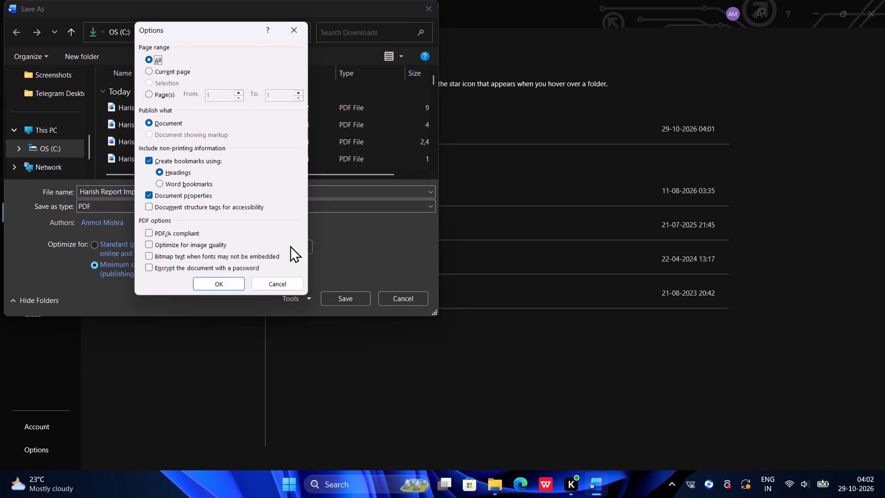
left_click(163, 187)
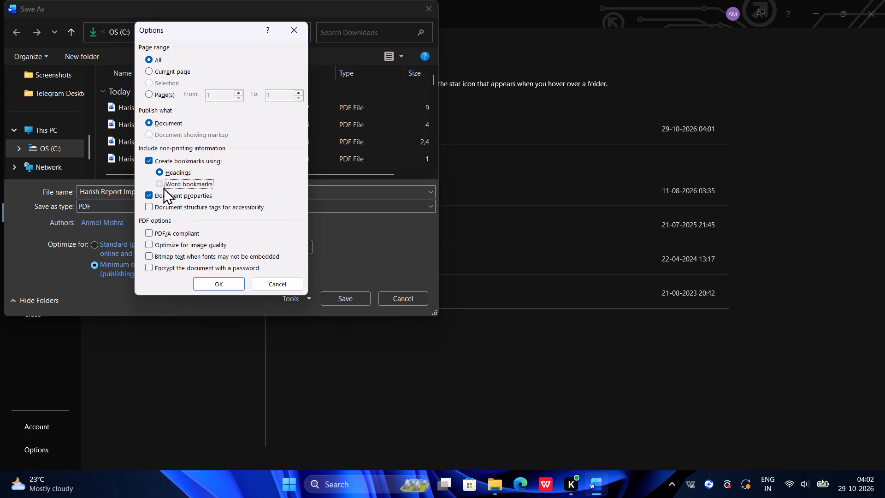
left_click(159, 172)
left_click(151, 232)
left_click(152, 246)
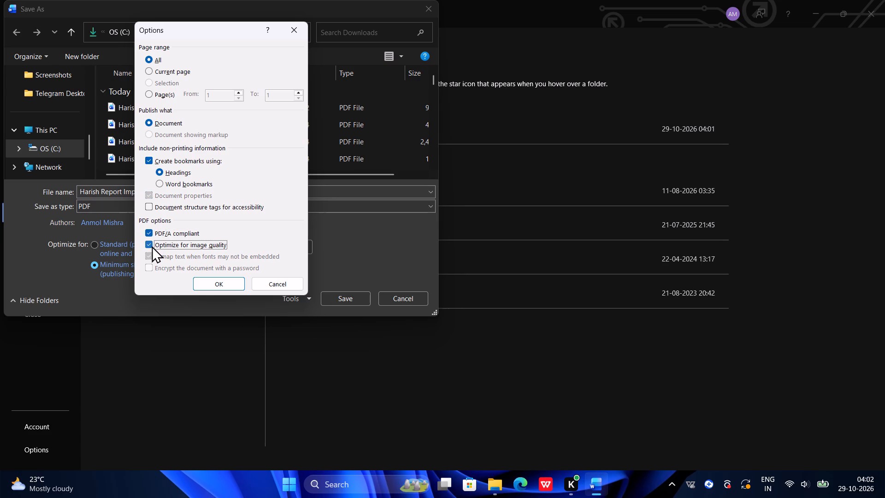
left_click(219, 289)
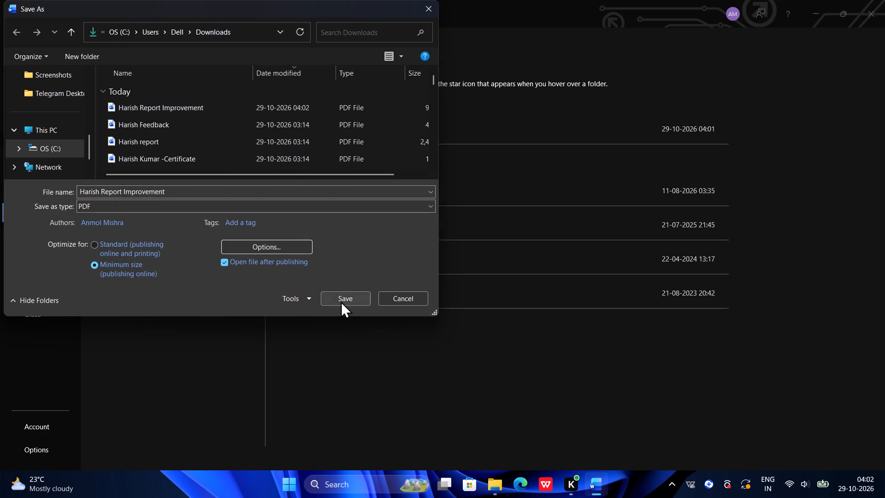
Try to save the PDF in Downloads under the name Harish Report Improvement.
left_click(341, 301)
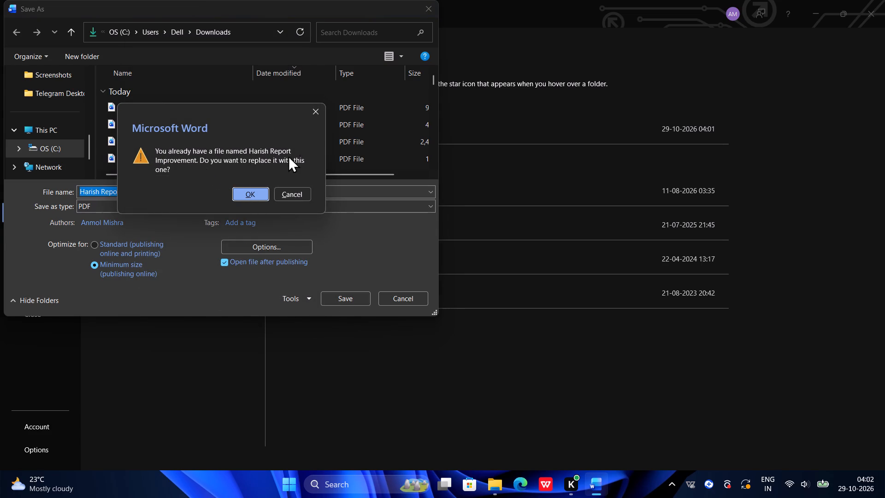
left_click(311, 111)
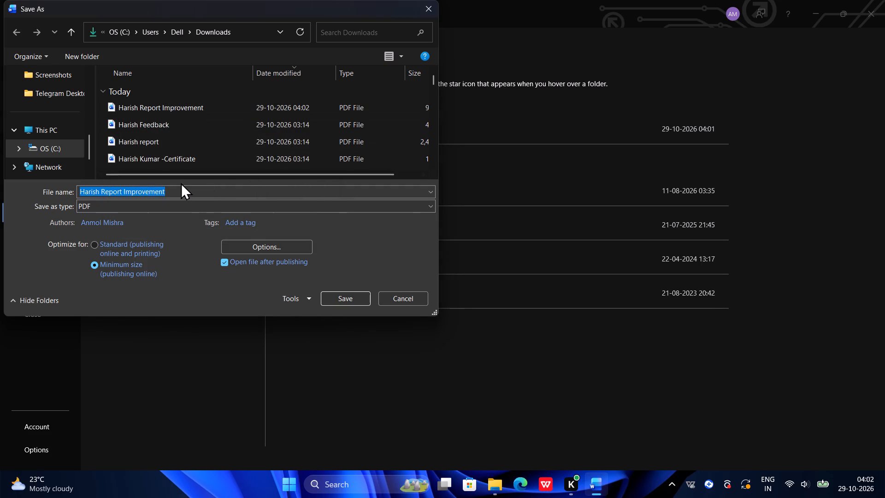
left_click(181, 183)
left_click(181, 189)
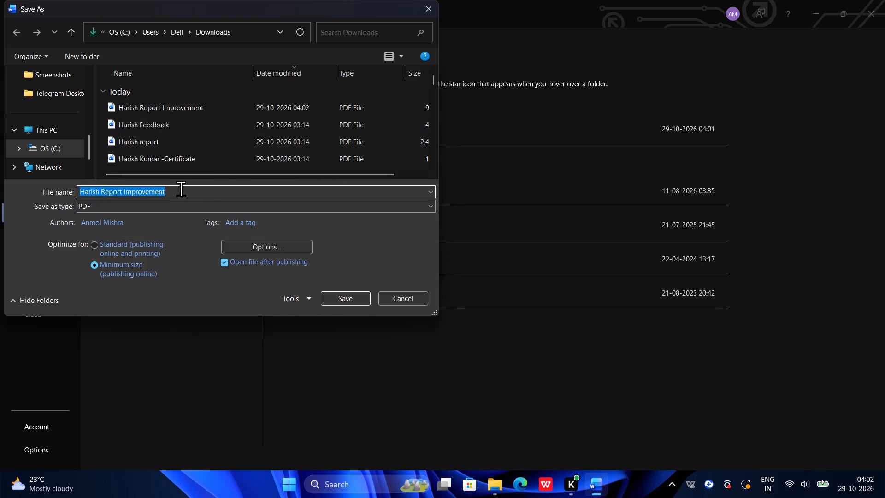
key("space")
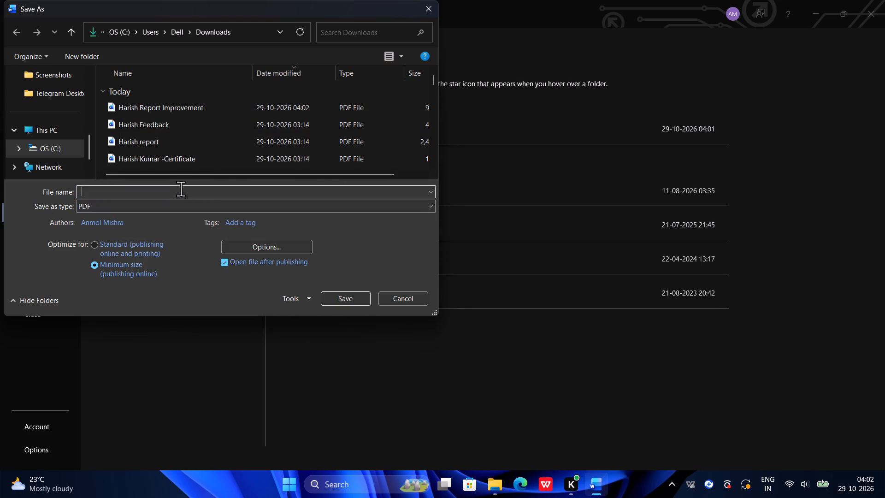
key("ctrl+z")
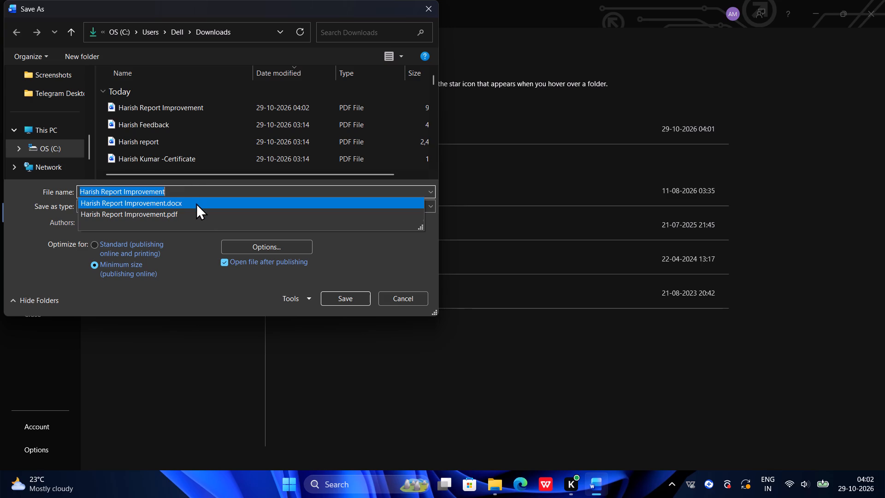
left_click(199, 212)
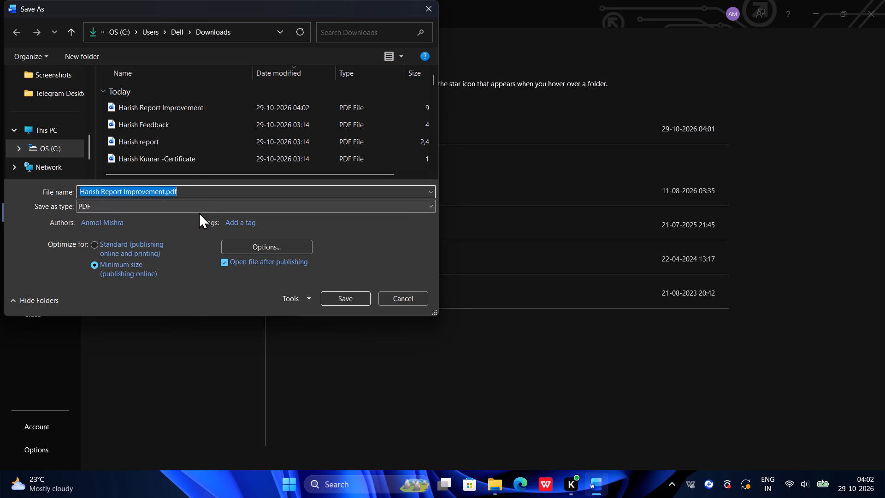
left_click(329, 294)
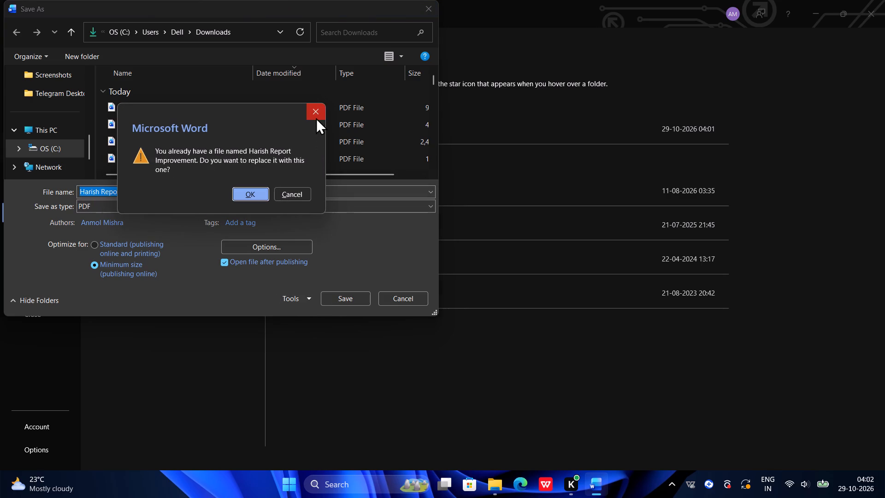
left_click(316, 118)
Rename the PDF as Harish Report Improvement 2 and save it in the Downloads folder.
left_click(172, 193)
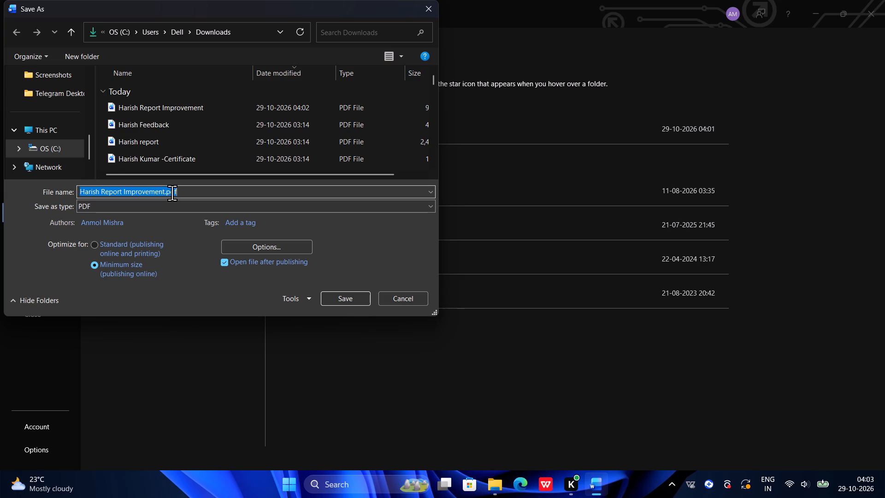
key("Left")
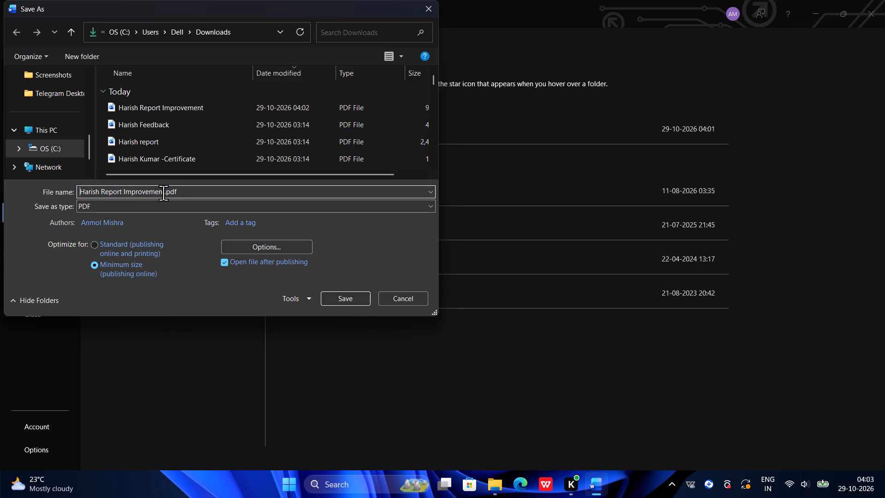
key("Right")
key("Right")
key("Right")
key("Right")
key("Right")
key("Right")
key("Right")
key("Right")
key("Right")
key("Right")
key("Right")
key("Right")
key("Right")
key("Right")
key("Right")
key("Right")
key("Right")
key("Right")
key("Right")
key("Right")
key("Left")
key("Left")
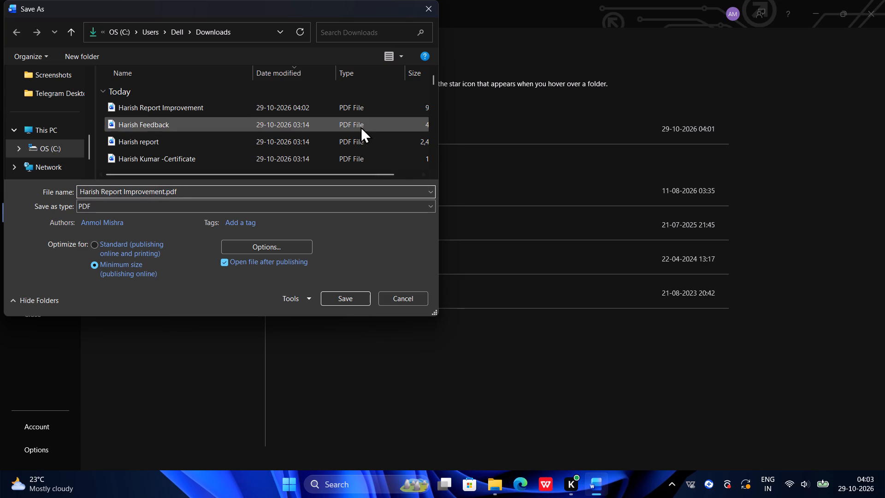
key("space")
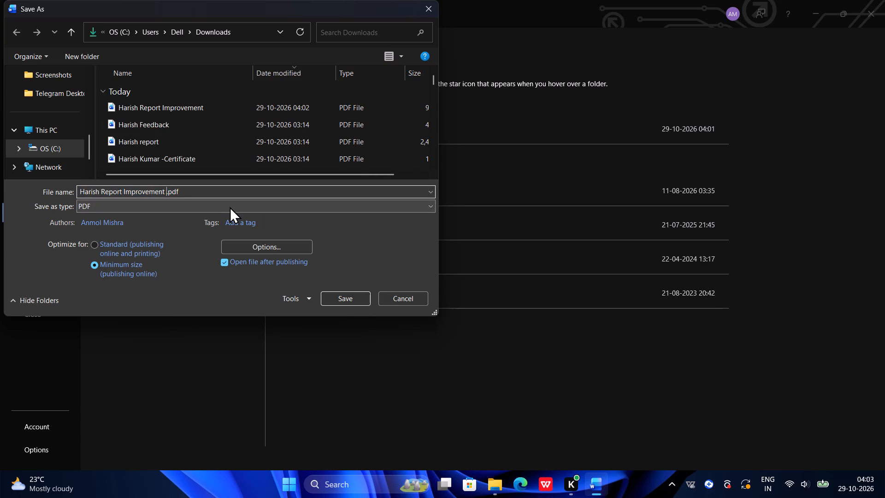
type("2")
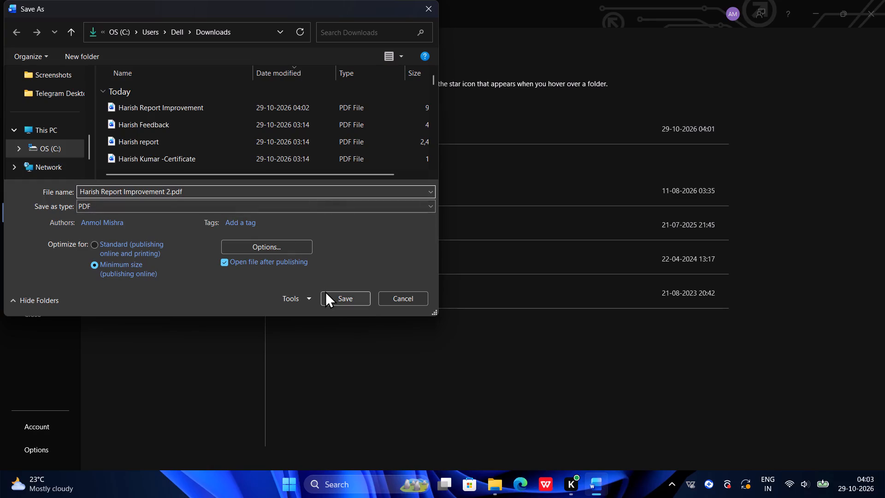
left_click(325, 291)
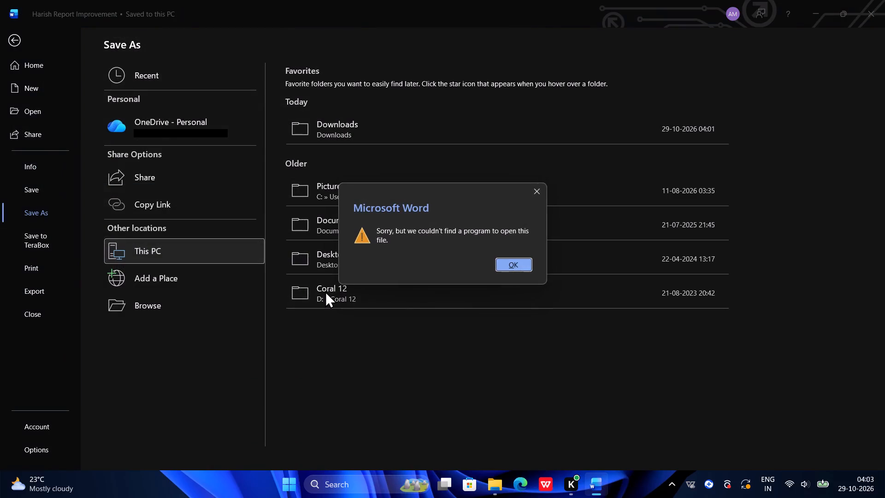
left_click(506, 266)
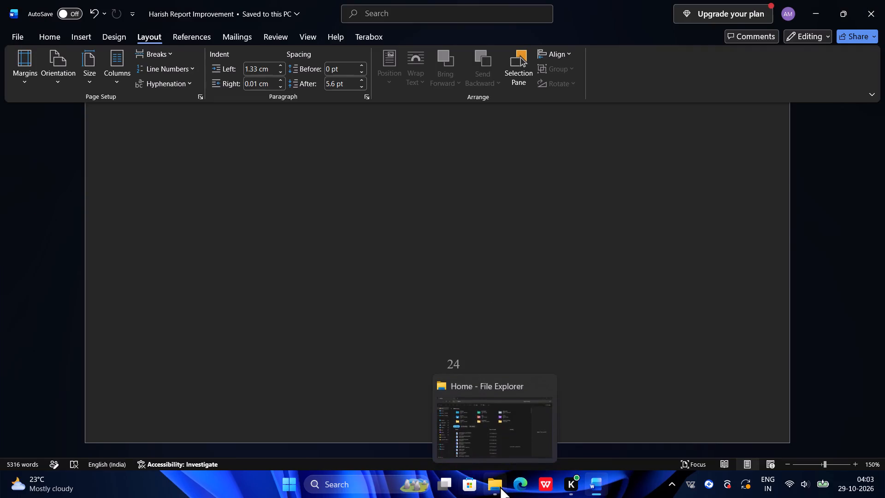
Switch to File Explorer and open the Harish Report Improvement 2 PDF with WPS Office.
left_click(497, 486)
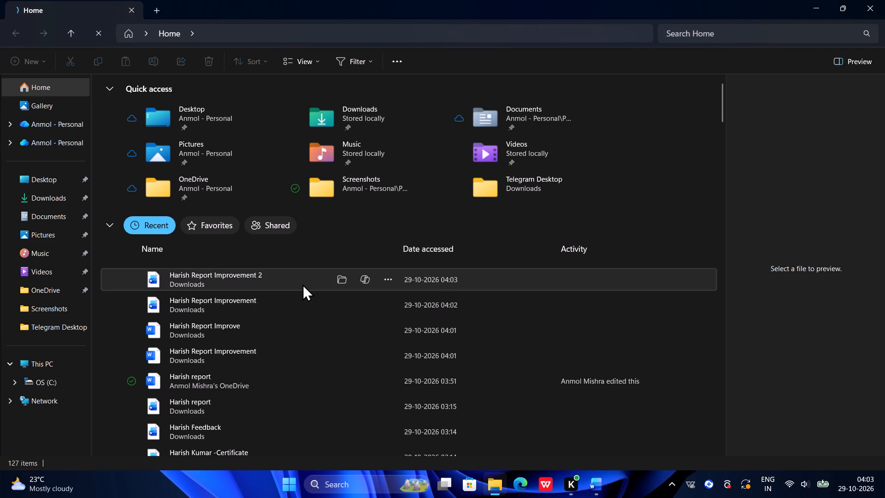
double_click(299, 284)
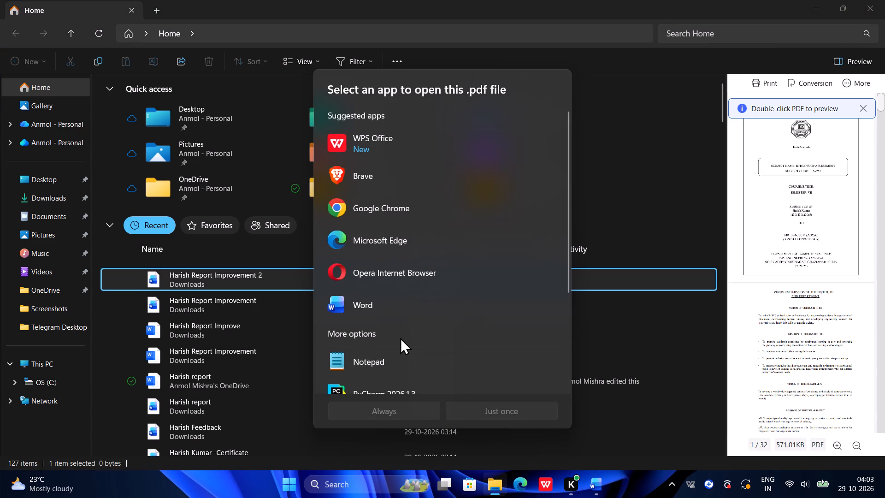
scroll(400, 338, "down", 6)
scroll(400, 338, "up", 4)
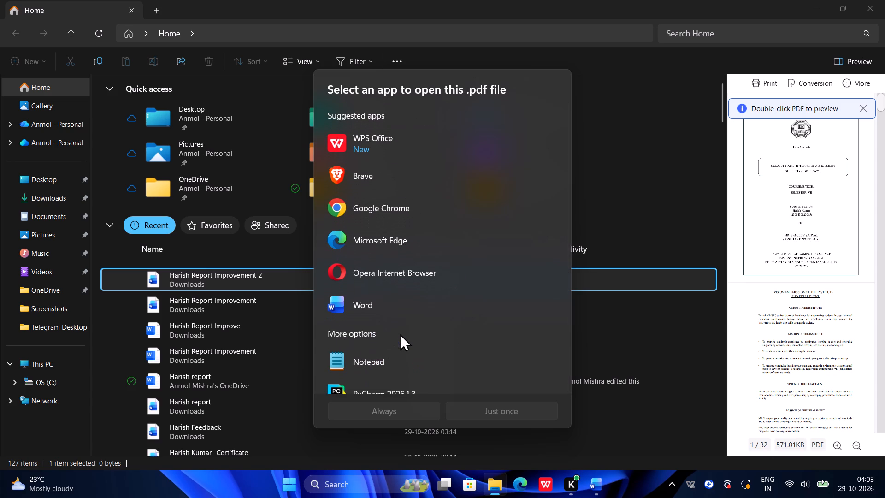
double_click(413, 150)
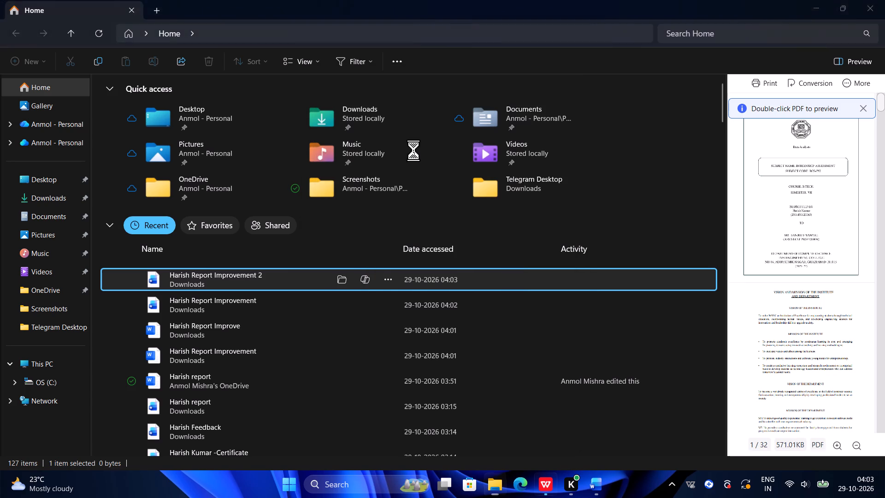
Review the exported PDF's pages from the cover through the table of contents to the references, and close the viewer.
scroll(488, 312, "down", 1)
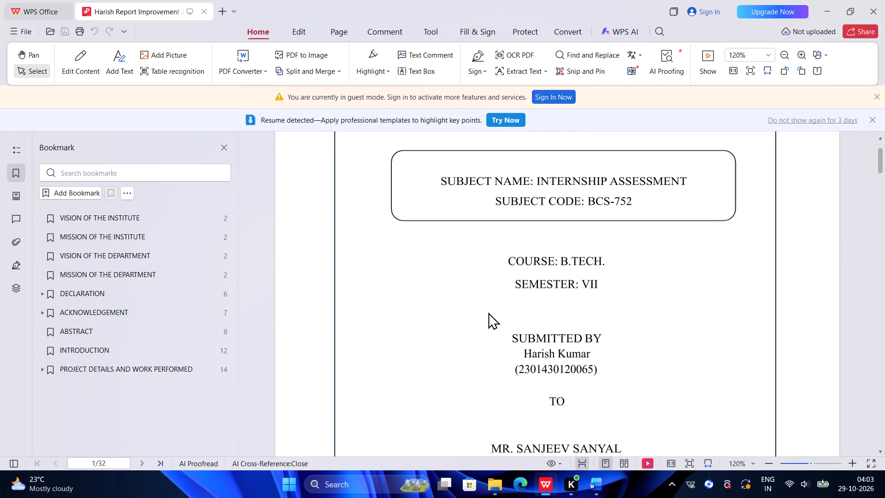
scroll(488, 312, "down", 11)
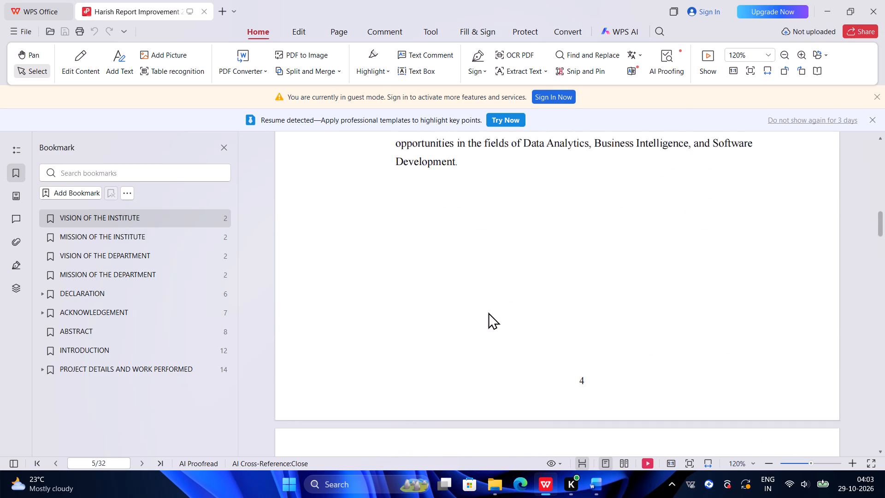
scroll(488, 312, "down", 3)
scroll(488, 312, "up", 3)
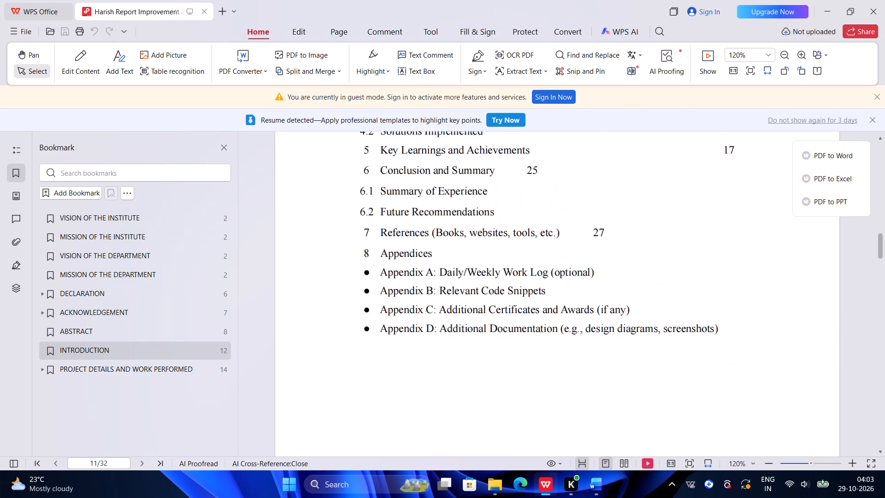
scroll(488, 312, "up", 5)
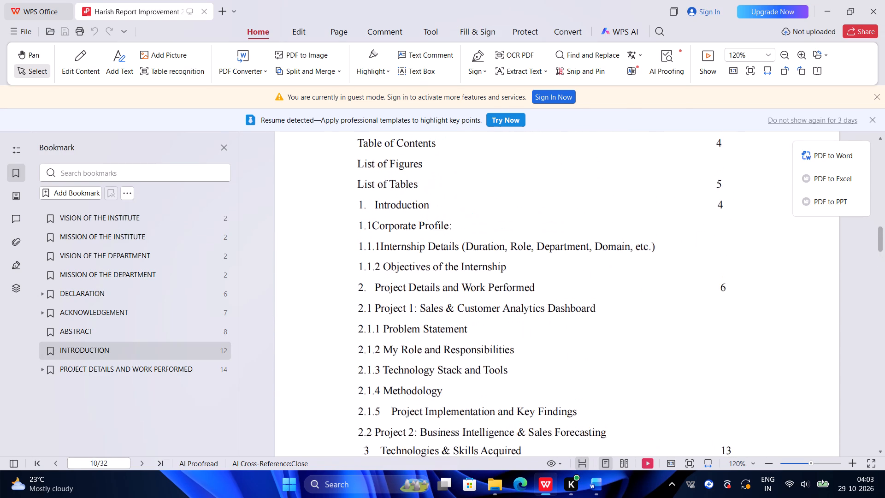
scroll(488, 312, "up", 2)
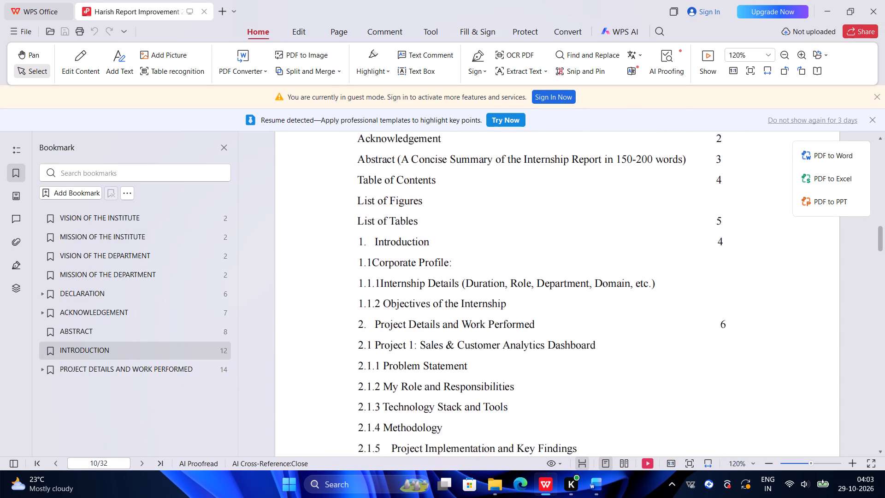
scroll(488, 312, "down", 20)
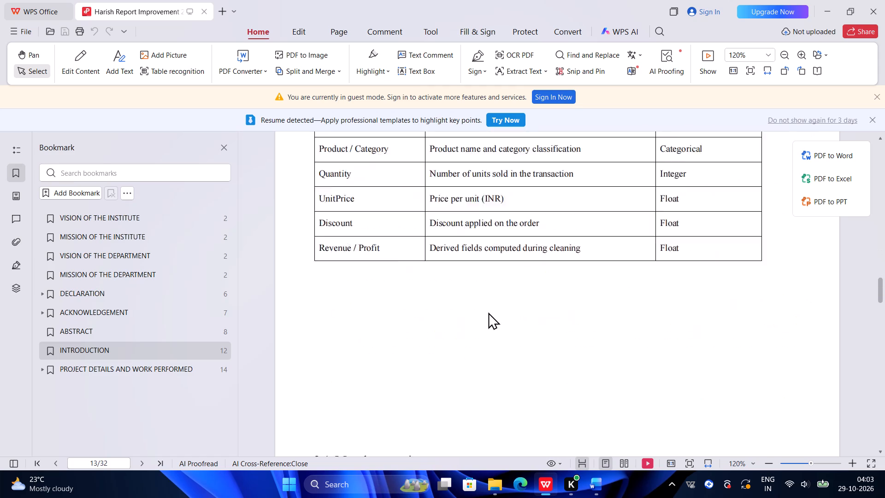
scroll(488, 312, "down", 11)
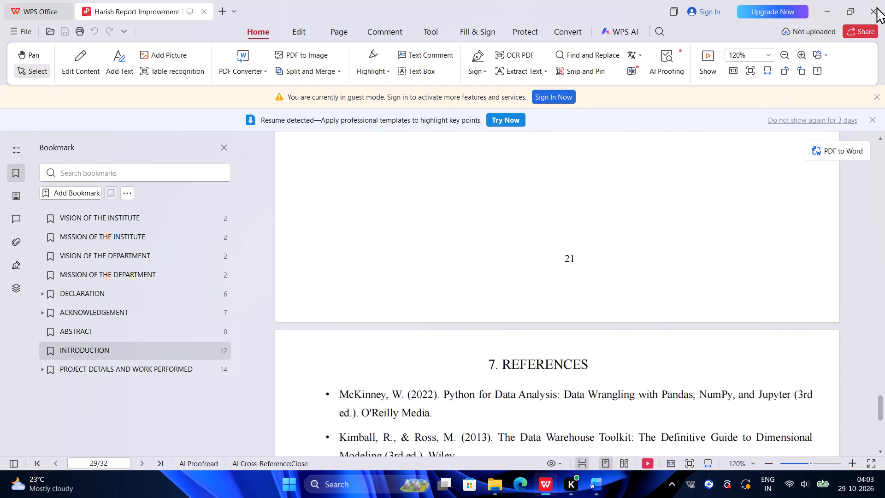
left_click(876, 6)
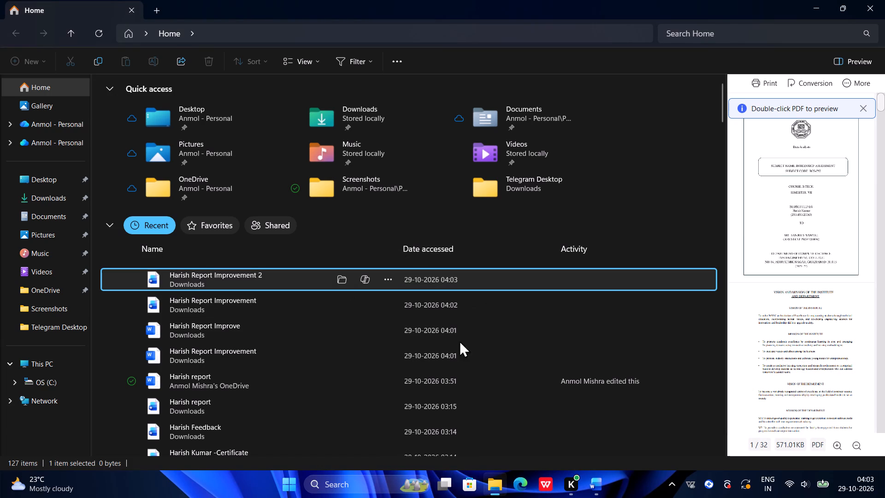
Reopen the Harish Report Improvement 2 PDF from File Explorer in WPS Office.
double_click(296, 282)
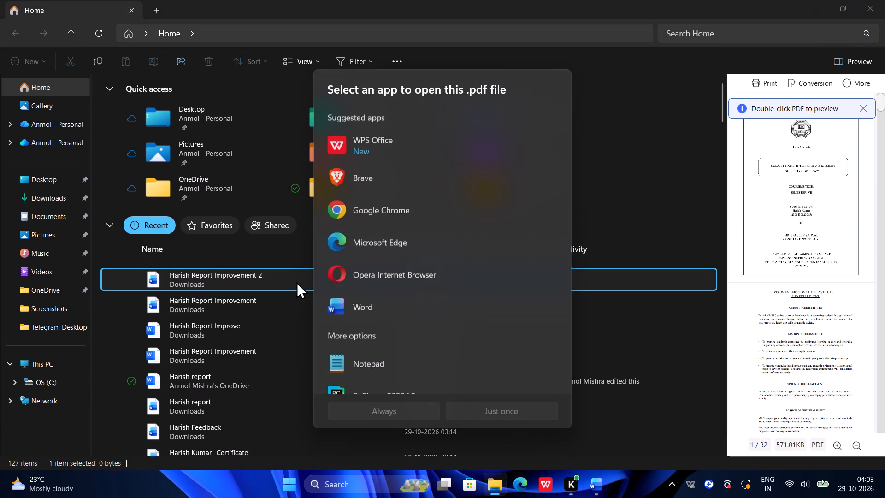
double_click(428, 136)
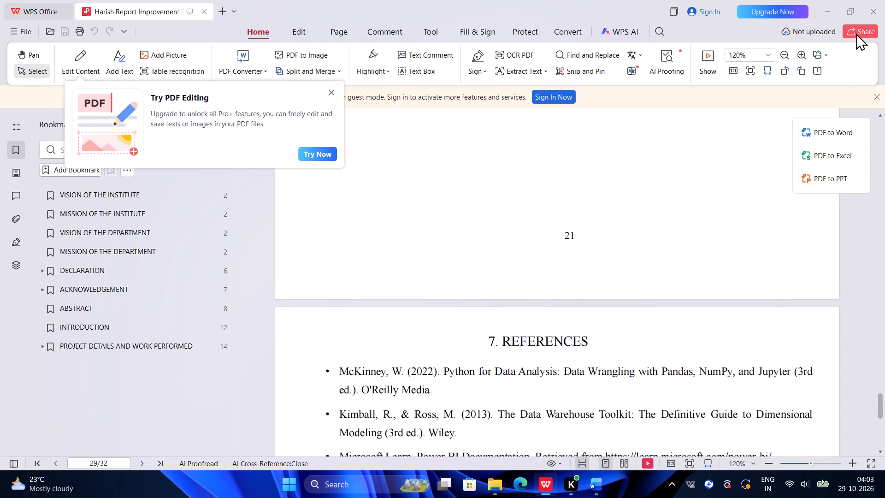
Open the PDF's sharing options and try to share the report through WhatsApp.
left_click(856, 33)
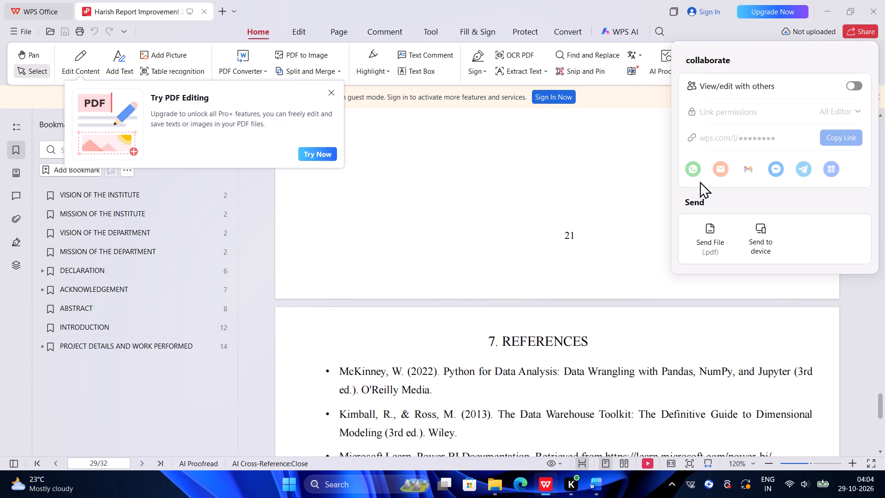
left_click(696, 173)
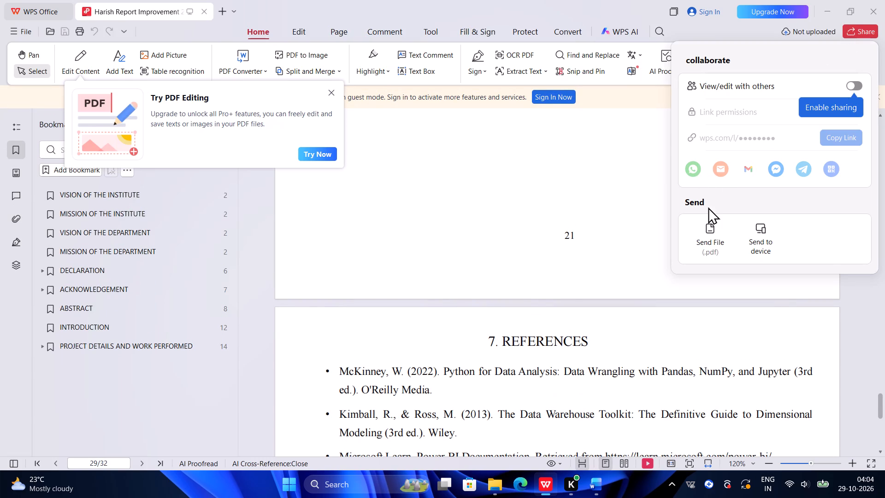
Open the options for sending the Harish Report Improvement 2 report as a PDF file.
left_click(704, 226)
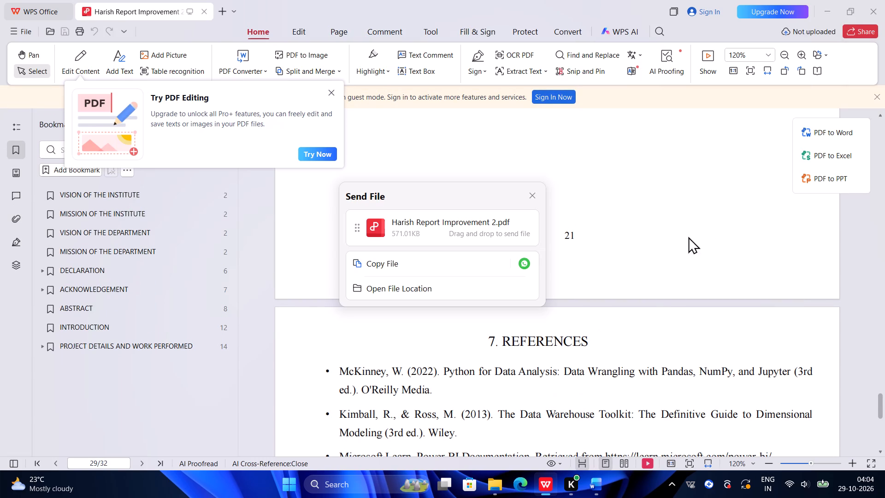
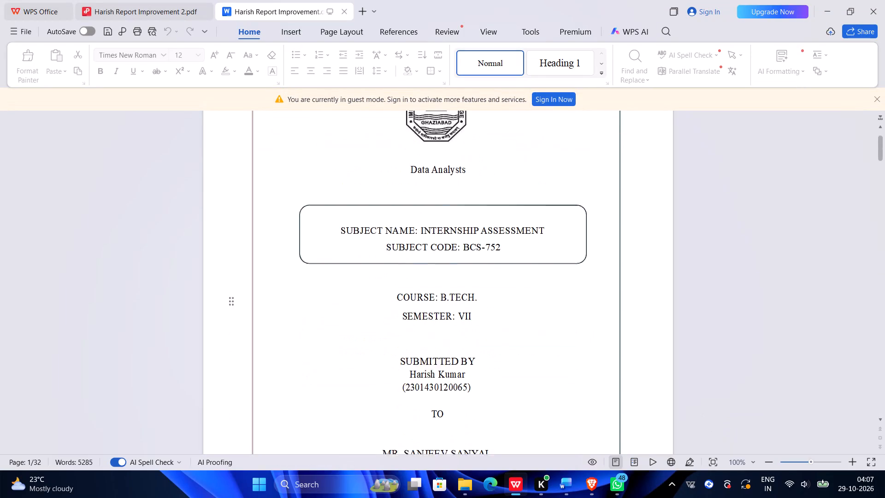
scroll(545, 322, "down", 8)
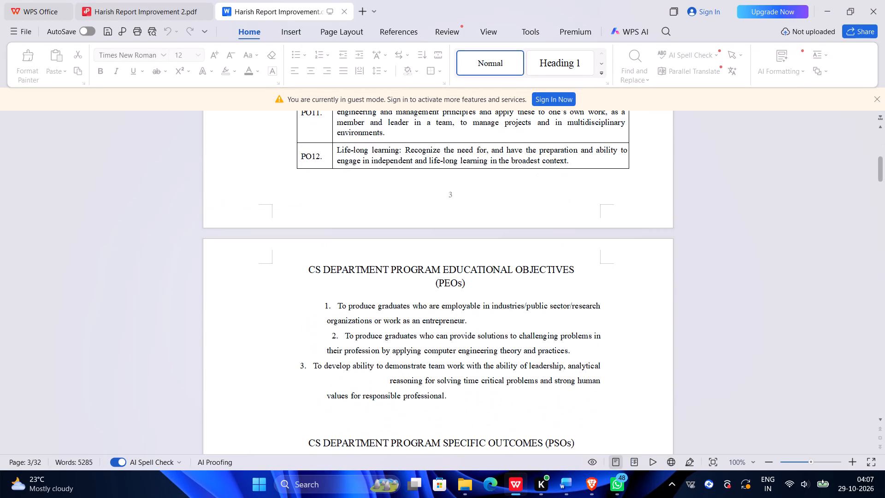
scroll(568, 258, "down", 4)
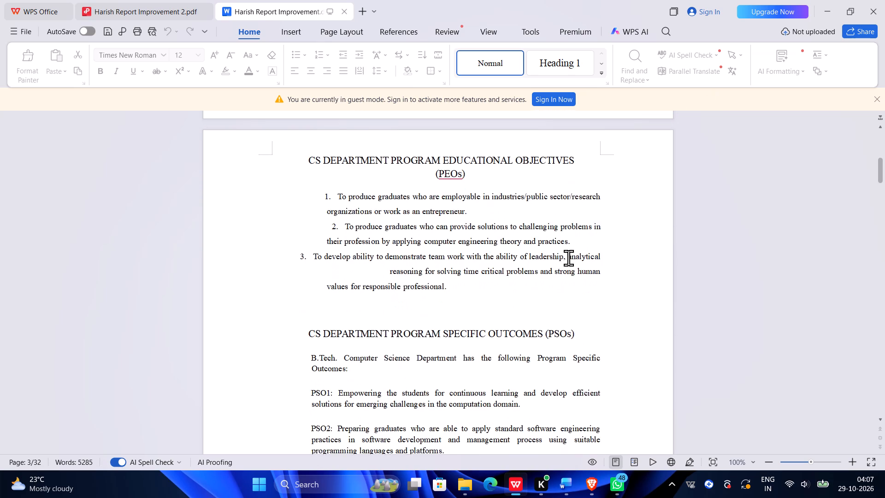
scroll(568, 258, "down", 9)
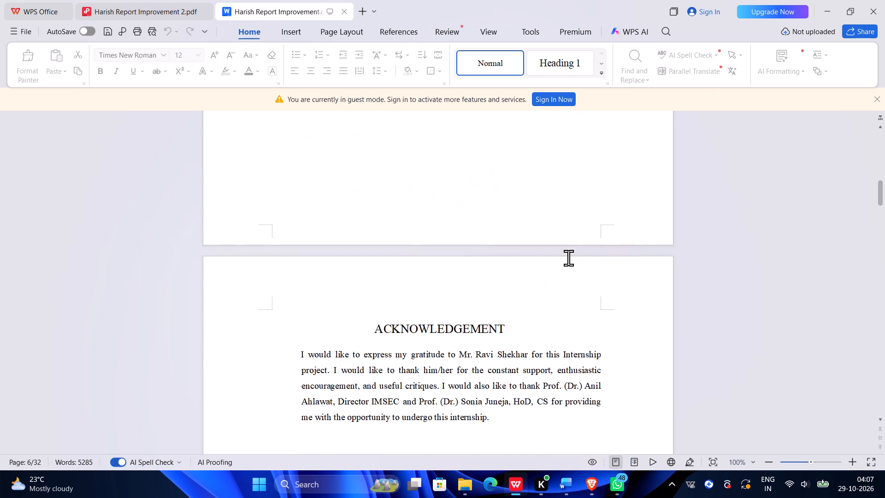
scroll(568, 258, "down", 7)
scroll(568, 258, "up", 1)
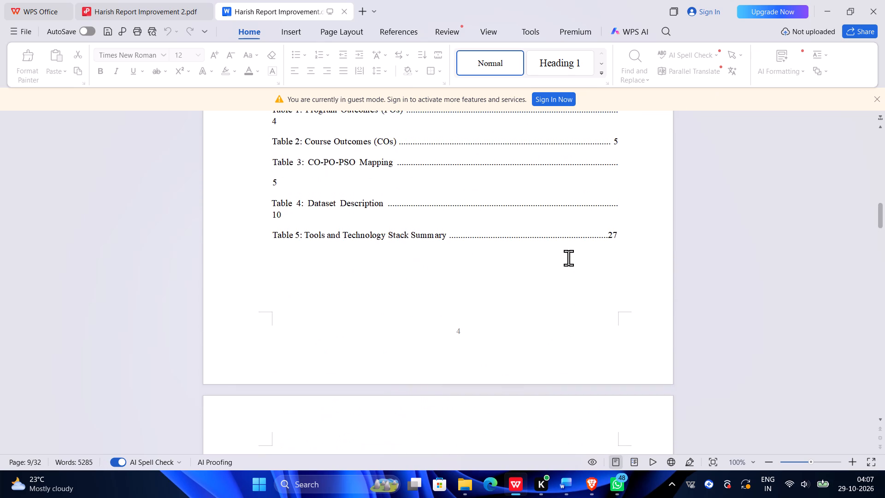
scroll(568, 258, "up", 6)
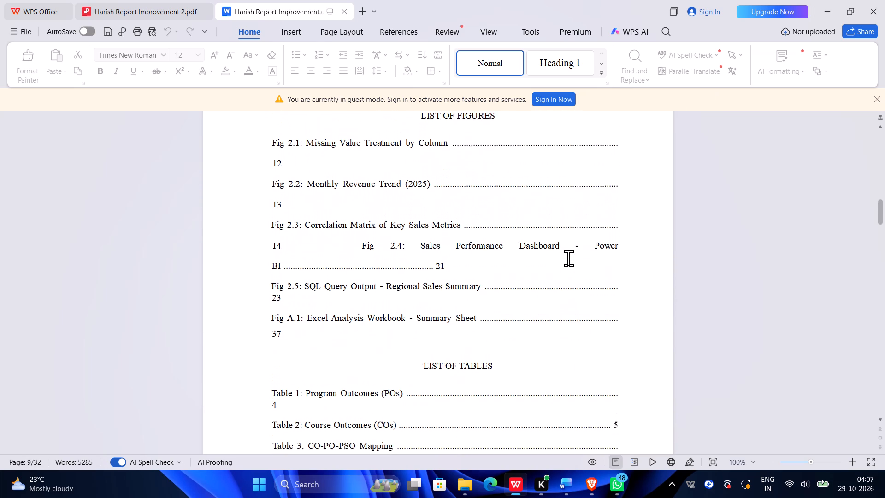
scroll(568, 258, "up", 1)
scroll(568, 258, "down", 4)
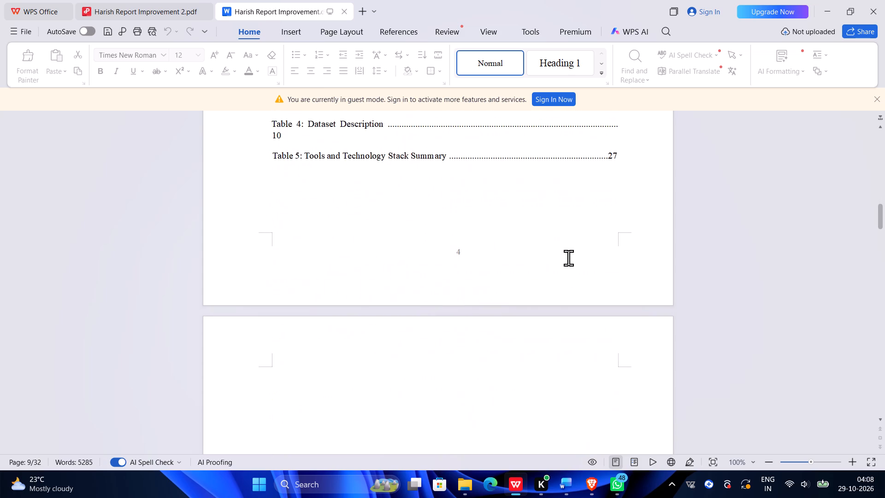